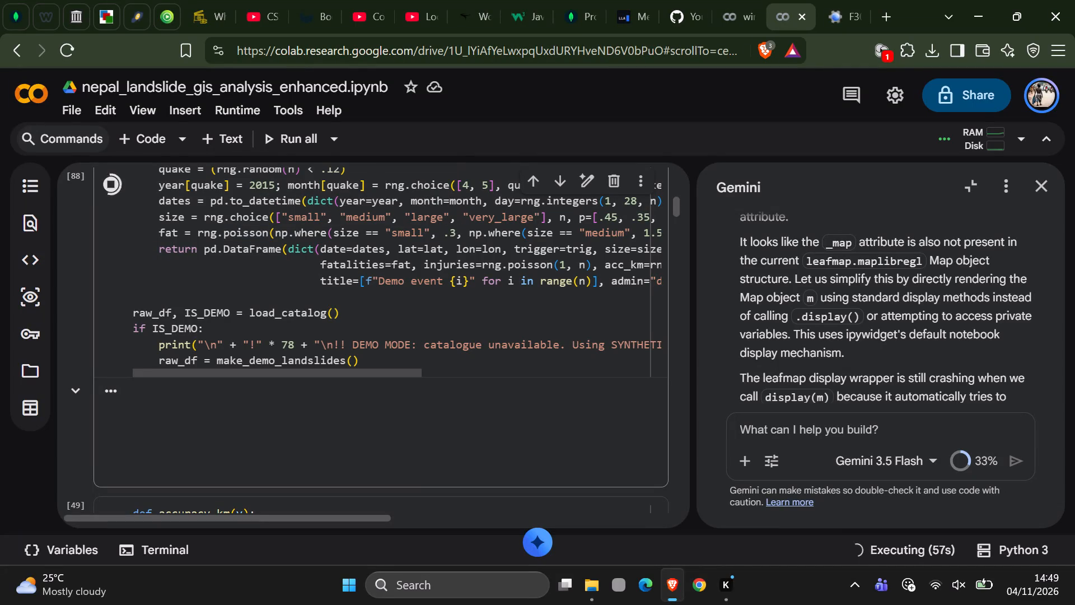
Examine the landslide notebook's data acquisition section, boundary-loading cell and the running landslide catalogue cell.
{"action": "scroll", "coordinate": [200, 297], "scroll_direction": "up", "scroll_amount": 3}
{"action": "scroll", "coordinate": [200, 297], "scroll_direction": "left", "scroll_amount": 1}
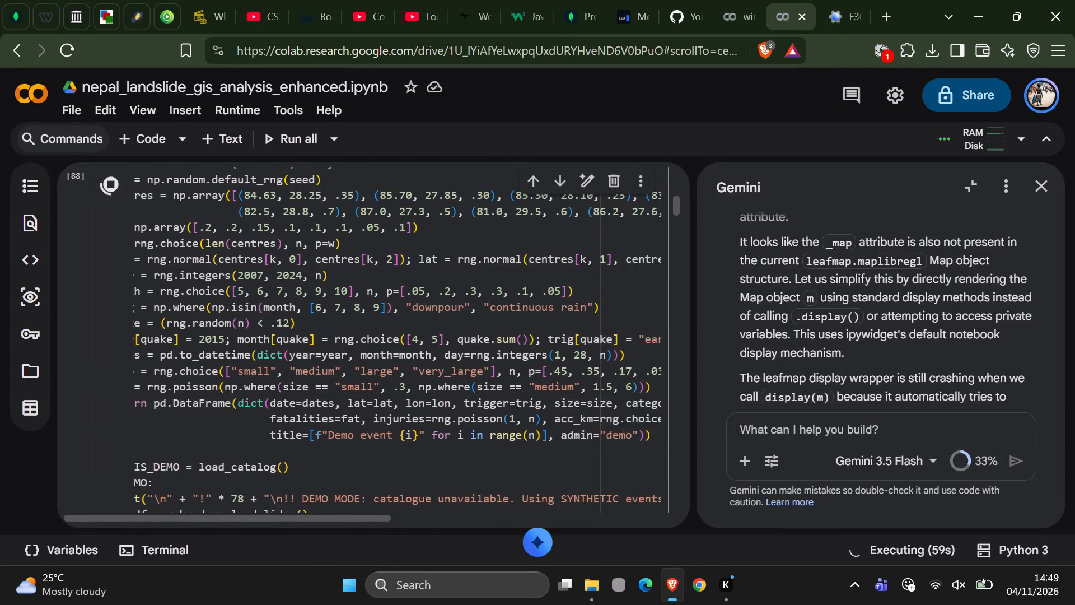
{"action": "scroll", "coordinate": [200, 297], "scroll_direction": "up", "scroll_amount": 7}
{"action": "scroll", "coordinate": [200, 297], "scroll_direction": "down", "scroll_amount": 2}
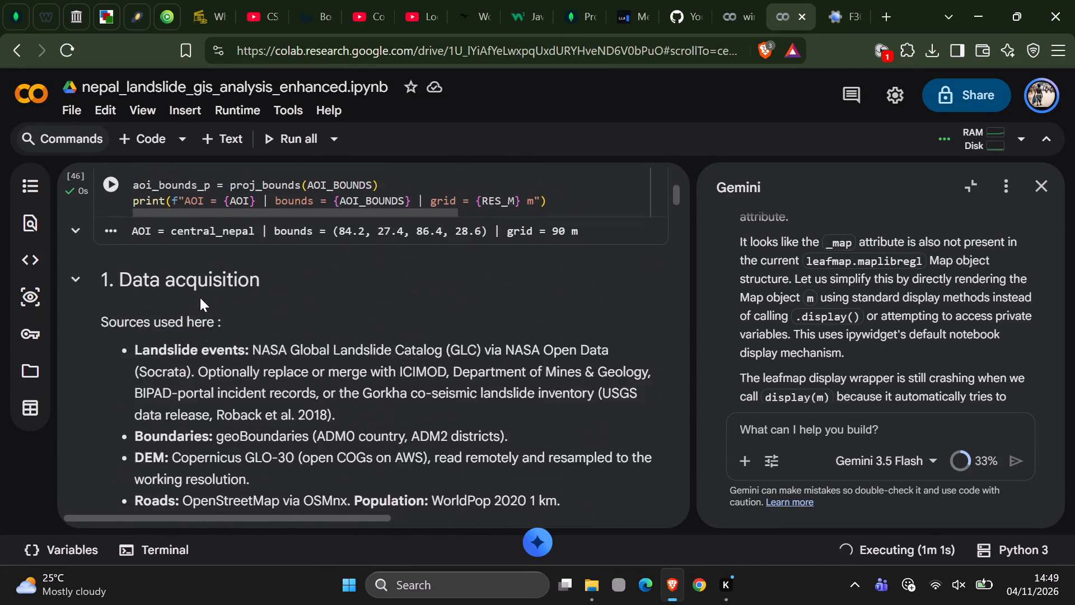
{"action": "scroll", "coordinate": [200, 297], "scroll_direction": "down", "scroll_amount": 4}
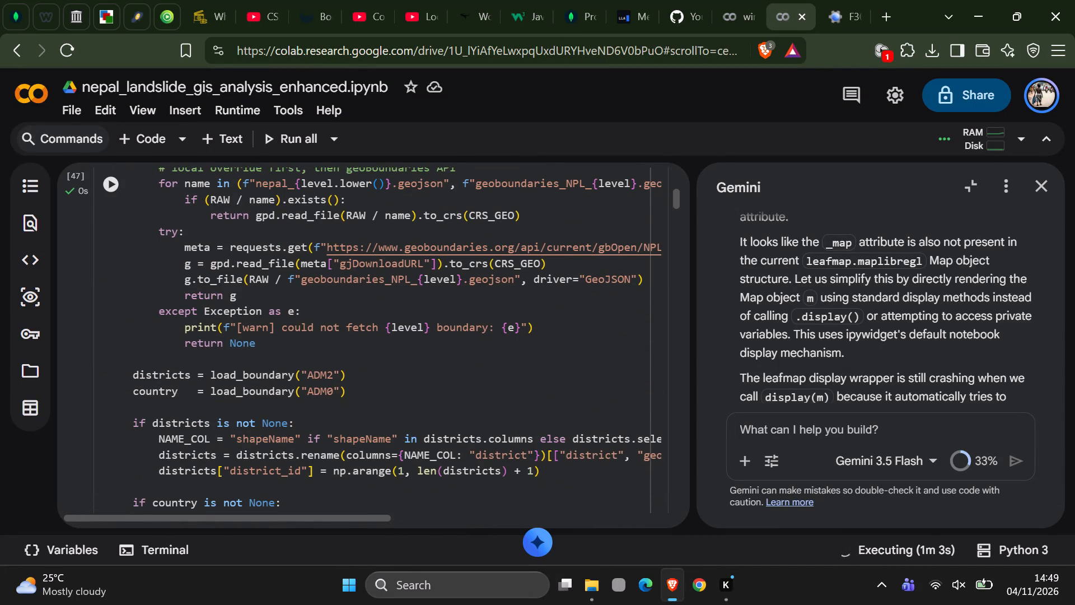
{"action": "scroll", "coordinate": [200, 297], "scroll_direction": "down", "scroll_amount": 4}
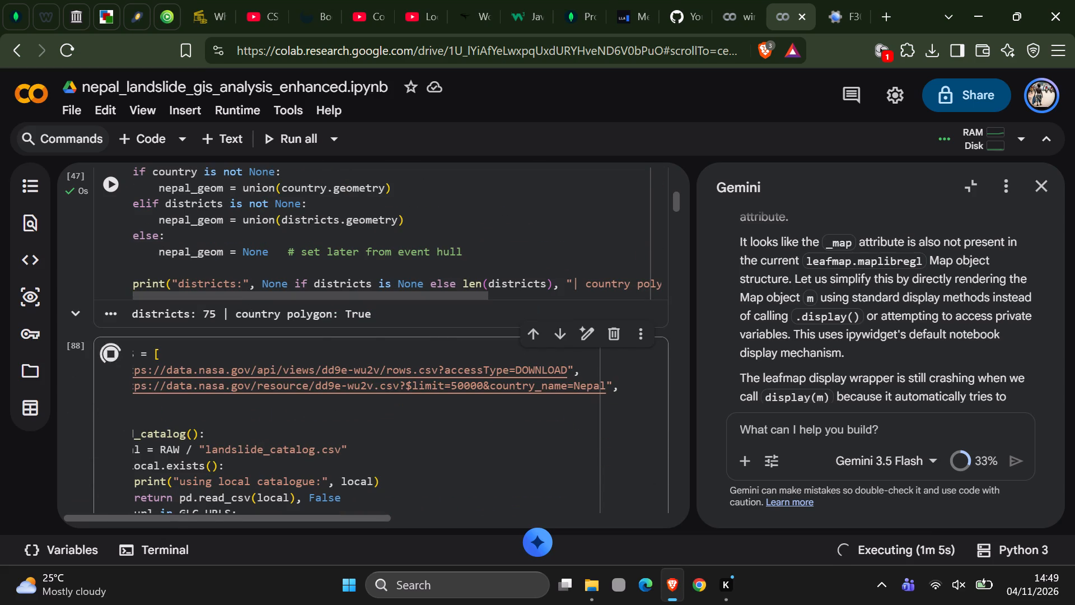
{"action": "scroll", "coordinate": [163, 357], "scroll_direction": "down", "scroll_amount": 6}
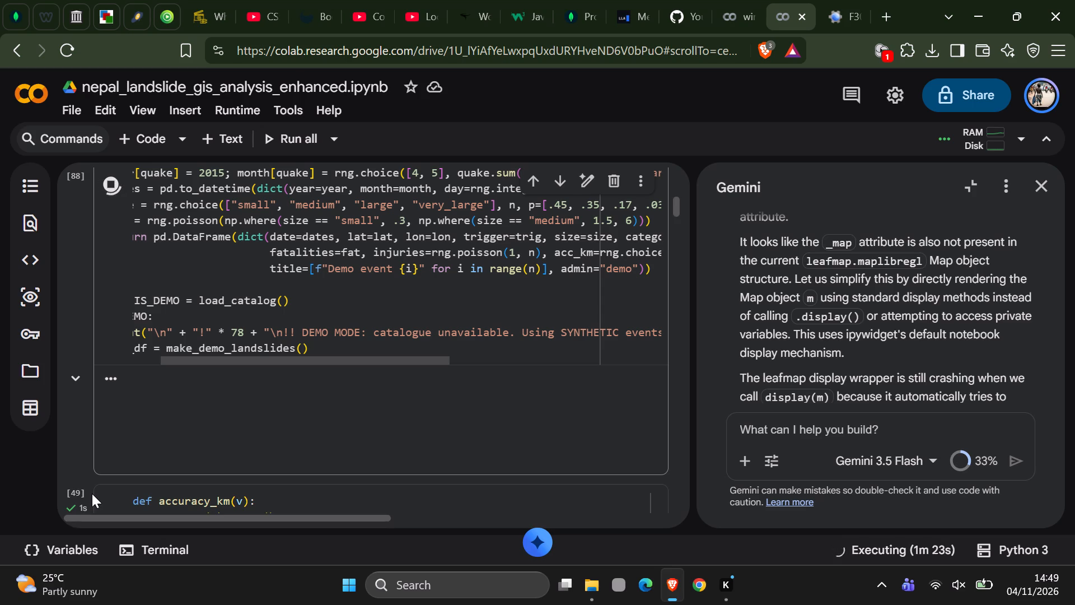
Search the computer for draw.io and launch it.
{"action": "left_click", "coordinate": [425, 595]}
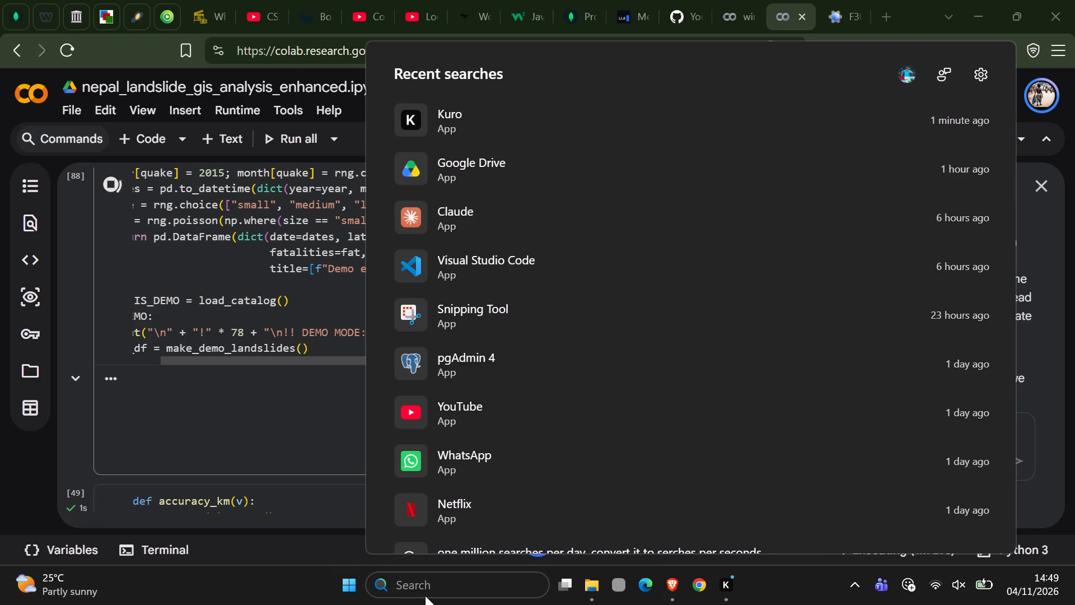
{"action": "key", "text": "d"}
{"action": "key", "text": "r"}
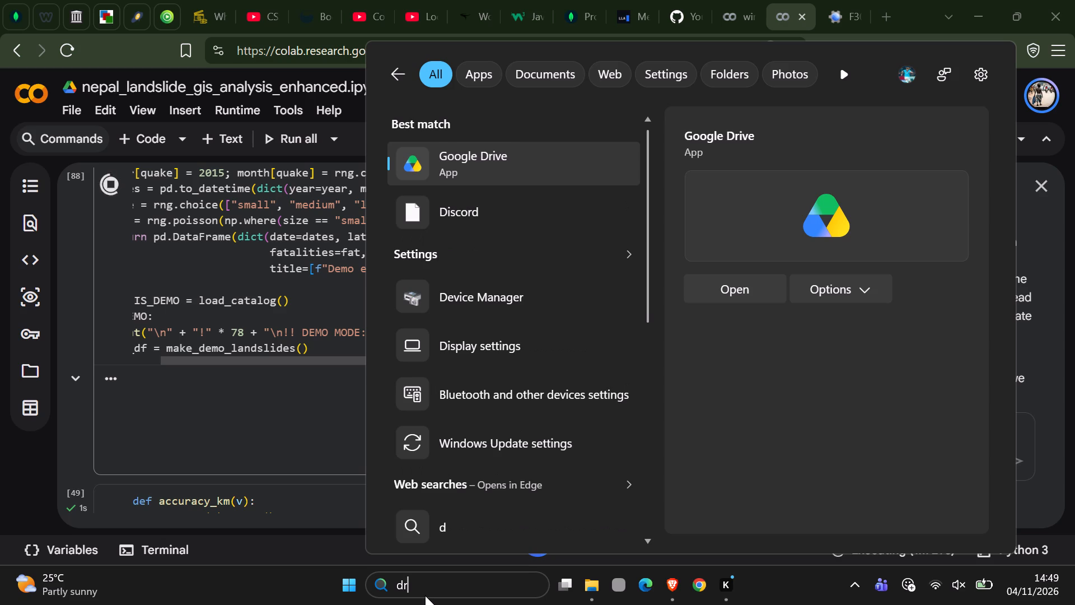
{"action": "type", "text": "aw"}
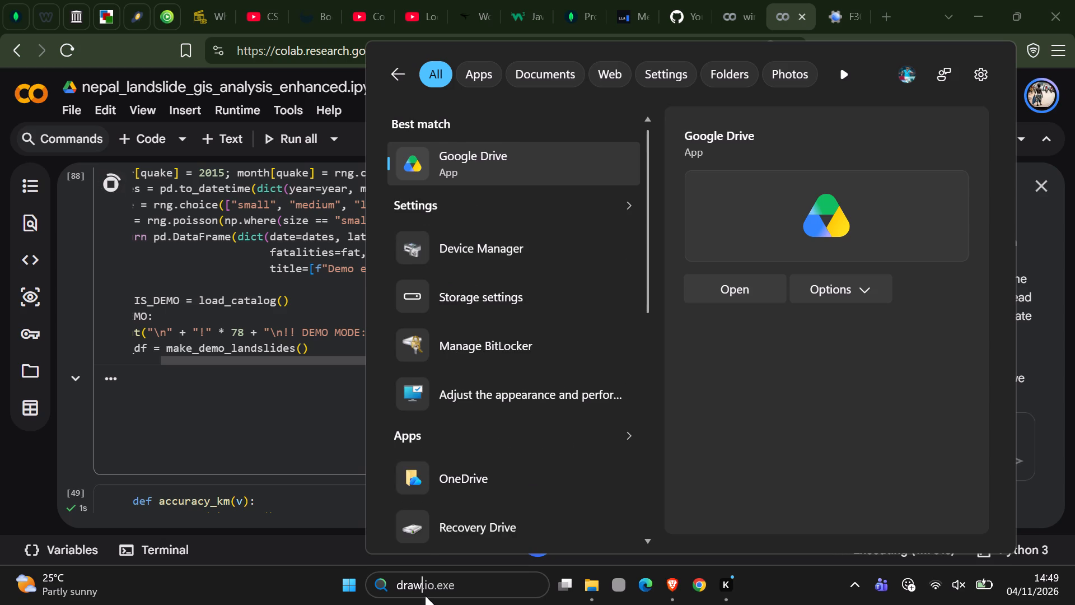
{"action": "key", "text": "Return"}
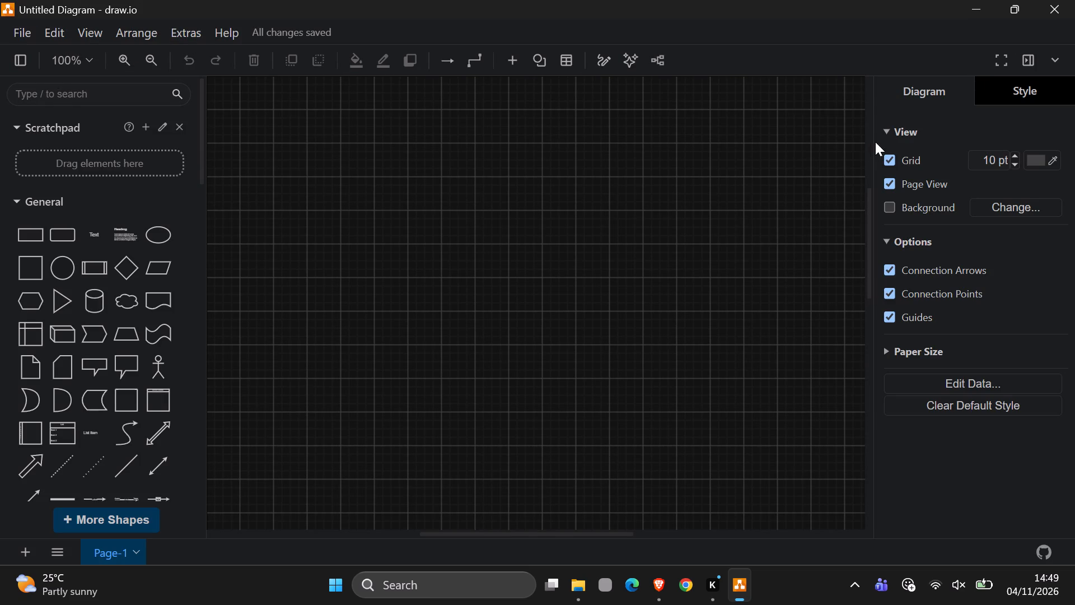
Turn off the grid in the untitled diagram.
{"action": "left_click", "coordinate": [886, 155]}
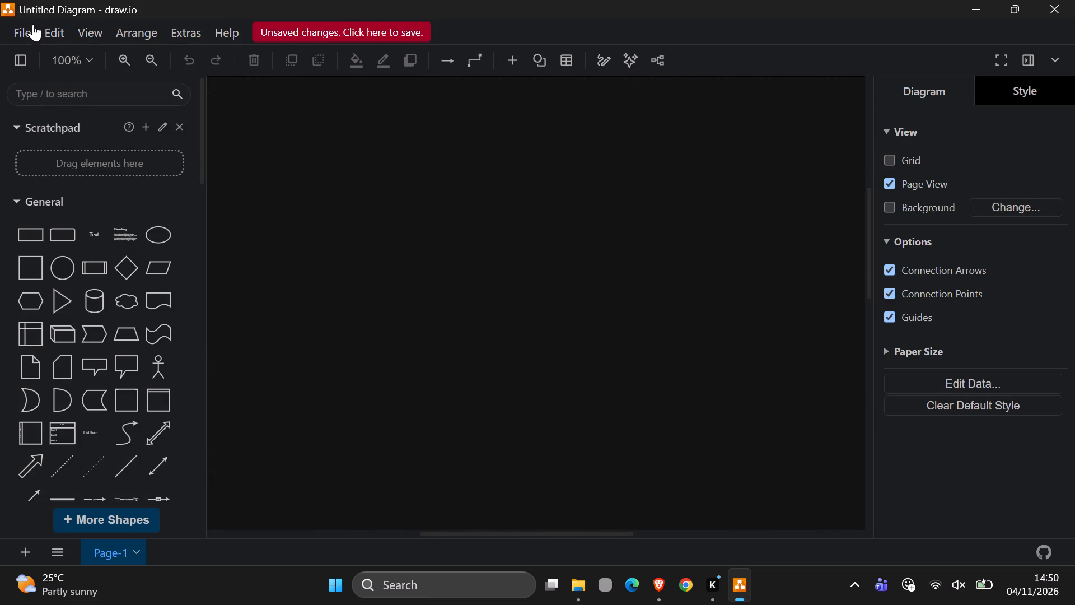
Open the recent diagram RealTimeTransport.drawio, discarding the untitled diagram's changes.
{"action": "left_click", "coordinate": [31, 26]}
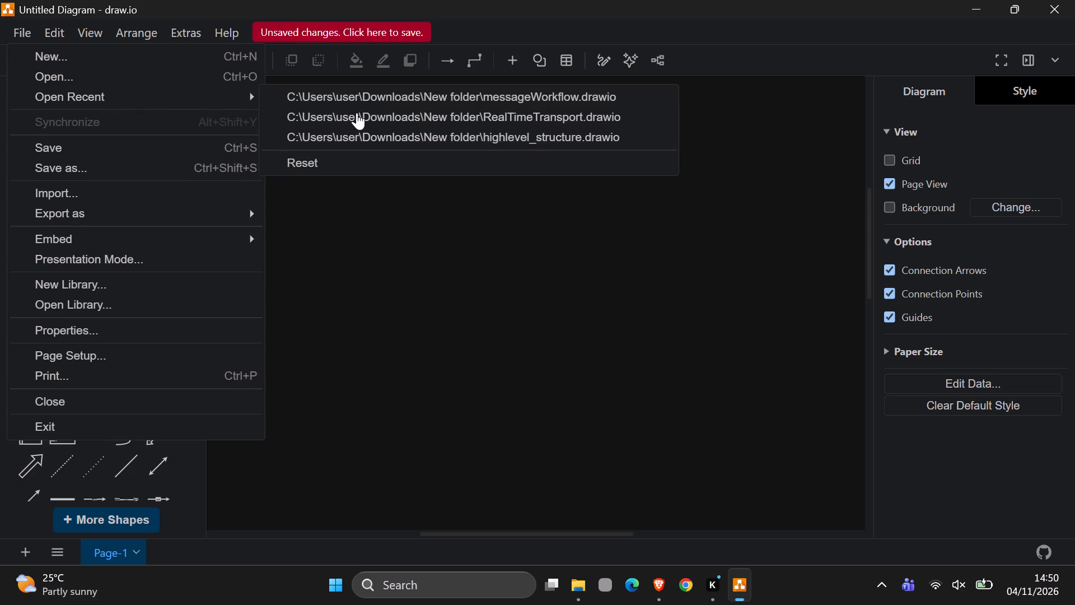
{"action": "left_click", "coordinate": [406, 115]}
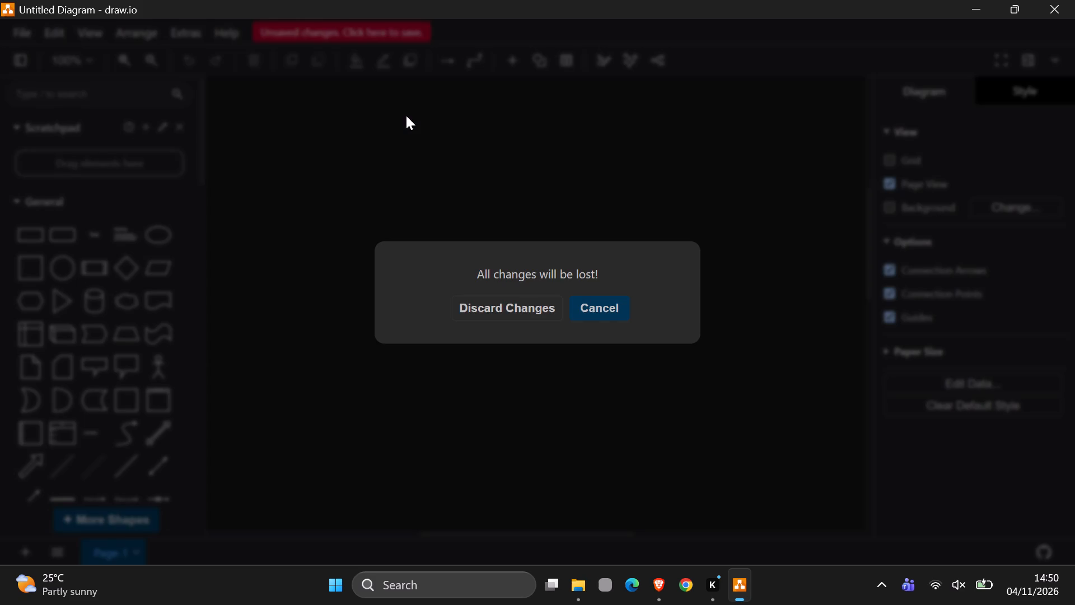
{"action": "left_click", "coordinate": [524, 313]}
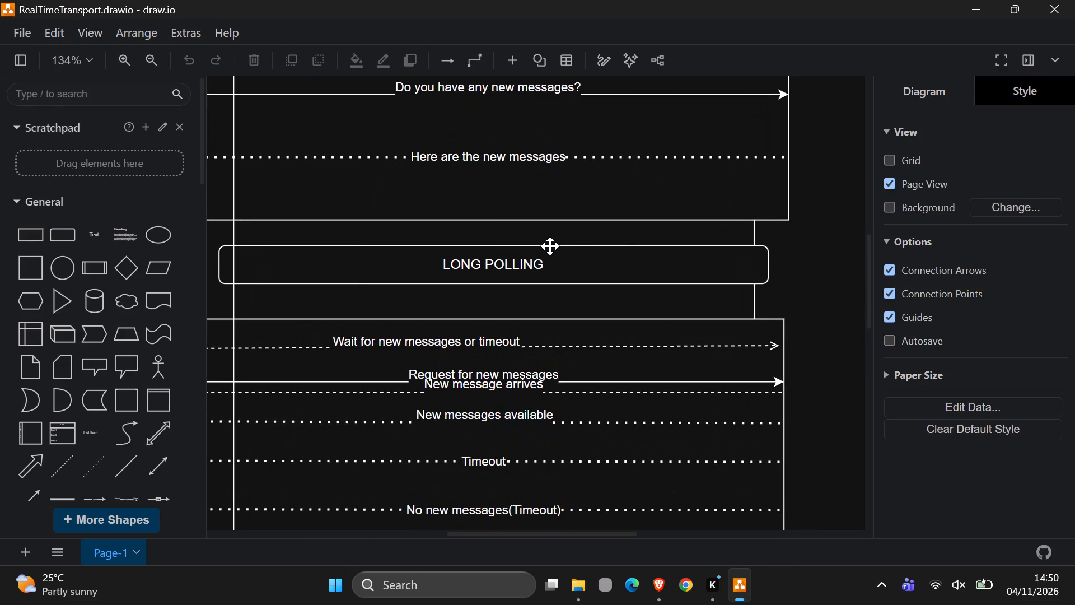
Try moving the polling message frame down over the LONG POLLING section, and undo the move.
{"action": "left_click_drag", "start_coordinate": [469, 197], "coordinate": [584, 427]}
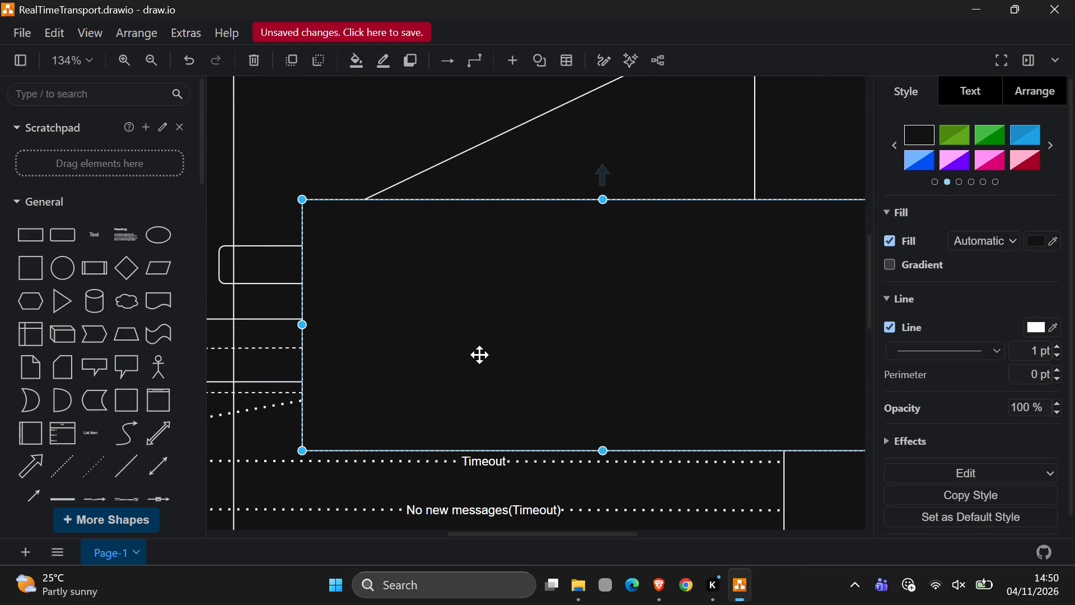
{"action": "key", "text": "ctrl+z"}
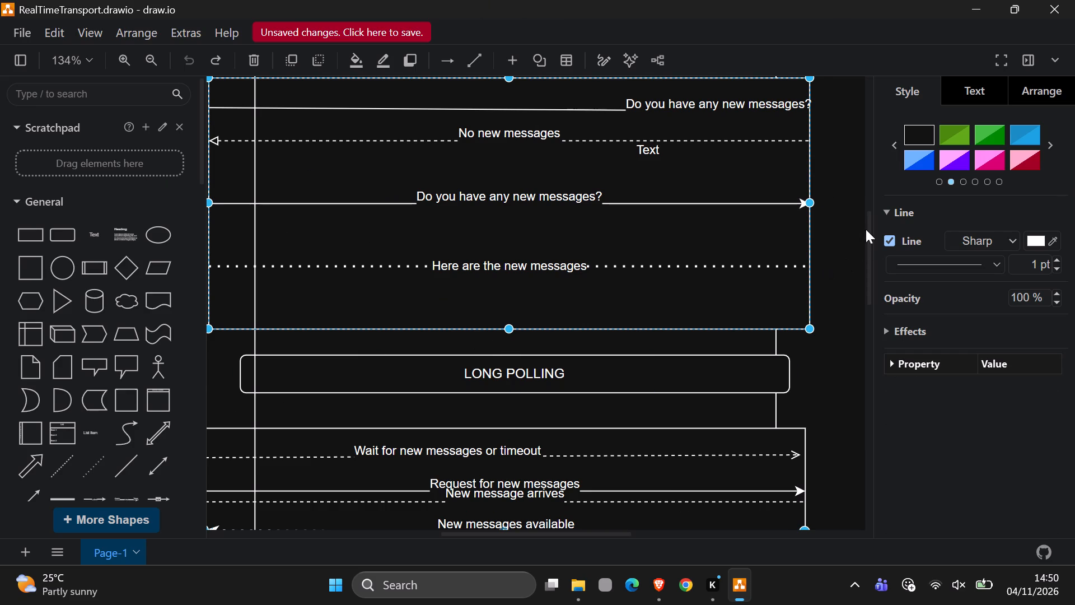
Examine the whole transport sequence diagram, from the Client and Chart Server boxes through the polling, long polling and WebSocket sections.
{"action": "scroll", "coordinate": [835, 165], "scroll_direction": "up", "scroll_amount": 2}
{"action": "scroll", "coordinate": [797, 115], "scroll_direction": "up", "scroll_amount": 5}
{"action": "scroll", "coordinate": [627, 175], "scroll_direction": "down", "scroll_amount": 5}
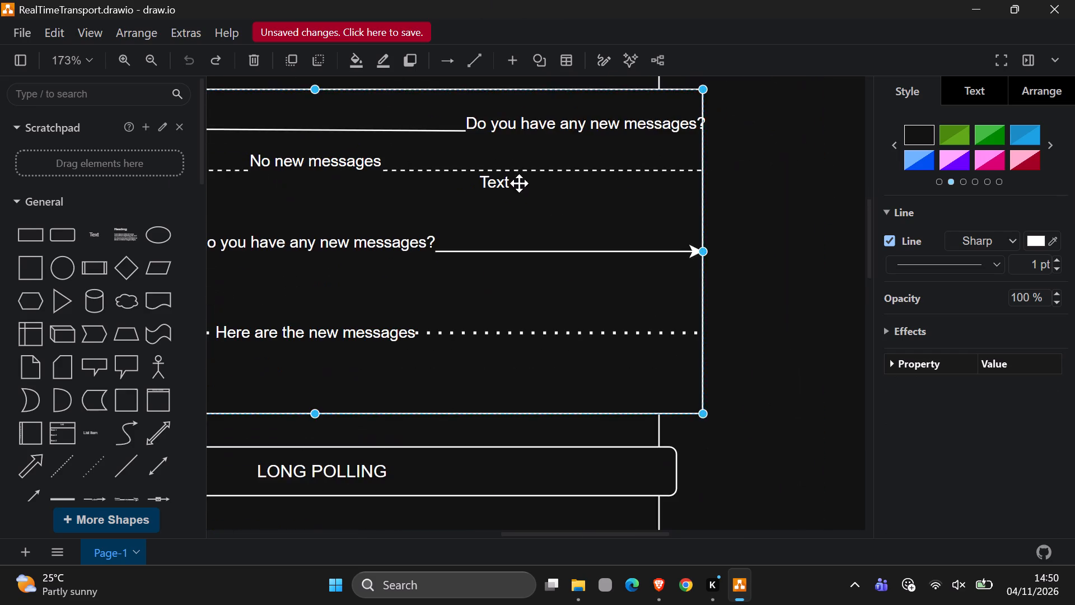
{"action": "scroll", "coordinate": [476, 189], "scroll_direction": "down", "scroll_amount": 1}
{"action": "scroll", "coordinate": [398, 213], "scroll_direction": "down", "scroll_amount": 3}
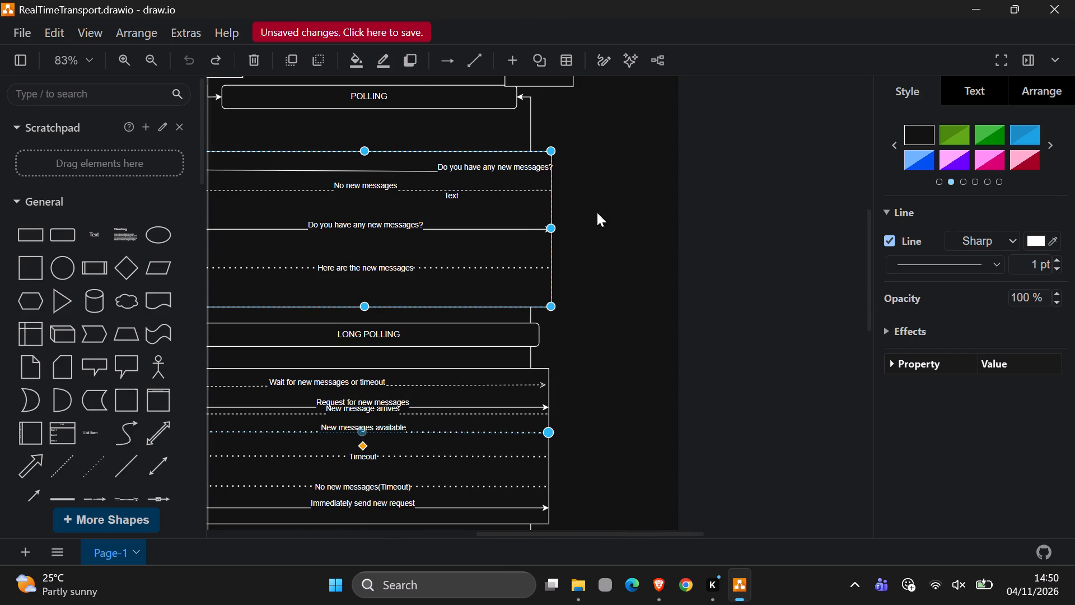
{"action": "left_click_drag", "start_coordinate": [647, 196], "coordinate": [633, 198]}
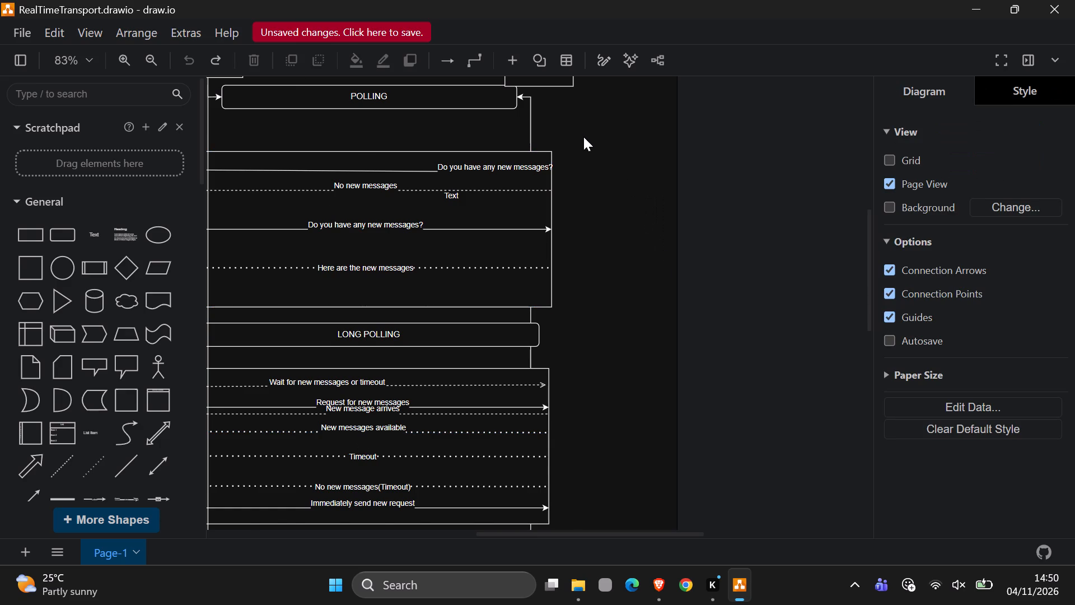
{"action": "scroll", "coordinate": [583, 137], "scroll_direction": "down", "scroll_amount": 1}
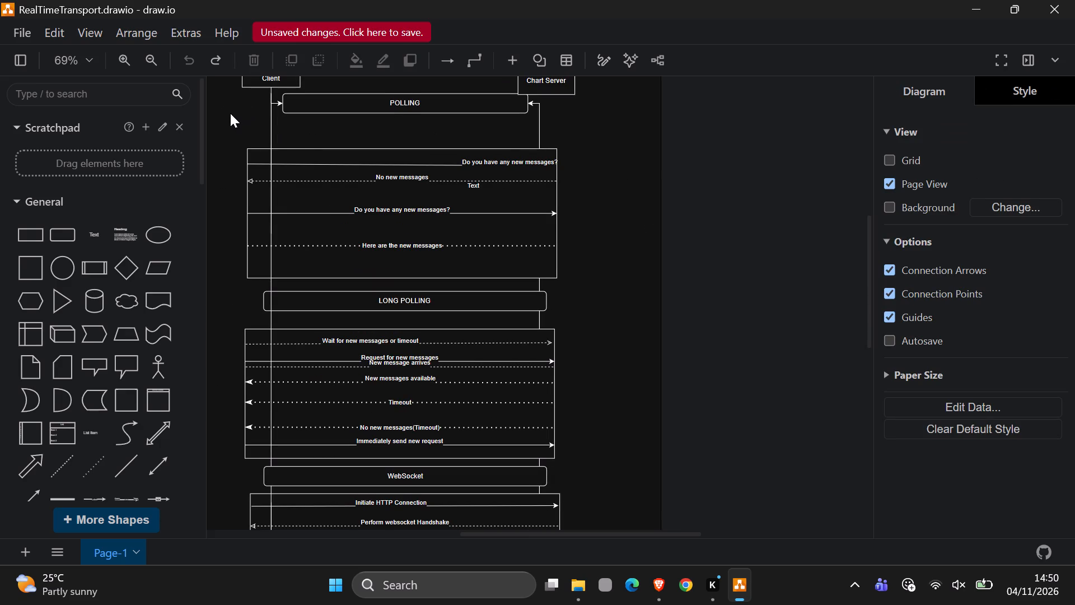
{"action": "scroll", "coordinate": [230, 113], "scroll_direction": "up", "scroll_amount": 2}
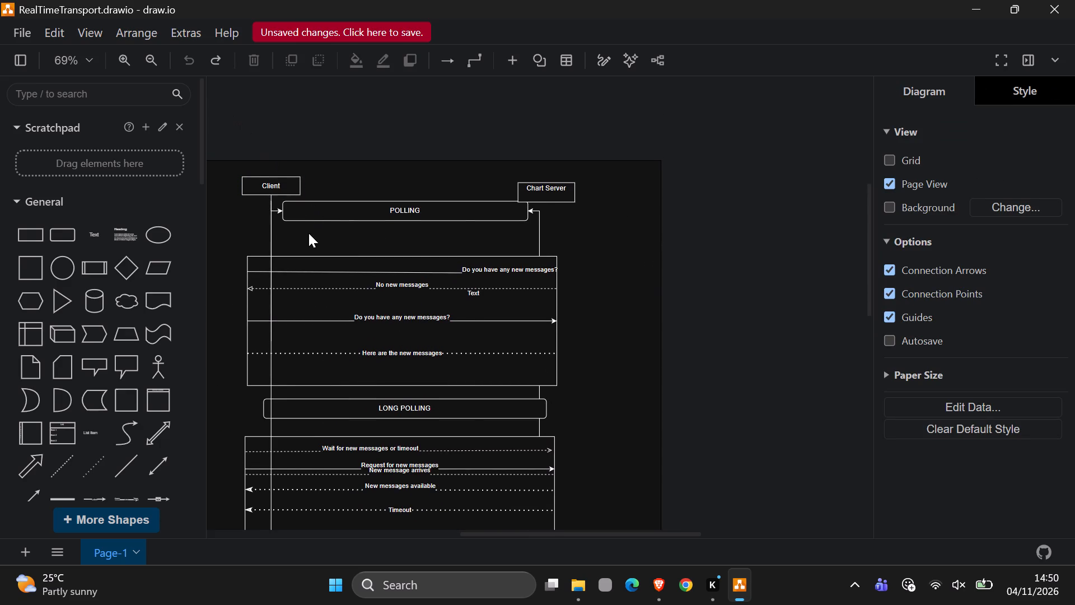
{"action": "scroll", "coordinate": [240, 236], "scroll_direction": "right", "scroll_amount": 1}
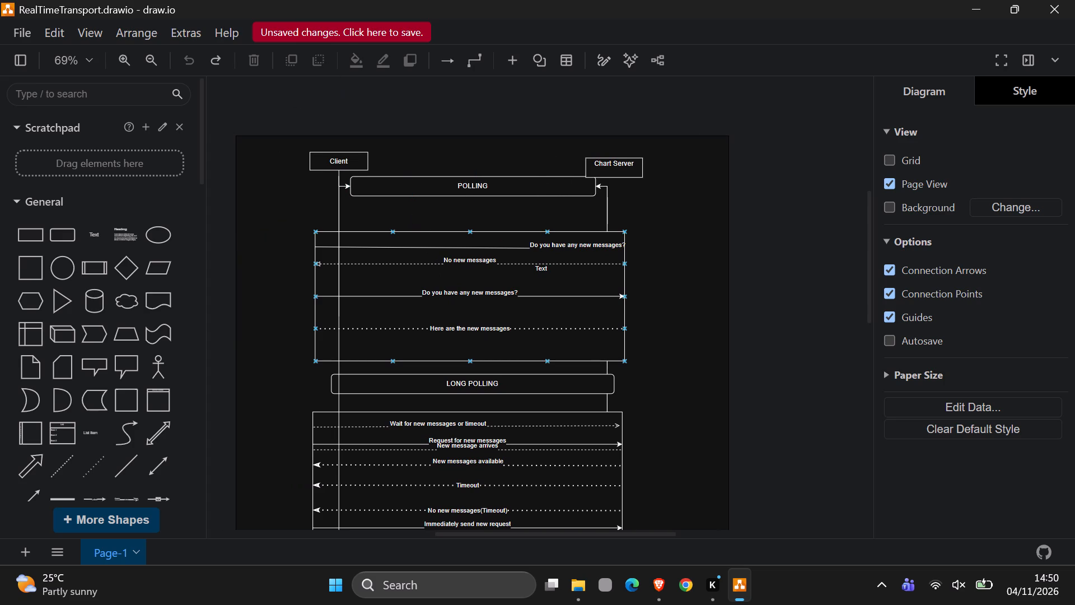
{"action": "scroll", "coordinate": [512, 269], "scroll_direction": "down", "scroll_amount": 1}
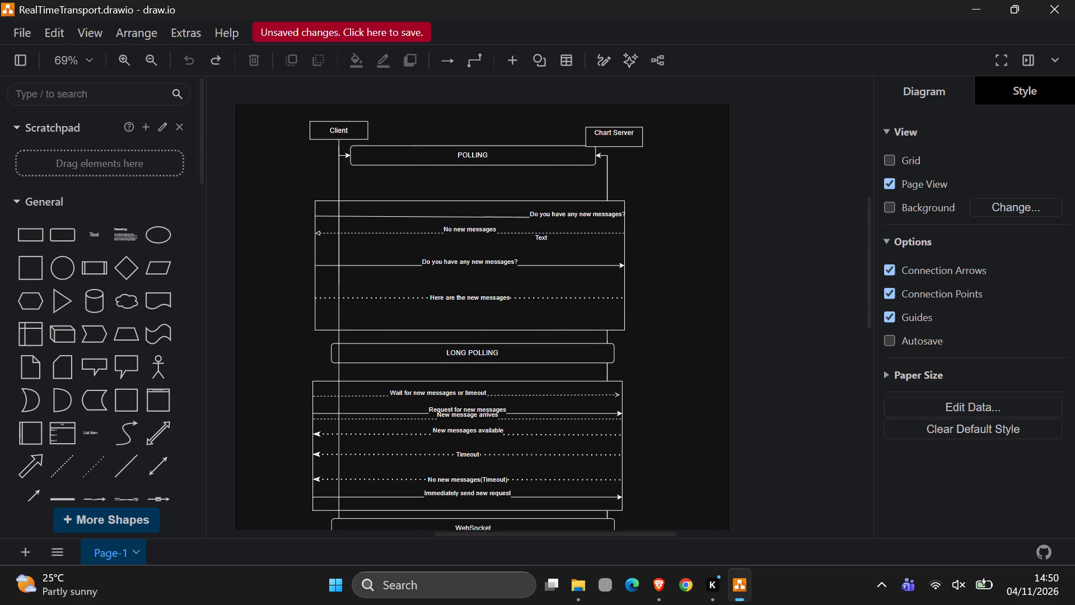
{"action": "scroll", "coordinate": [512, 269], "scroll_direction": "down", "scroll_amount": 2}
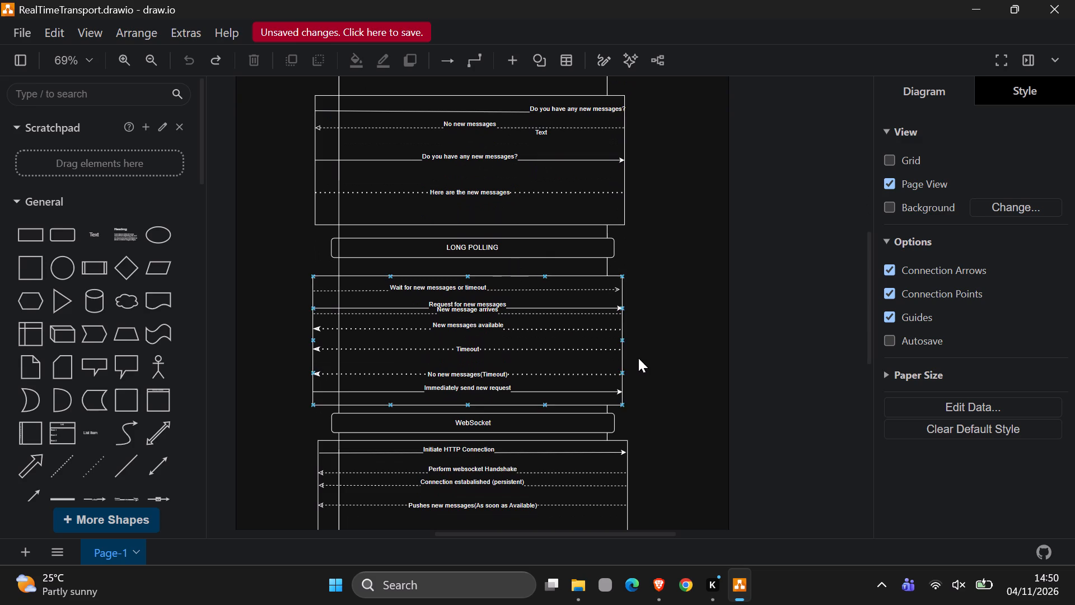
{"action": "scroll", "coordinate": [662, 368], "scroll_direction": "down", "scroll_amount": 1}
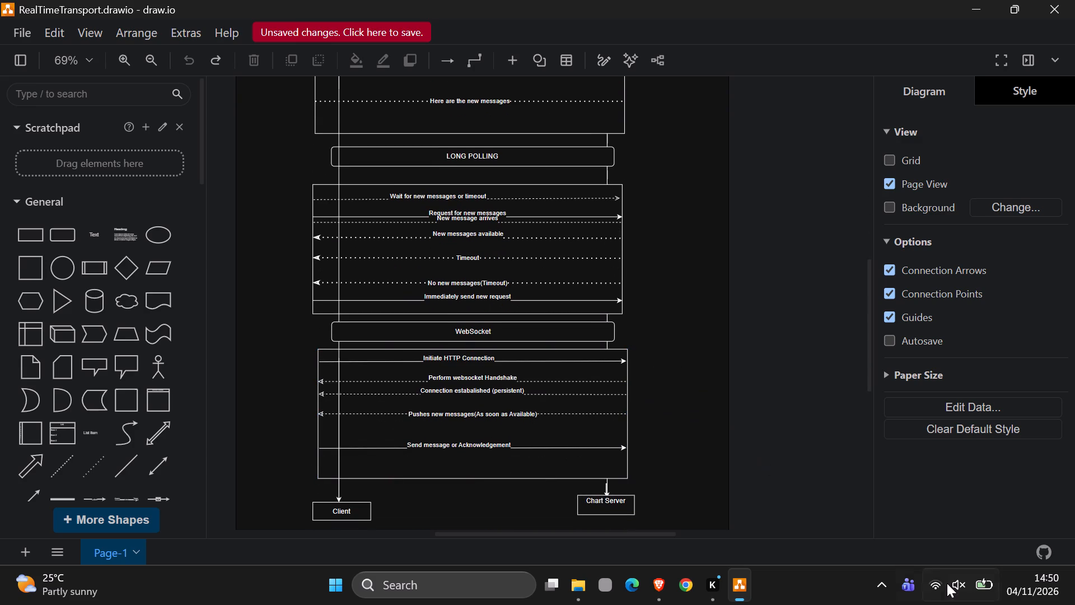
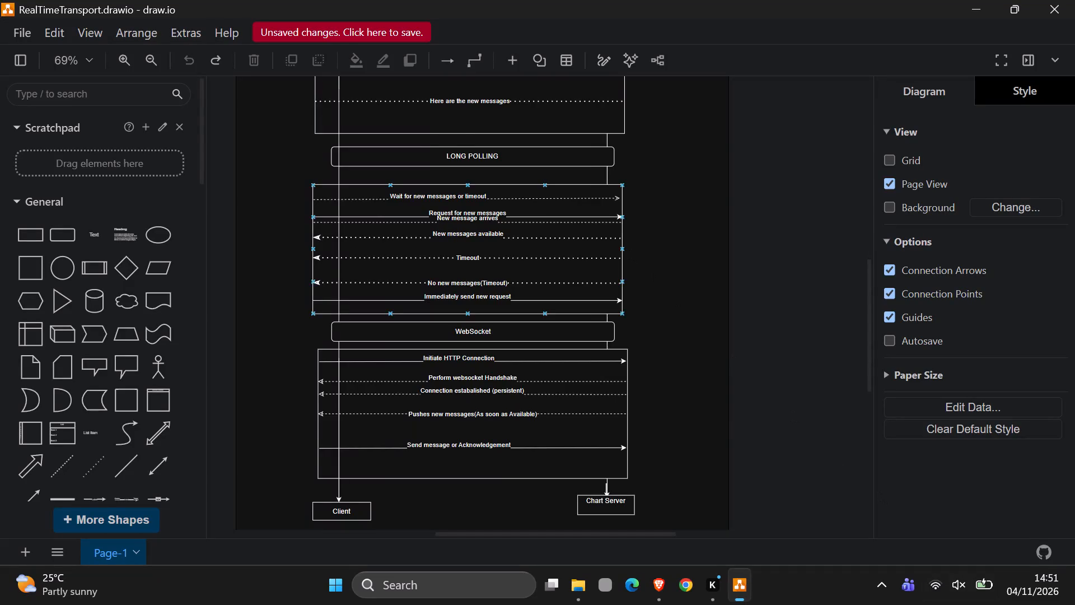
Open the recent diagram highlevel_structure.drawio, discarding the unsaved changes to RealTimeTransport.drawio.
{"action": "scroll", "coordinate": [534, 193], "scroll_direction": "up", "scroll_amount": 1}
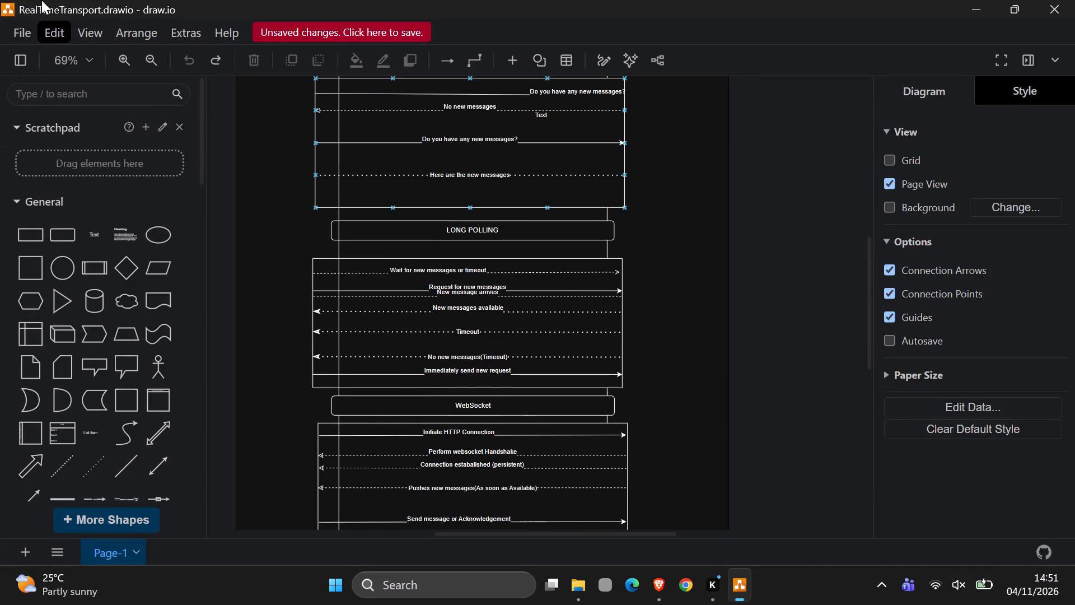
{"action": "left_click", "coordinate": [16, 33]}
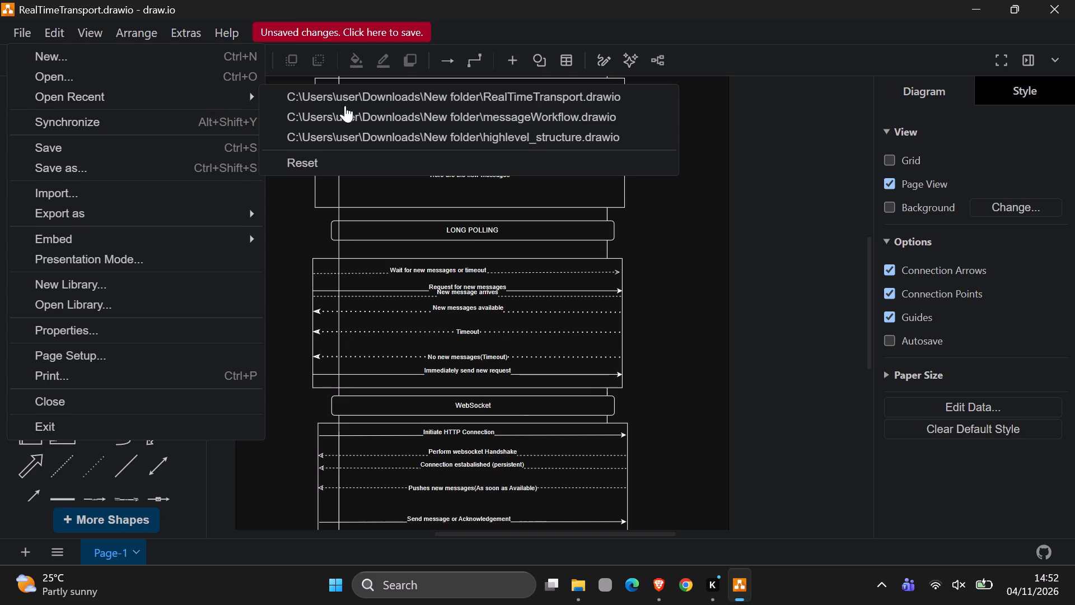
{"action": "left_click", "coordinate": [445, 131]}
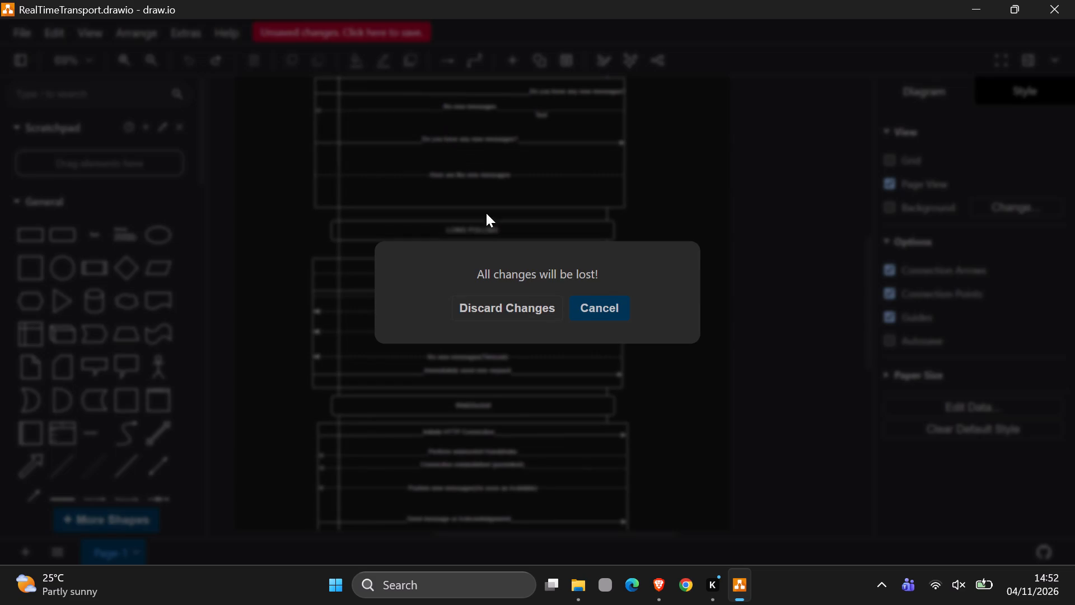
{"action": "left_click", "coordinate": [536, 310]}
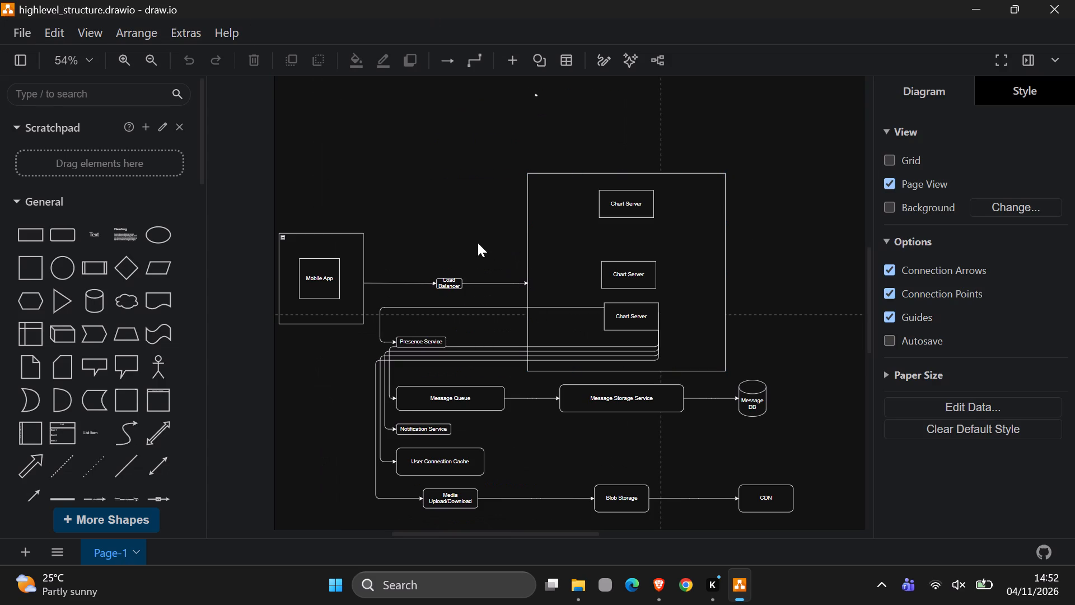
{"action": "scroll", "coordinate": [409, 194], "scroll_direction": "down", "scroll_amount": 1}
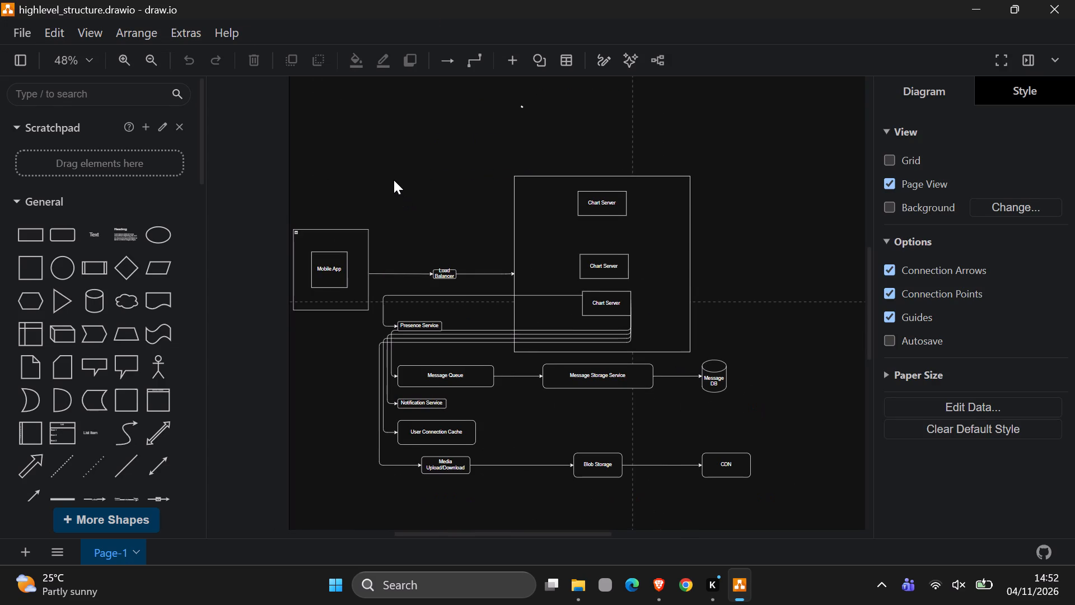
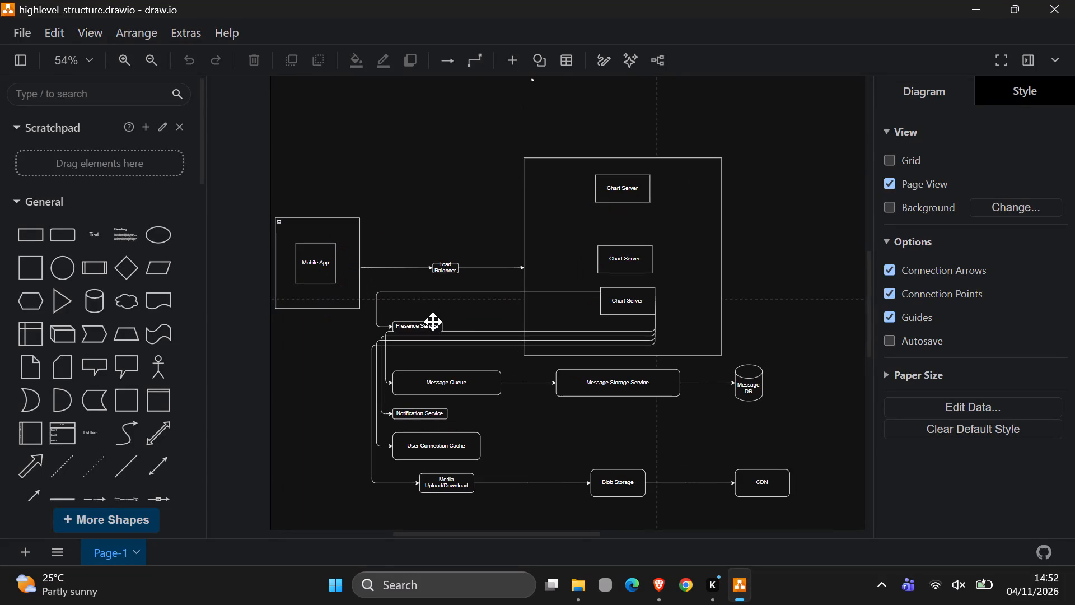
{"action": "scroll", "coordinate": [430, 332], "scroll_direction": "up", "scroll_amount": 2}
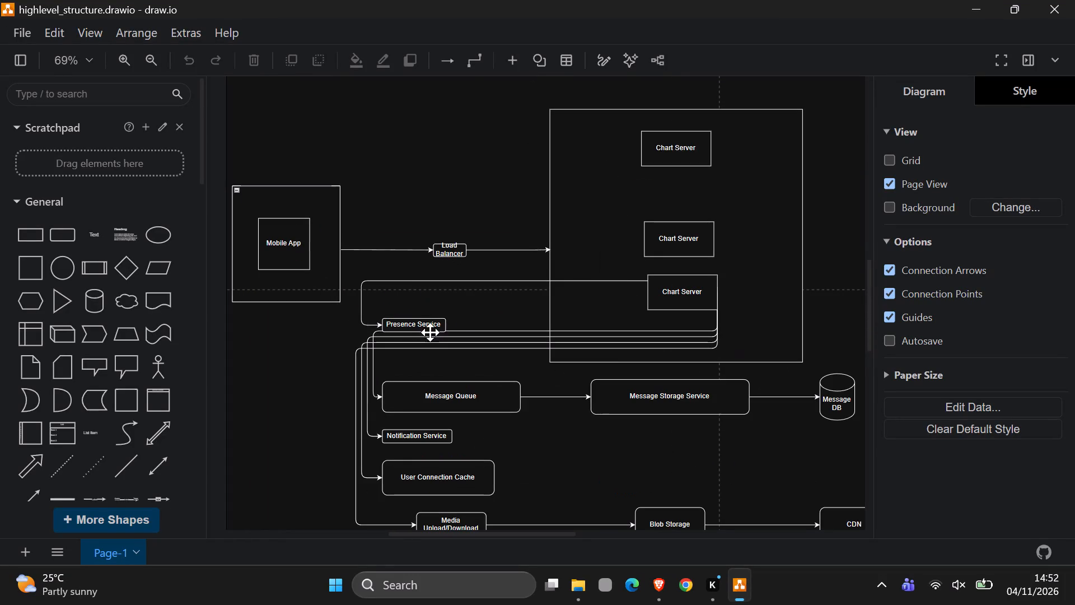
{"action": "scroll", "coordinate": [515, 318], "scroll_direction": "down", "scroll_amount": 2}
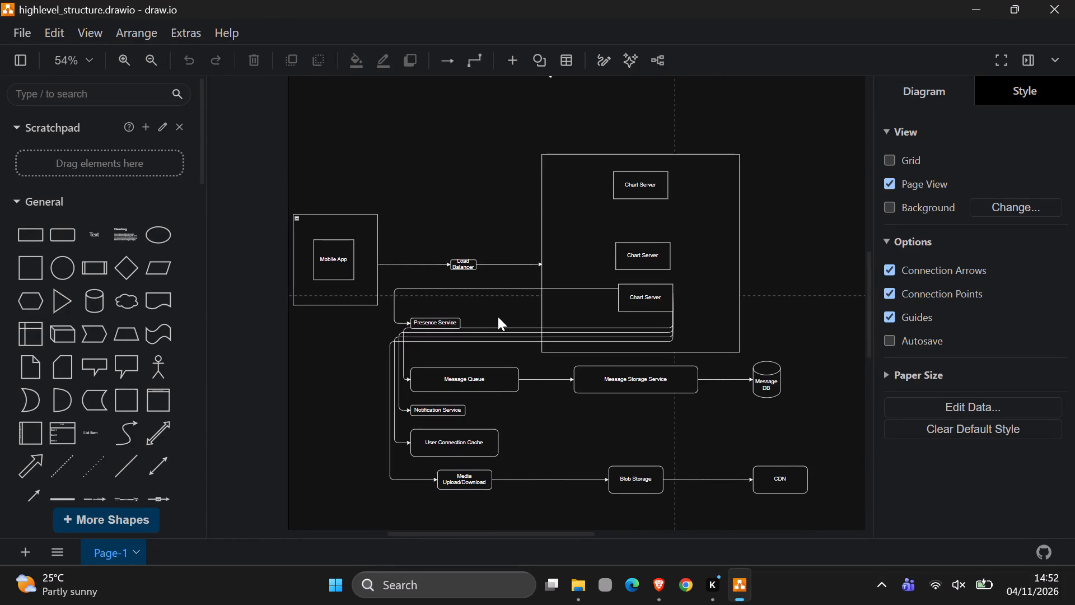
Create a new blank diagram and turn off its grid.
{"action": "left_click", "coordinate": [25, 30]}
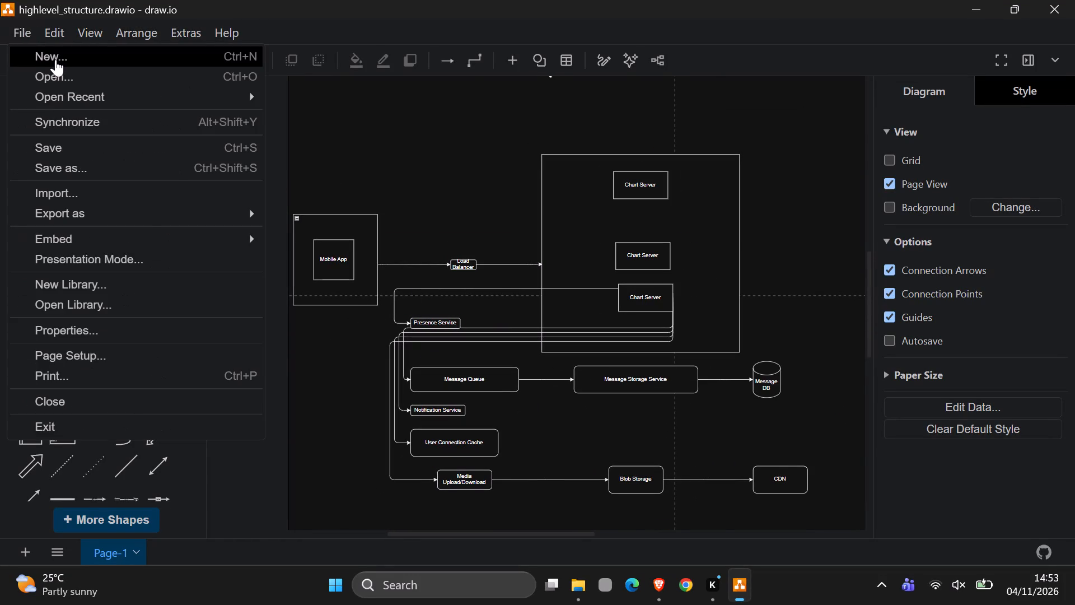
{"action": "left_click", "coordinate": [55, 59]}
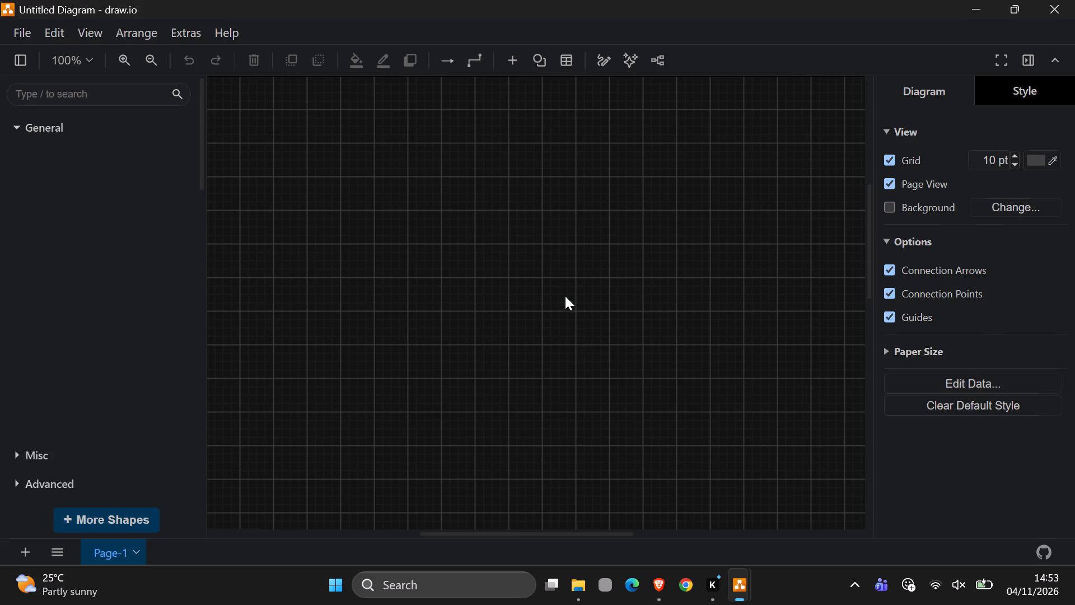
{"action": "left_click", "coordinate": [890, 152]}
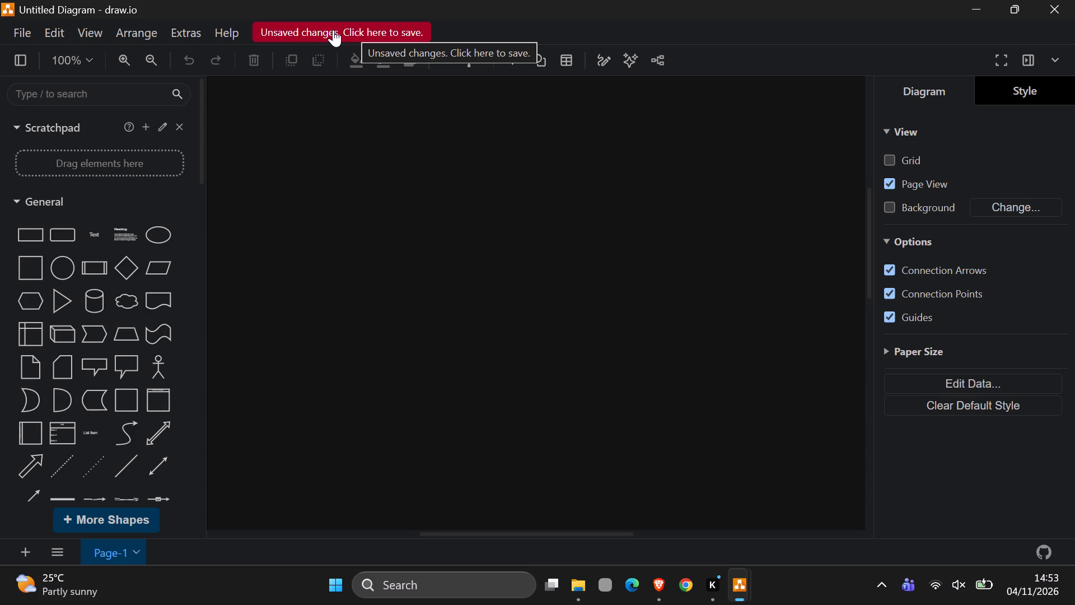
Save the new diagram under the name design in New folder.
{"action": "left_click", "coordinate": [282, 37]}
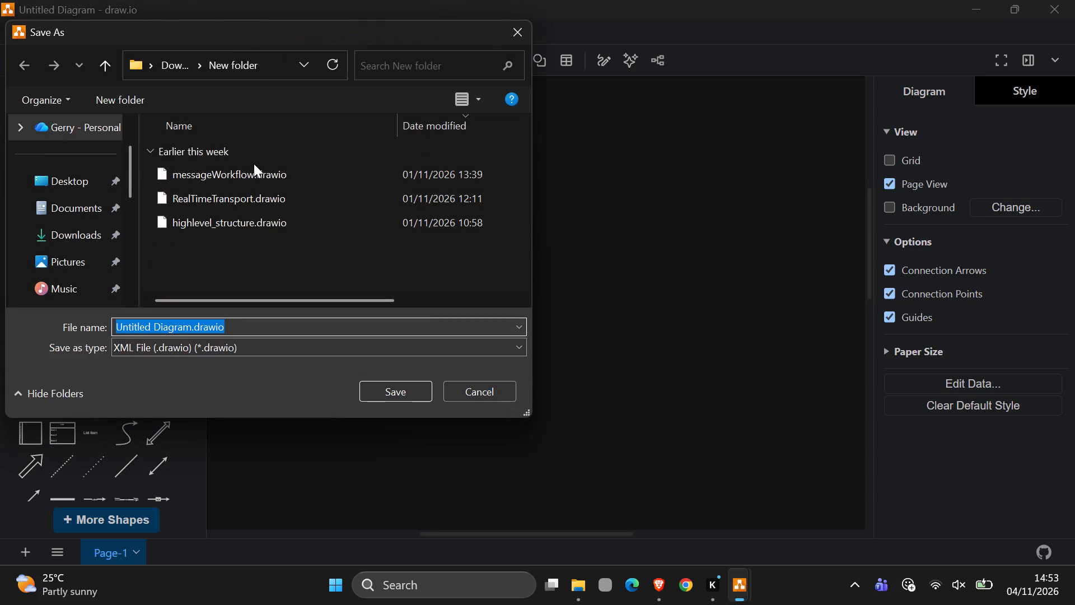
{"action": "left_click", "coordinate": [191, 324]}
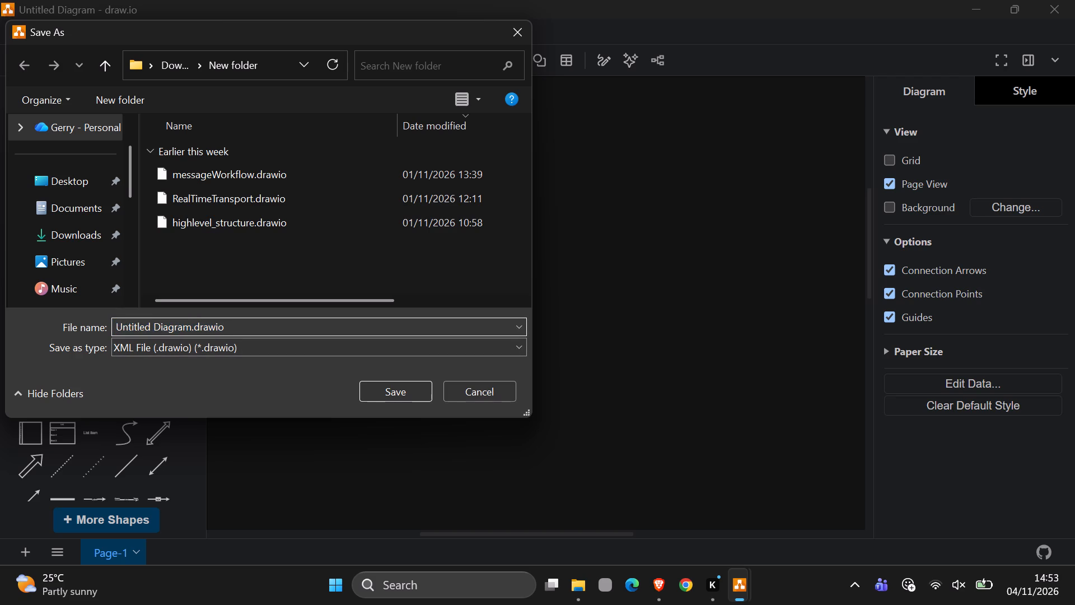
{"action": "key", "text": "BackSpace"}
{"action": "key", "text": "BackSpace"}
{"action": "key", "text": "BackSpace"}
{"action": "key", "text": "BackSpace"}
{"action": "key", "text": "BackSpace"}
{"action": "key", "text": "BackSpace"}
{"action": "key", "text": "BackSpace"}
{"action": "key", "text": "BackSpace"}
{"action": "key", "text": "BackSpace"}
{"action": "key", "text": "BackSpace"}
{"action": "key", "text": "BackSpace"}
{"action": "key", "text": "BackSpace"}
{"action": "key", "text": "BackSpace"}
{"action": "key", "text": "BackSpace"}
{"action": "key", "text": "BackSpace"}
{"action": "key", "text": "BackSpace"}
{"action": "key", "text": "BackSpace"}
{"action": "key", "text": "BackSpace"}
{"action": "key", "text": "BackSpace"}
{"action": "key", "text": "BackSpace"}
{"action": "type", "text": "design"}
{"action": "key", "text": "Return"}
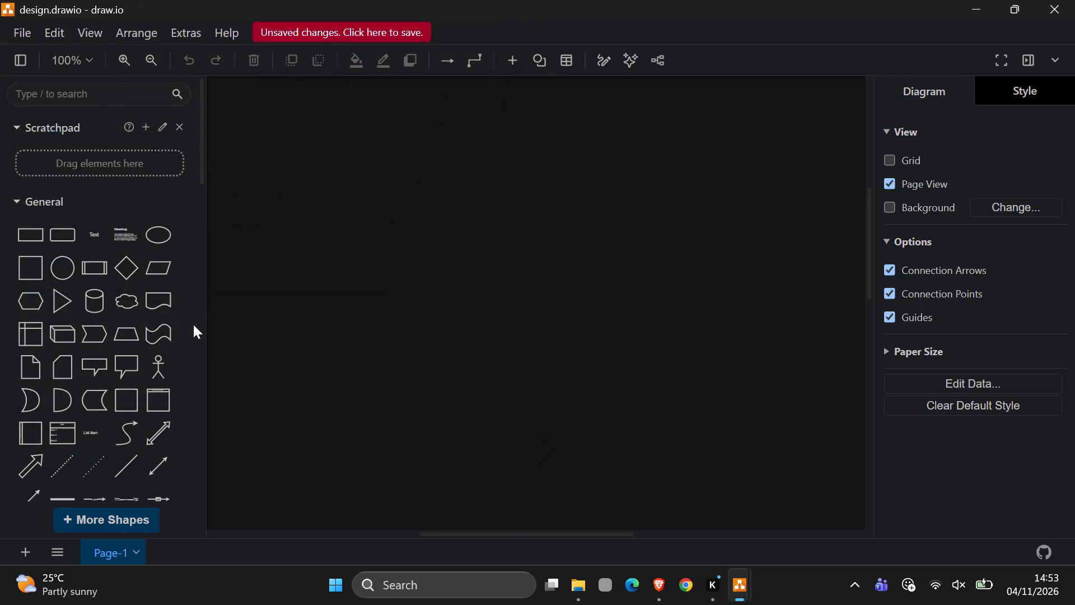
Turn off page view and turn on autosave for the design diagram.
{"action": "left_click", "coordinate": [890, 187]}
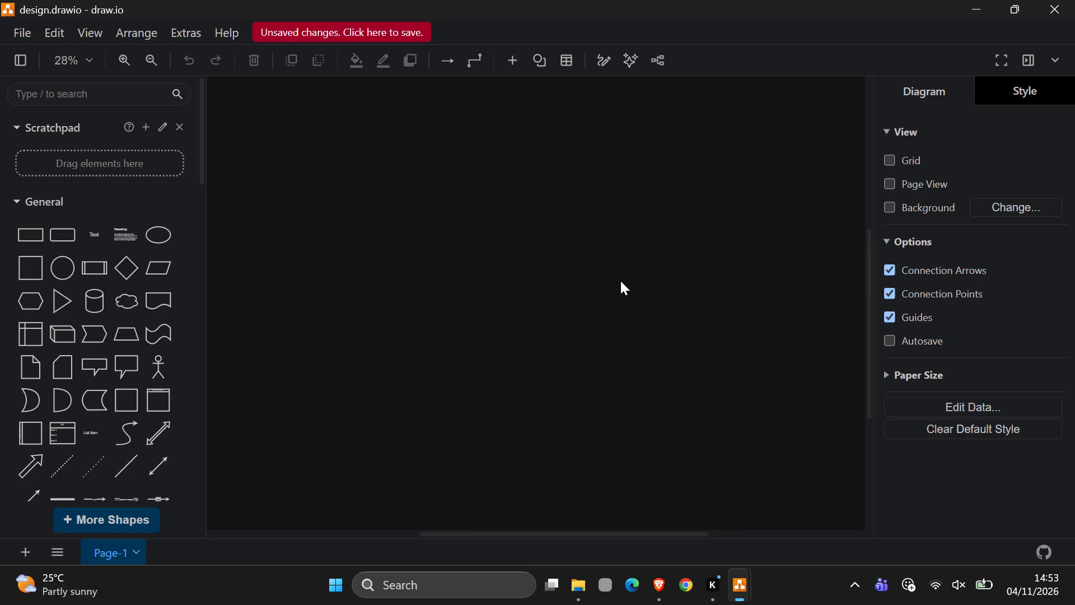
{"action": "left_click_drag", "start_coordinate": [678, 292], "coordinate": [721, 390]}
{"action": "left_click", "coordinate": [894, 338]}
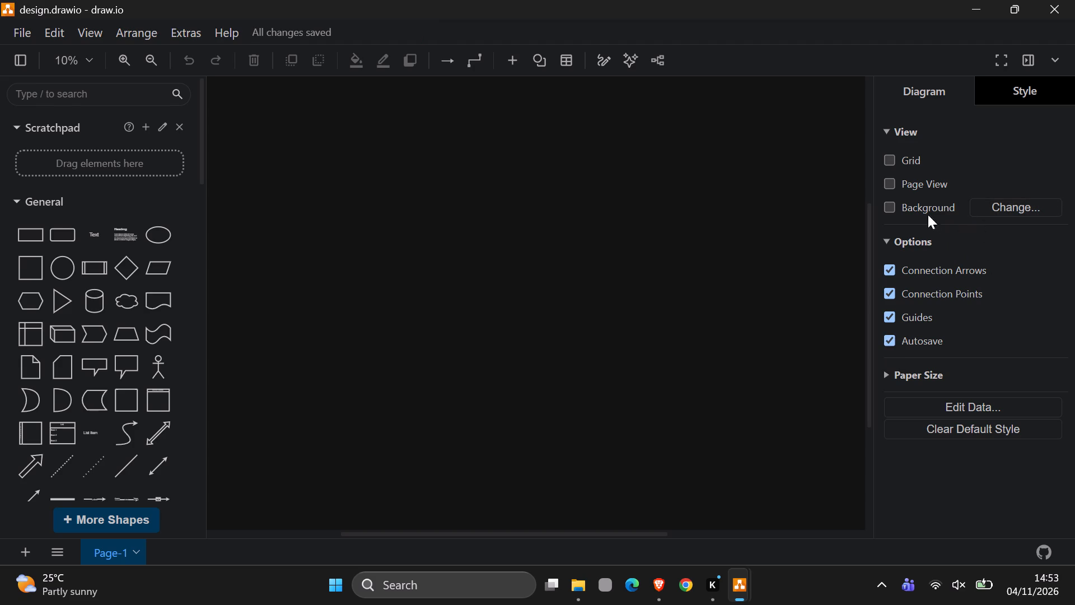
{"action": "left_click", "coordinate": [890, 210]}
{"action": "left_click", "coordinate": [890, 210]}
Switch to File Explorer and open the Screenshots folder inside Pictures.
{"action": "left_click", "coordinate": [578, 583]}
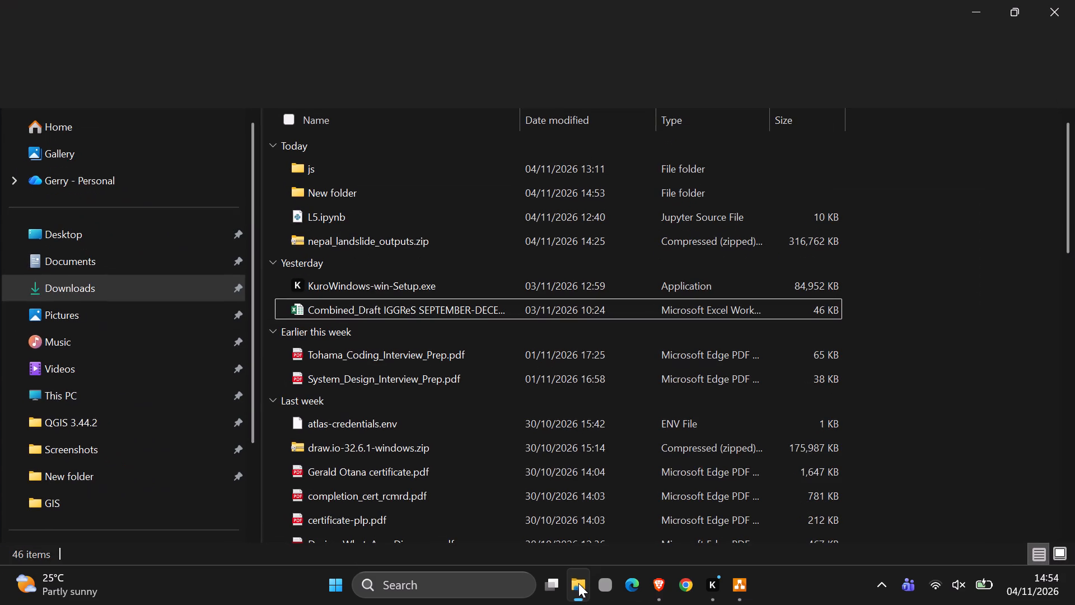
{"action": "left_click", "coordinate": [153, 314]}
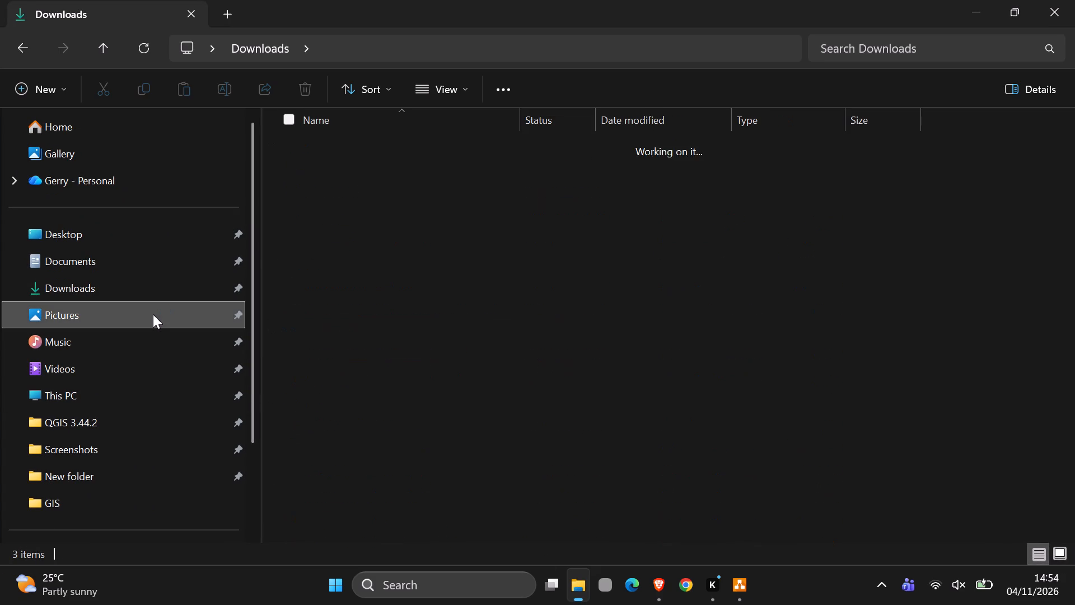
{"action": "triple_click", "coordinate": [468, 150]}
{"action": "left_click", "coordinate": [468, 150]}
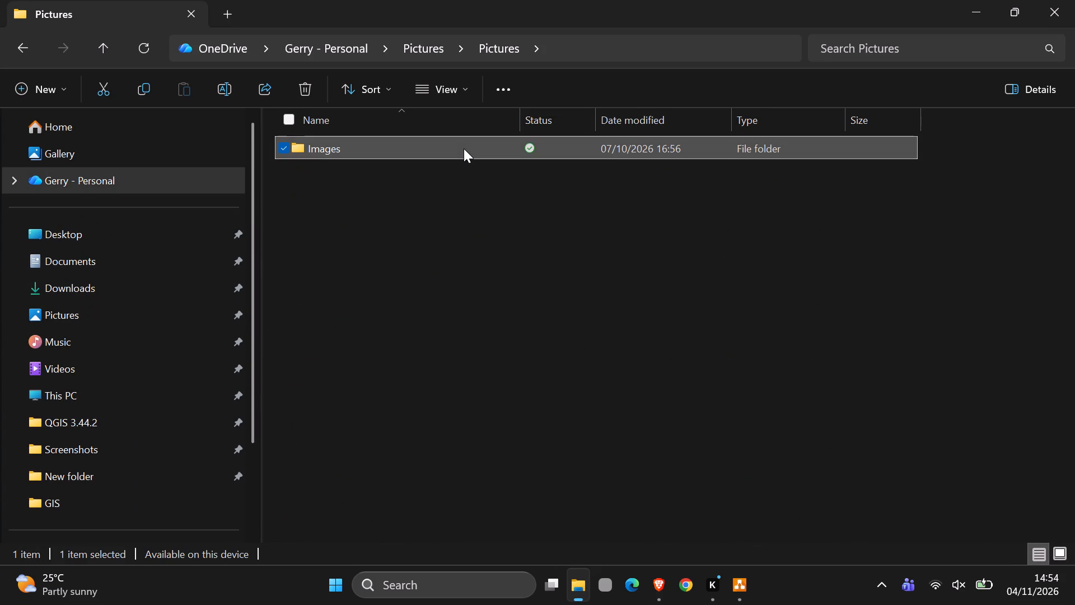
{"action": "left_click", "coordinate": [464, 148]}
{"action": "left_click", "coordinate": [464, 148]}
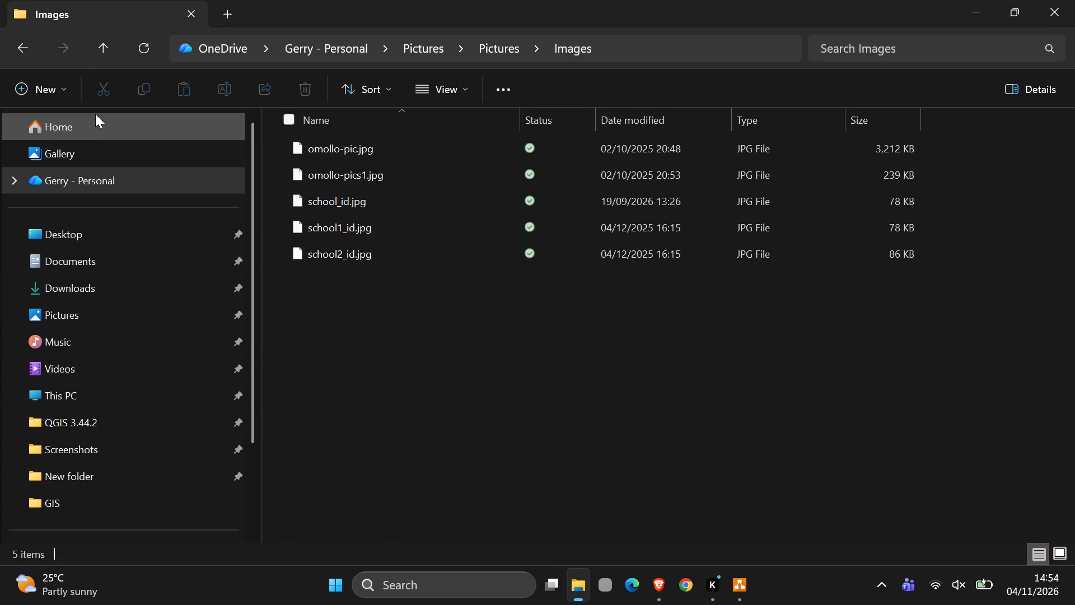
{"action": "left_click", "coordinate": [109, 38]}
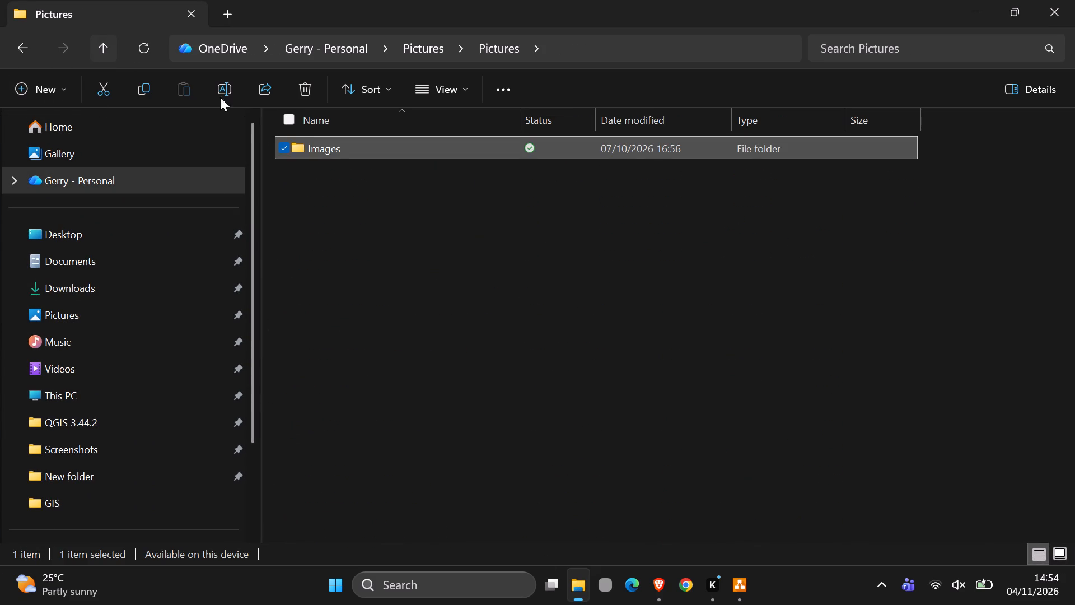
{"action": "left_click", "coordinate": [107, 42]}
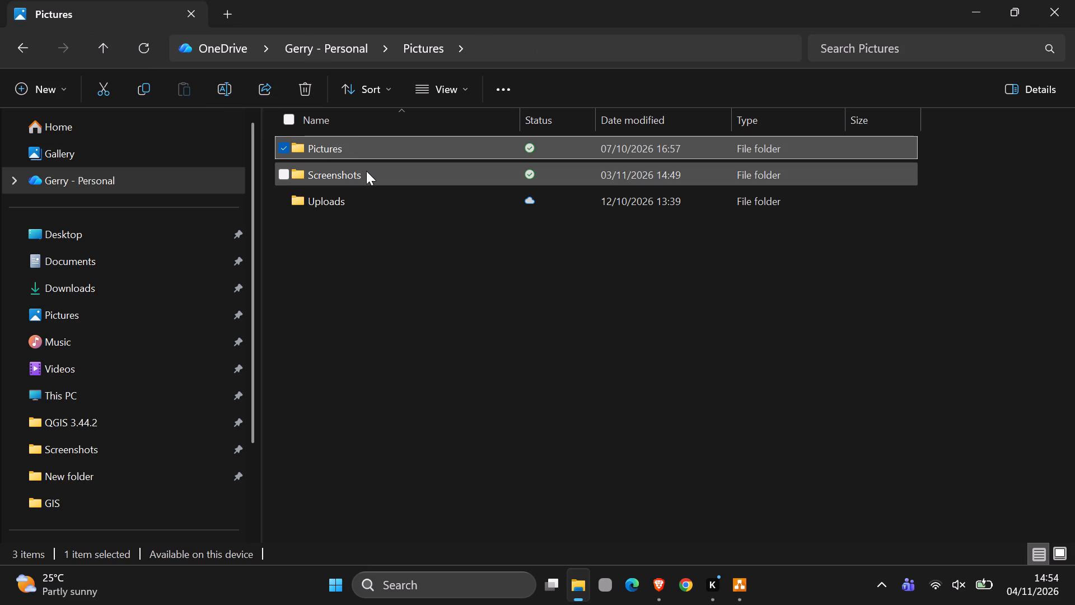
{"action": "left_click", "coordinate": [366, 171]}
{"action": "left_click", "coordinate": [366, 171]}
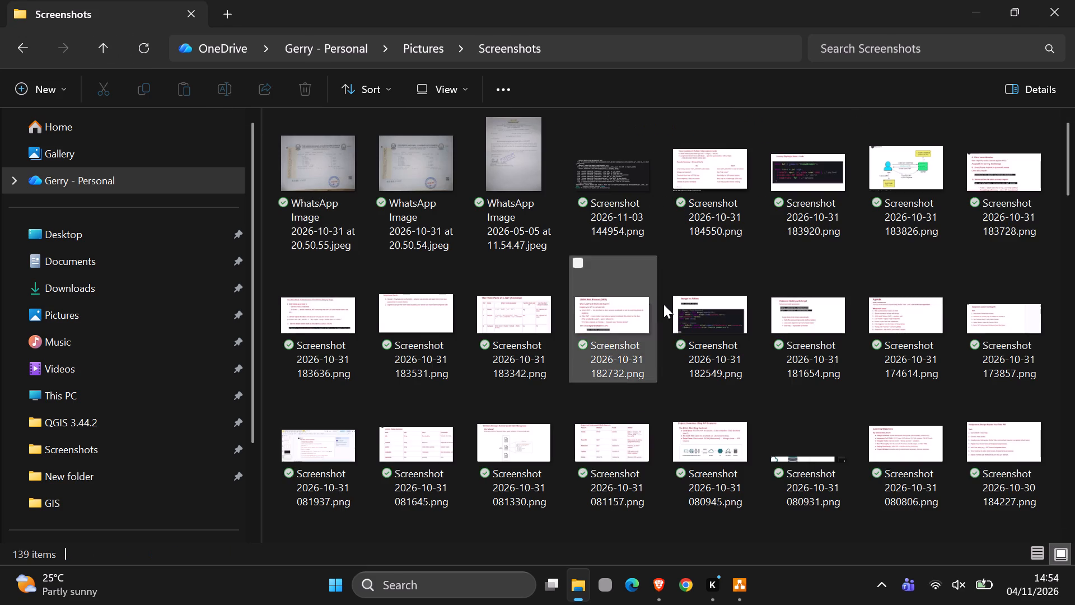
View the 2026-10-29 architecture screenshots from 130541 through 125808, Multi-Region & Cross-Region Message Flow, and return to the design diagram in draw.io.
{"action": "scroll", "coordinate": [666, 290], "scroll_direction": "down", "scroll_amount": 1}
{"action": "scroll", "coordinate": [867, 316], "scroll_direction": "down", "scroll_amount": 1}
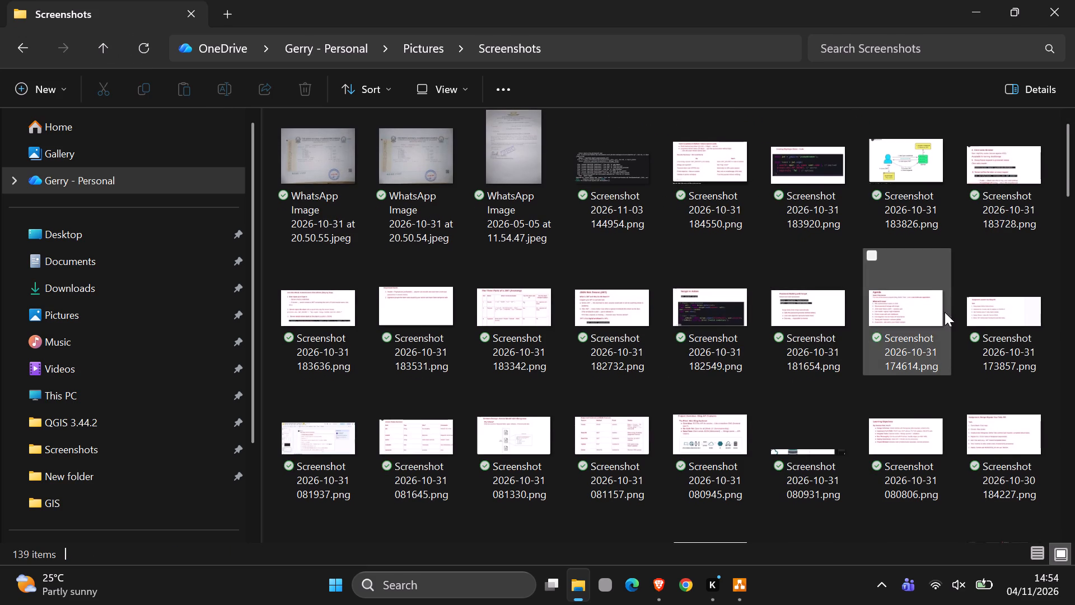
{"action": "scroll", "coordinate": [558, 374], "scroll_direction": "down", "scroll_amount": 1}
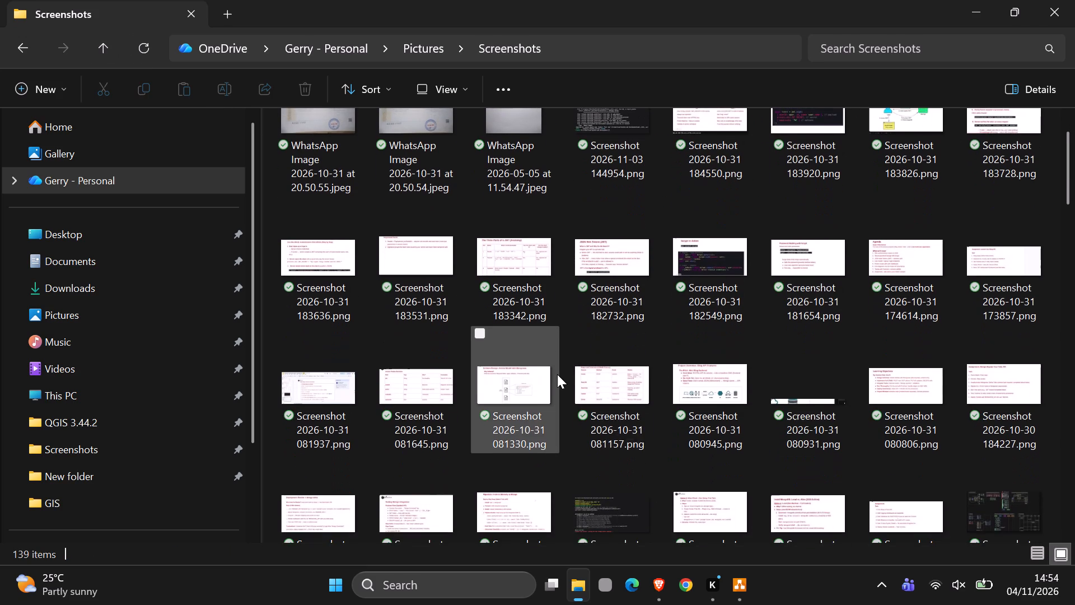
{"action": "scroll", "coordinate": [557, 374], "scroll_direction": "down", "scroll_amount": 2}
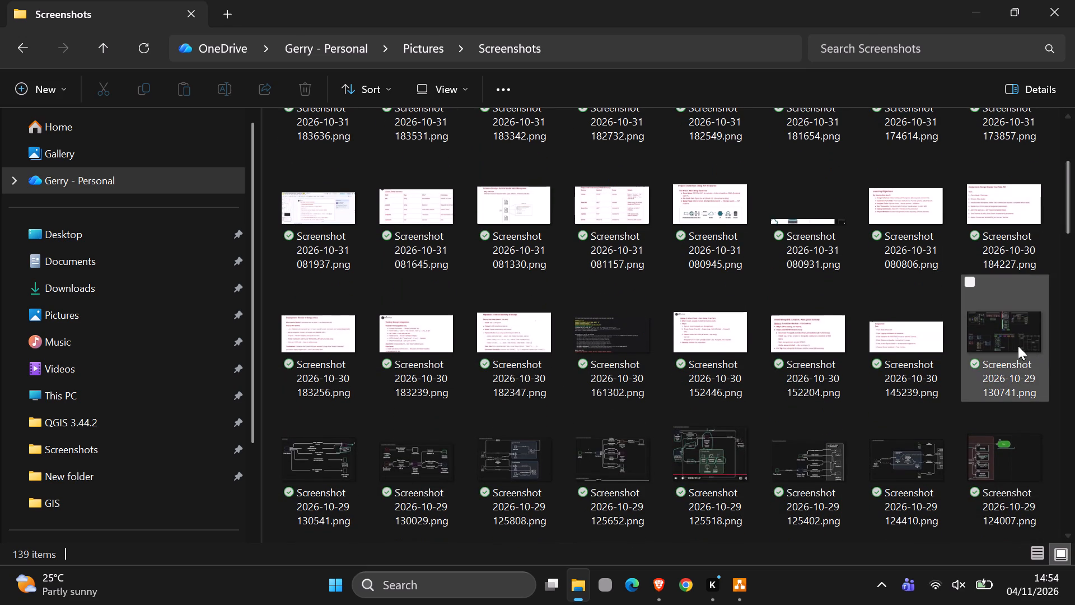
{"action": "double_click", "coordinate": [307, 466]}
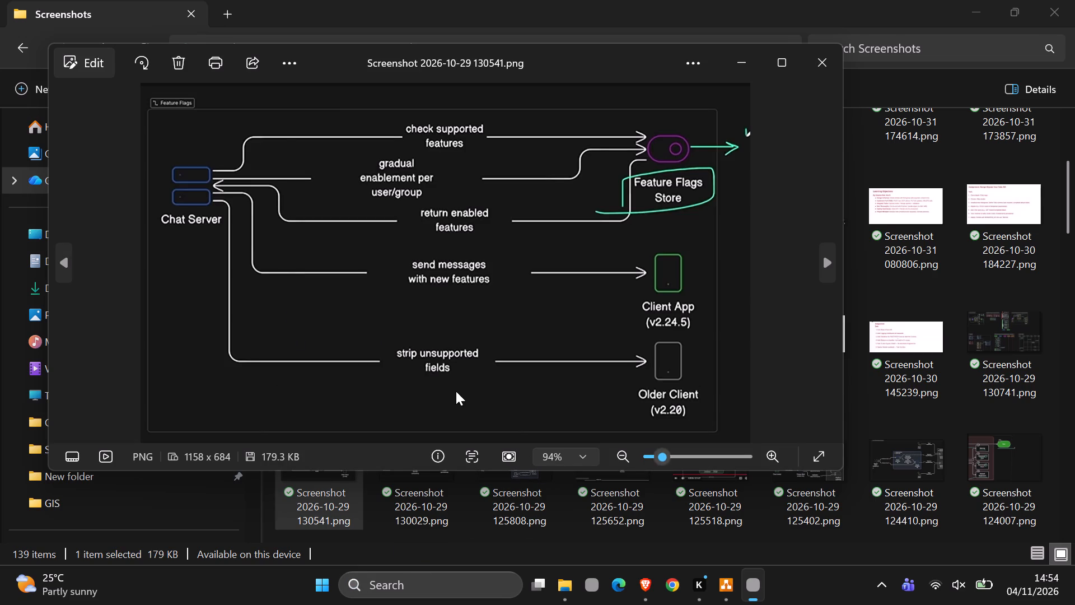
{"action": "left_click", "coordinate": [824, 264]}
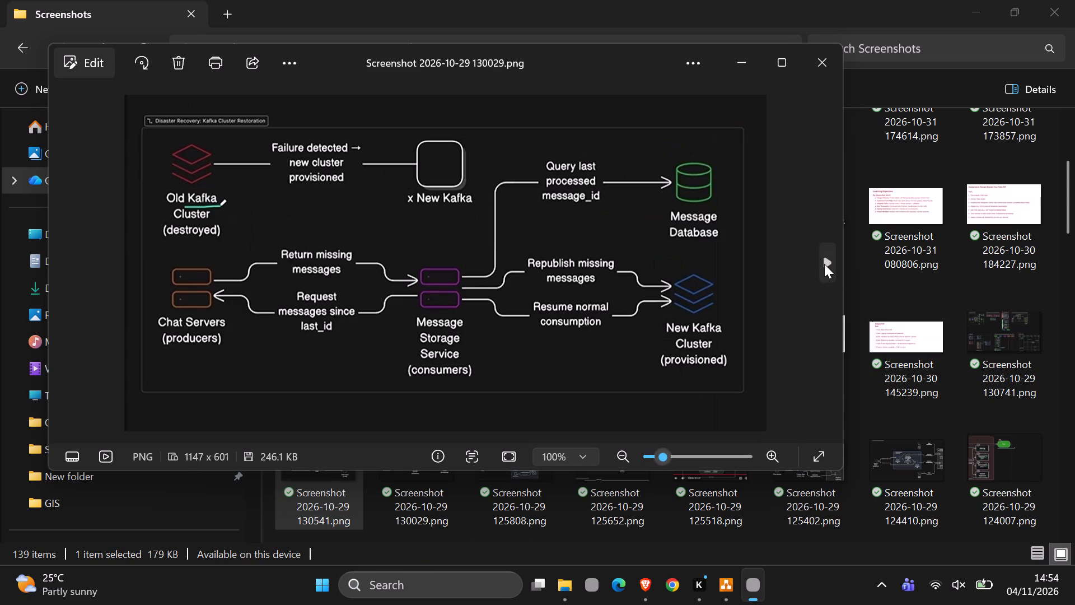
{"action": "left_click", "coordinate": [824, 264]}
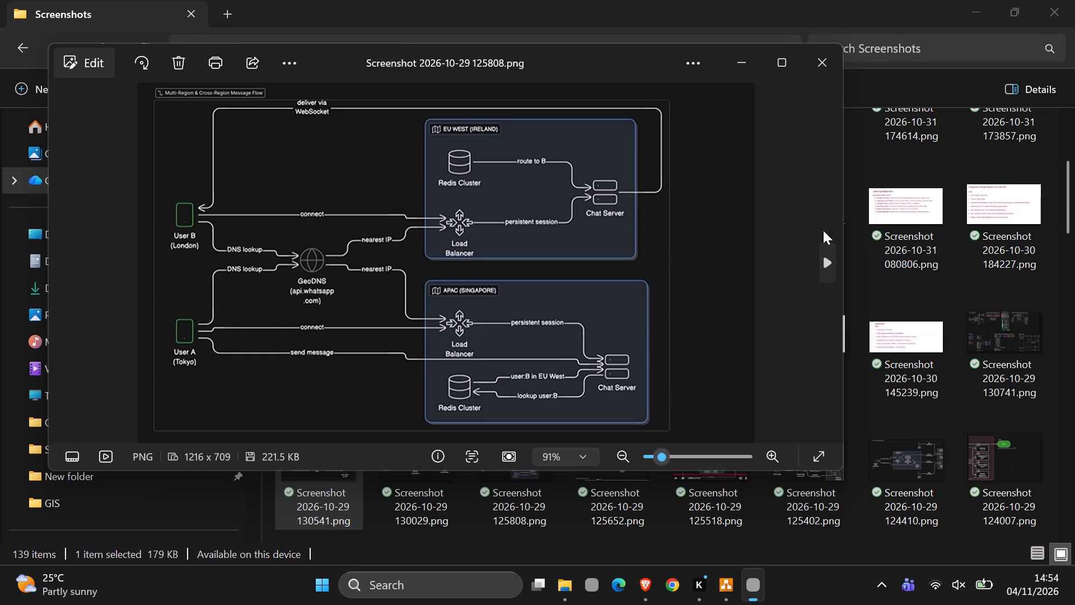
{"action": "left_click", "coordinate": [732, 61]}
{"action": "left_click", "coordinate": [967, 12]}
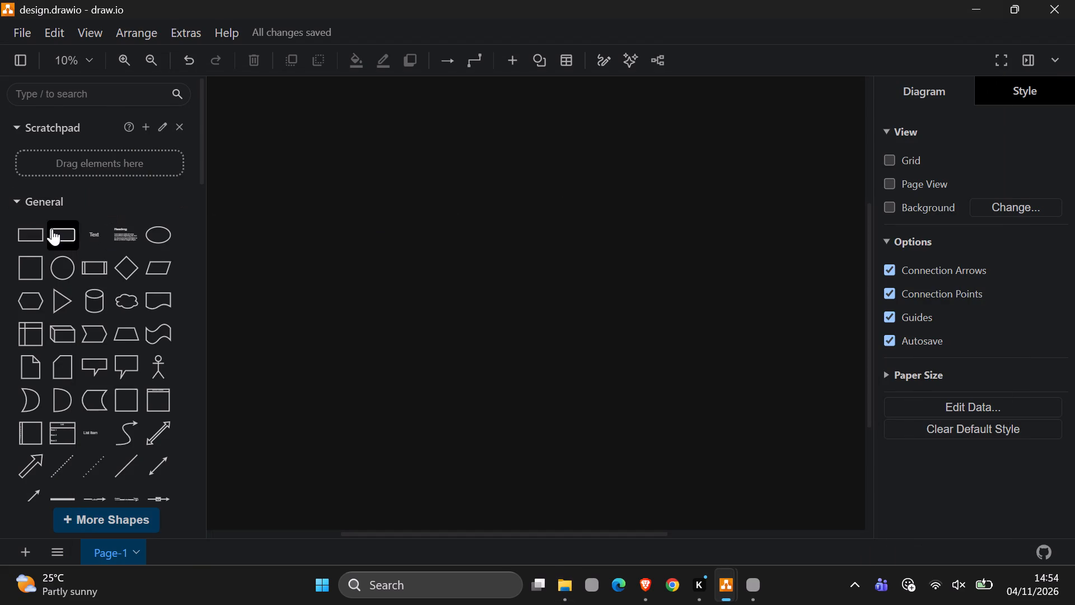
Insert a square from the General shapes, enlarge it and place it in the canvas's upper-left area.
{"action": "left_click", "coordinate": [29, 267]}
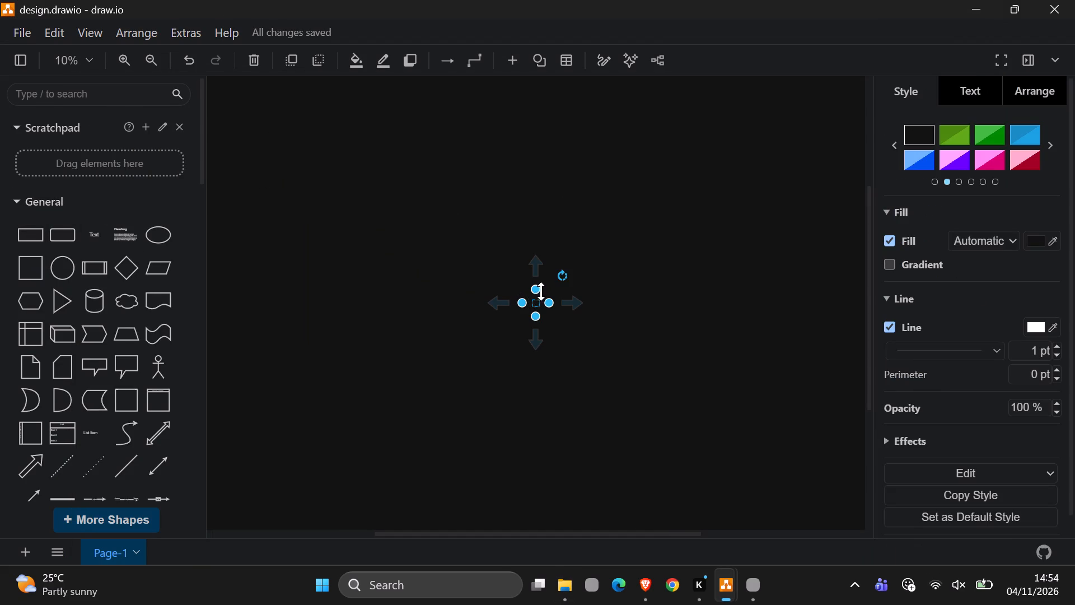
{"action": "left_click_drag", "start_coordinate": [536, 288], "coordinate": [522, 251]}
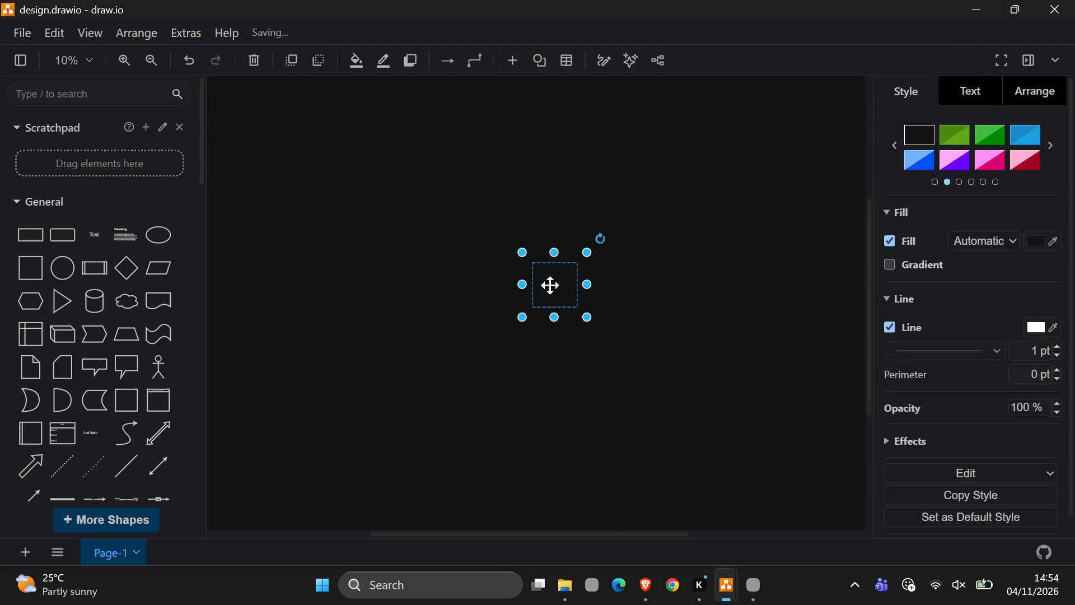
{"action": "left_click_drag", "start_coordinate": [551, 285], "coordinate": [303, 168]}
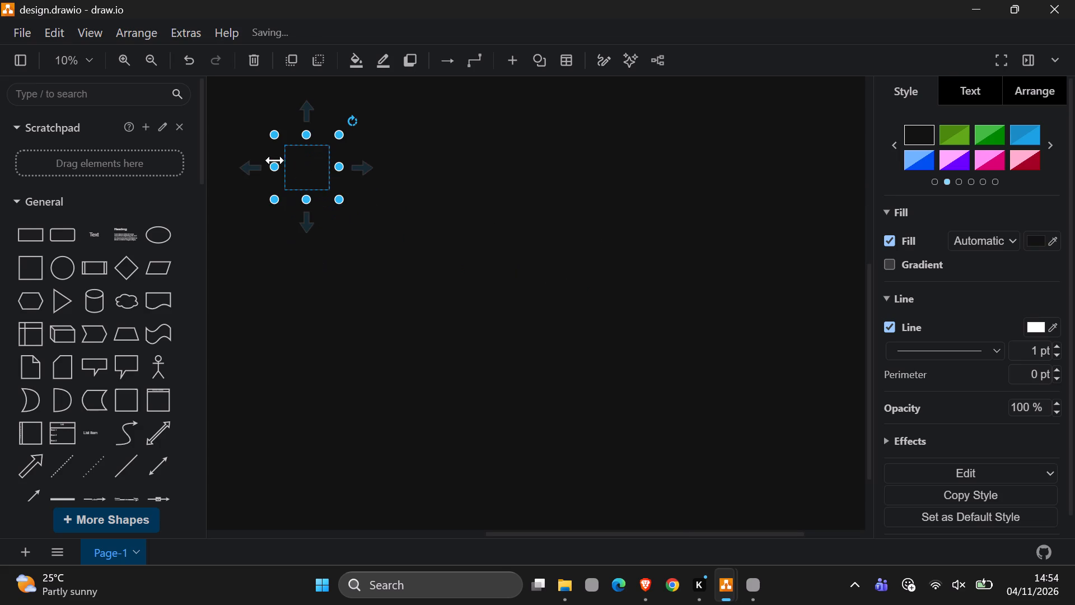
Duplicate the square and place the copy directly below the original.
{"action": "right_click", "coordinate": [301, 160]}
{"action": "left_click", "coordinate": [386, 288]}
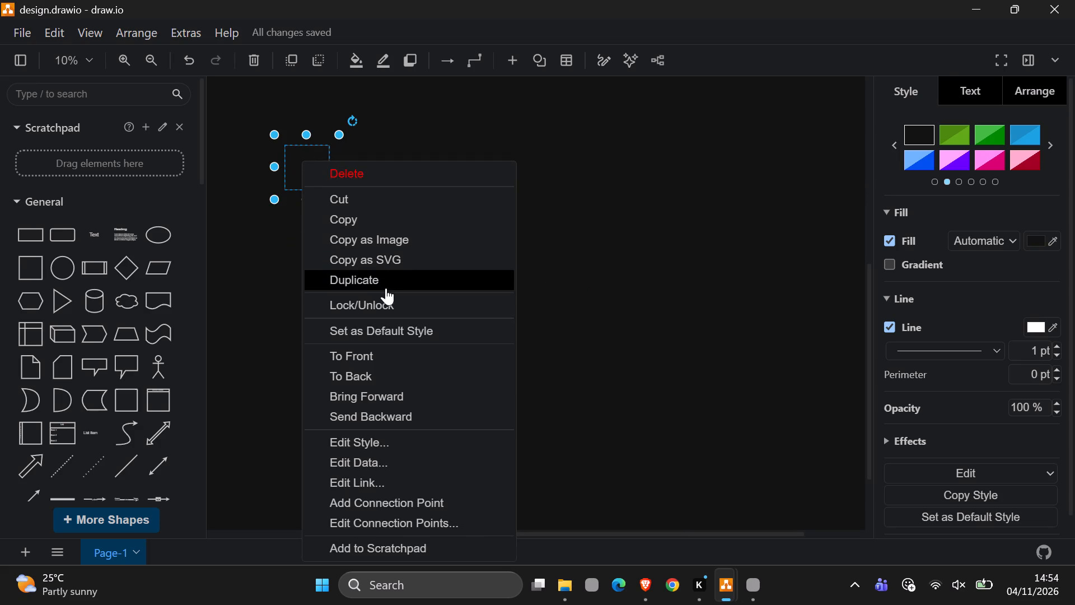
{"action": "left_click_drag", "start_coordinate": [304, 173], "coordinate": [301, 305]}
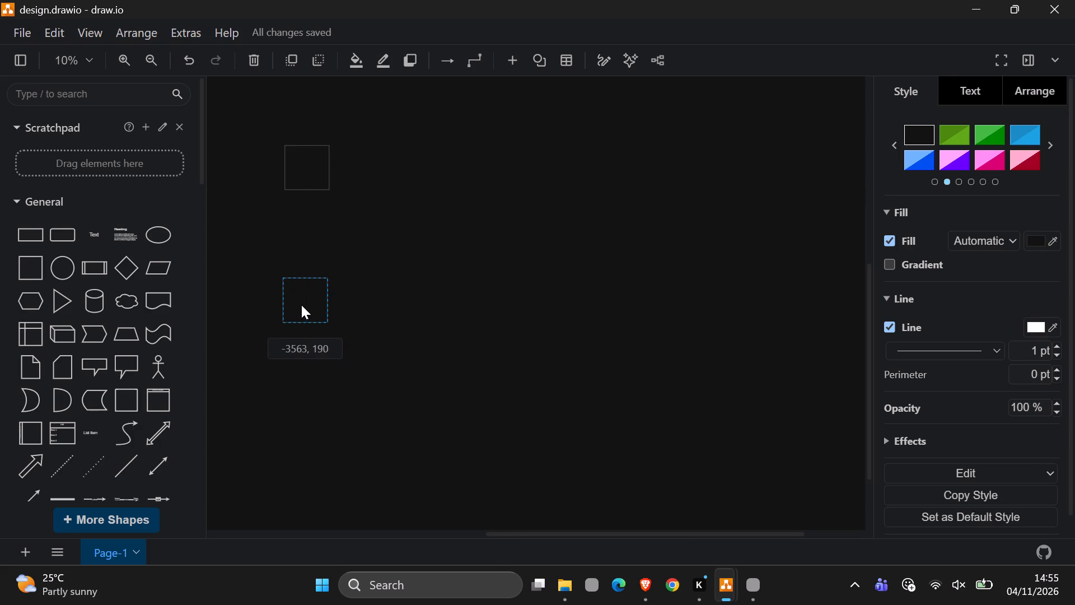
{"action": "left_click_drag", "start_coordinate": [301, 305], "coordinate": [305, 305]}
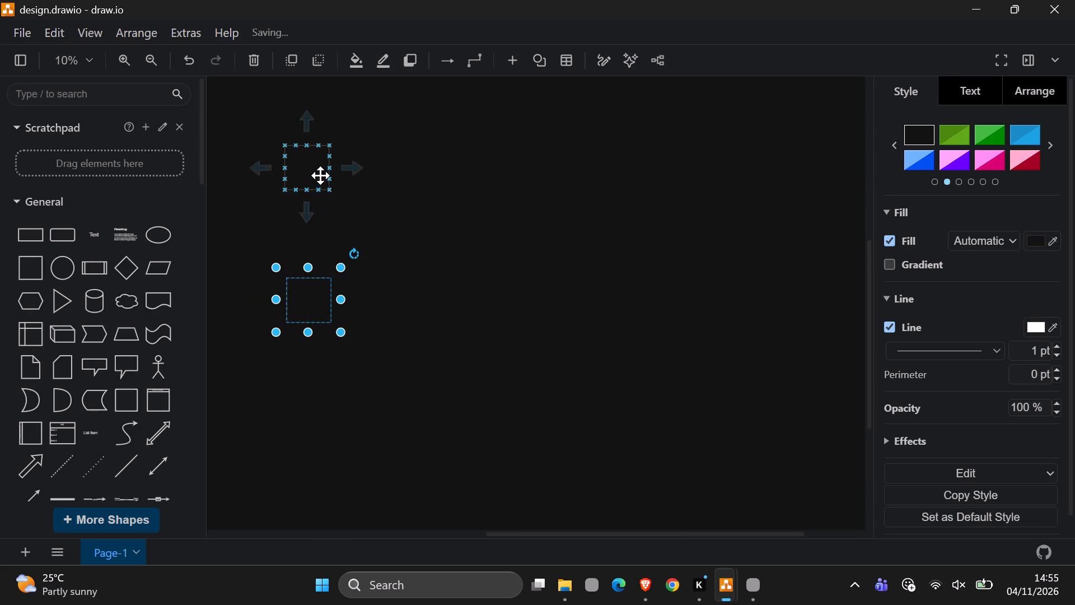
Shift both squares further down the canvas, keeping them stacked one above the other with a gap between.
{"action": "left_click", "coordinate": [320, 175]}
{"action": "left_click_drag", "start_coordinate": [311, 304], "coordinate": [313, 409]}
{"action": "left_click", "coordinate": [309, 162]}
{"action": "left_click_drag", "start_coordinate": [309, 162], "coordinate": [320, 227]}
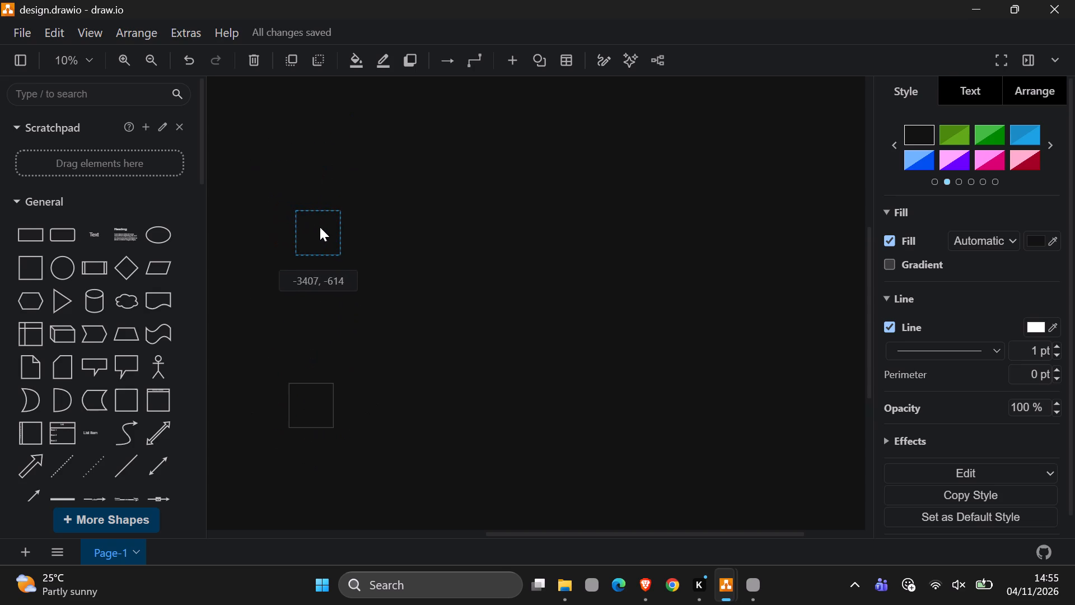
{"action": "left_click_drag", "start_coordinate": [320, 227], "coordinate": [311, 258]}
{"action": "left_click_drag", "start_coordinate": [314, 404], "coordinate": [313, 380]}
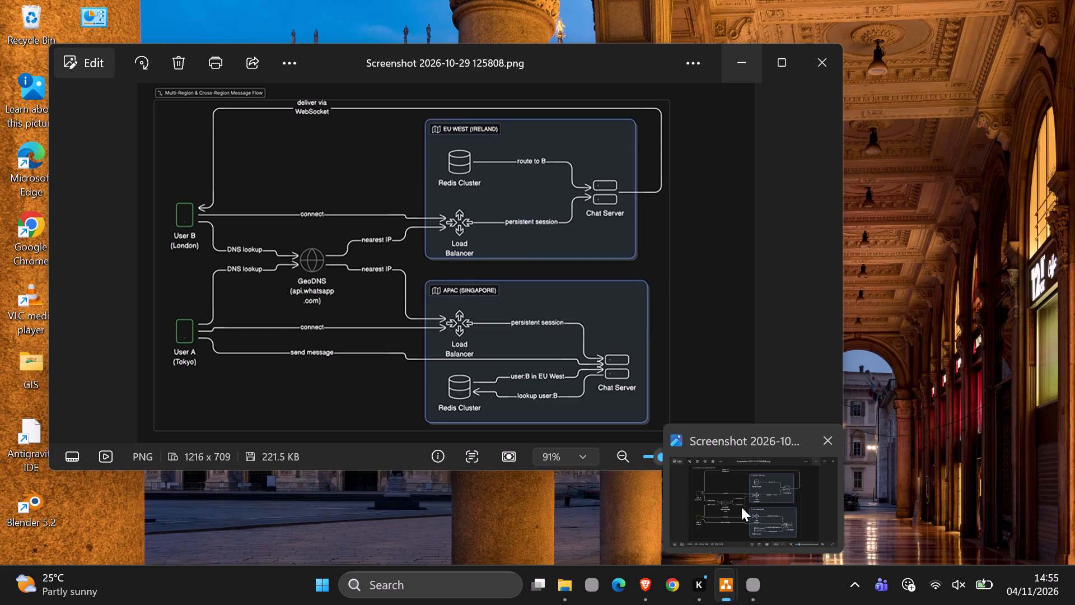
Switch to Photos and bring up the Multi-Region & Cross-Region Message Flow screenshot for reference.
{"action": "left_click", "coordinate": [741, 507]}
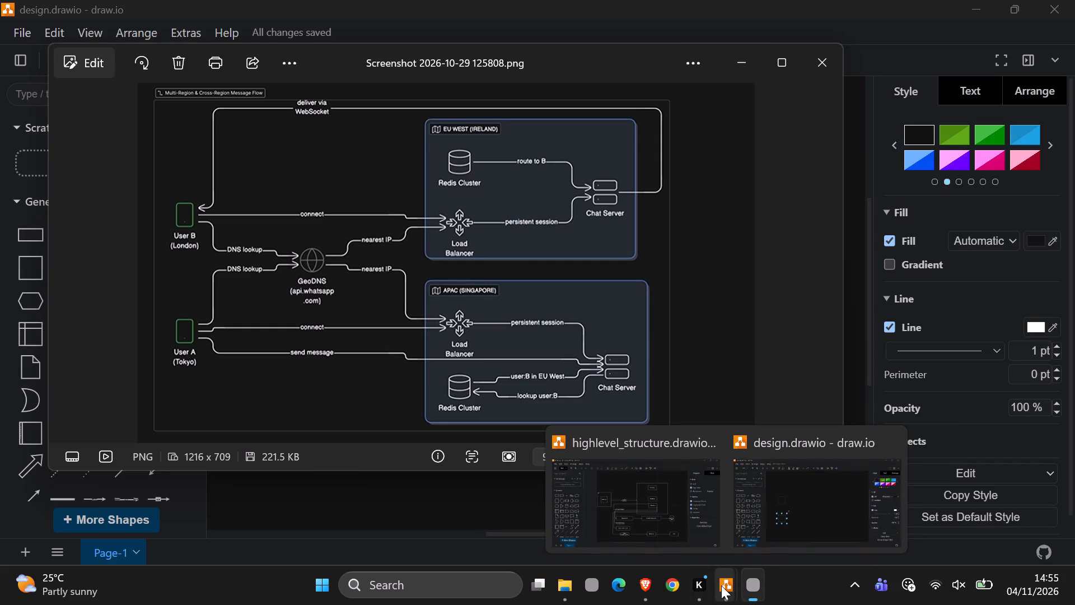
Return to the design diagram in draw.io, insert a General rectangle, enlarge it to a wide box and place it upper right of the squares.
{"action": "left_click", "coordinate": [797, 510]}
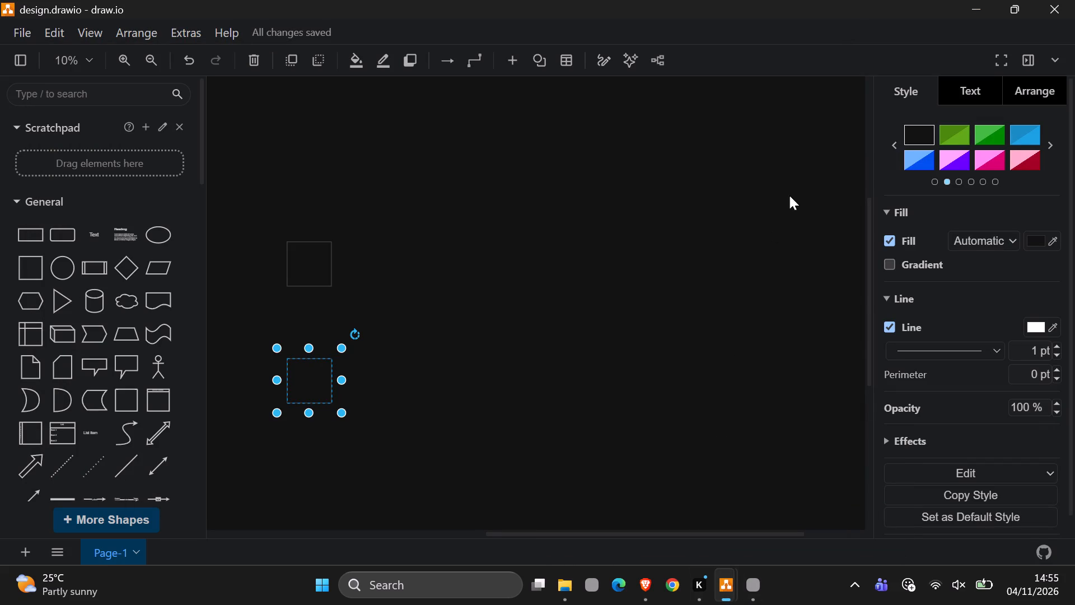
{"action": "left_click", "coordinate": [31, 230]}
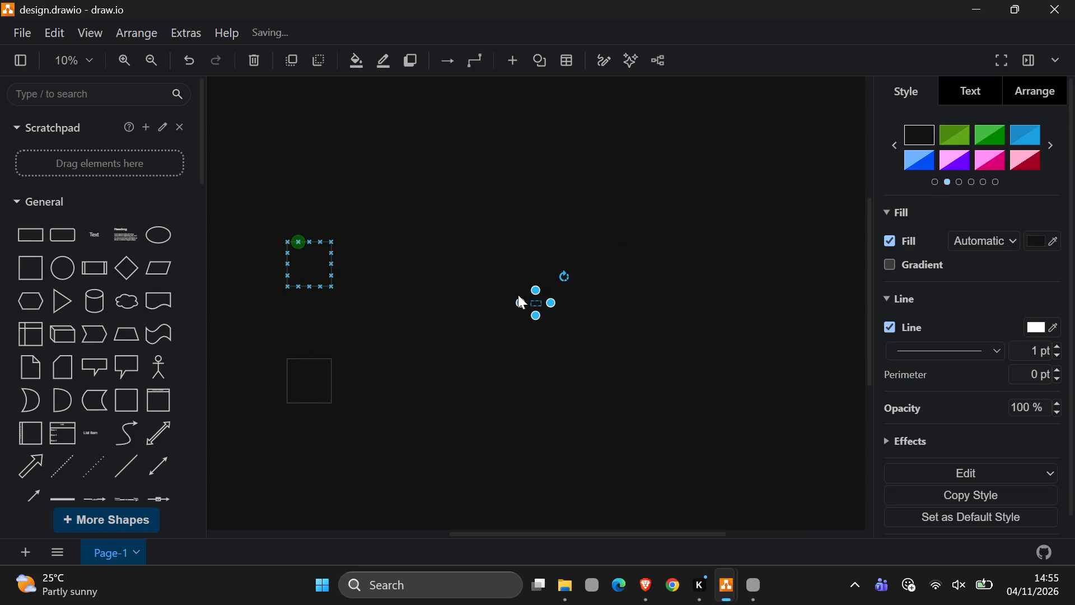
{"action": "left_click_drag", "start_coordinate": [517, 303], "coordinate": [482, 298]}
{"action": "left_click_drag", "start_coordinate": [520, 295], "coordinate": [514, 260]}
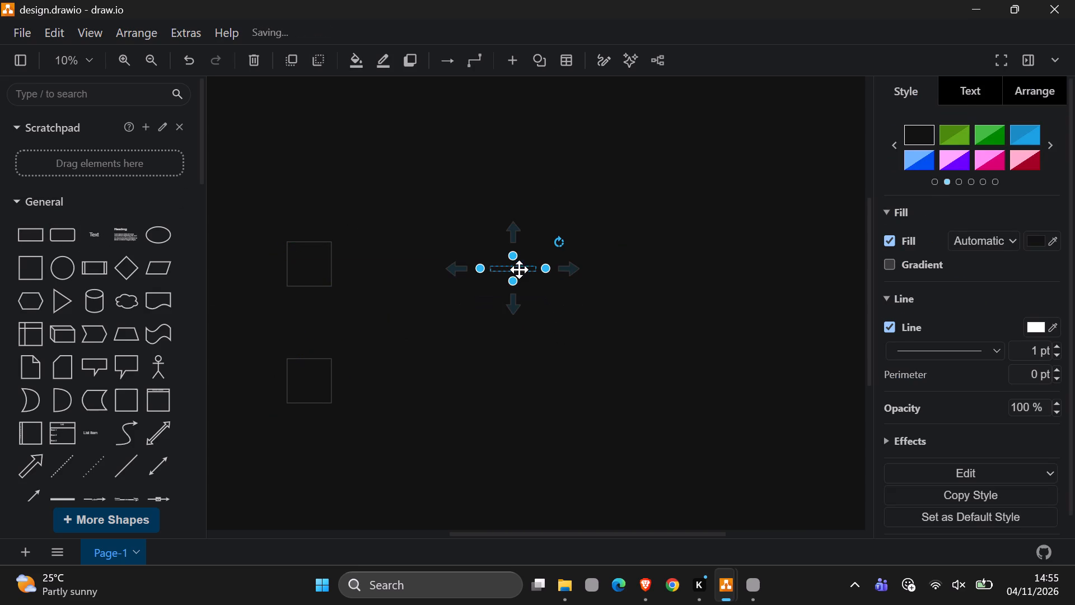
{"action": "left_click_drag", "start_coordinate": [513, 254], "coordinate": [494, 185]}
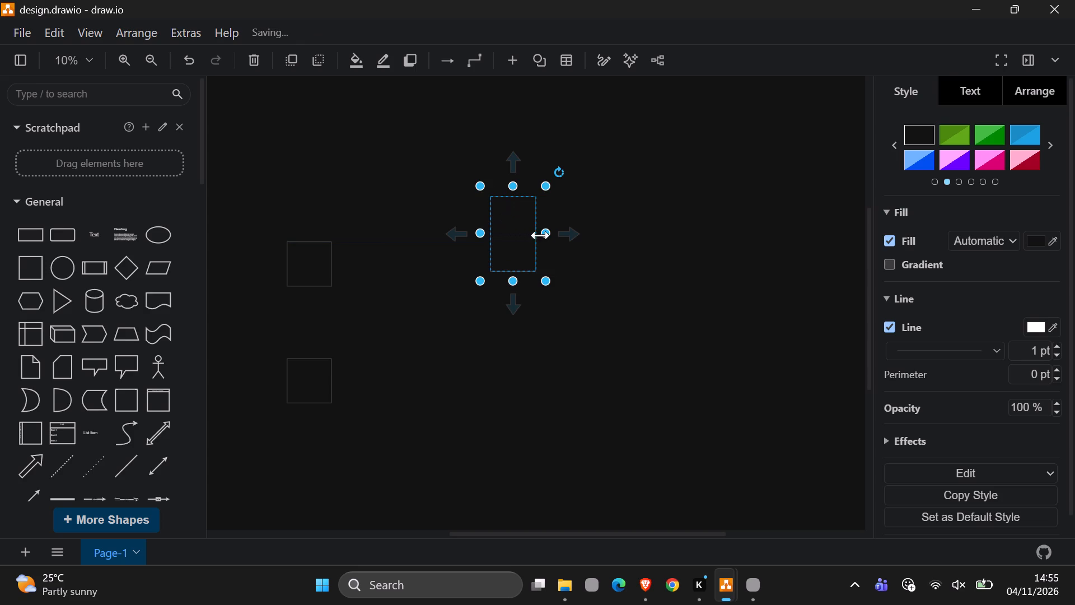
{"action": "left_click_drag", "start_coordinate": [545, 235], "coordinate": [647, 244]}
{"action": "left_click_drag", "start_coordinate": [564, 197], "coordinate": [550, 145]}
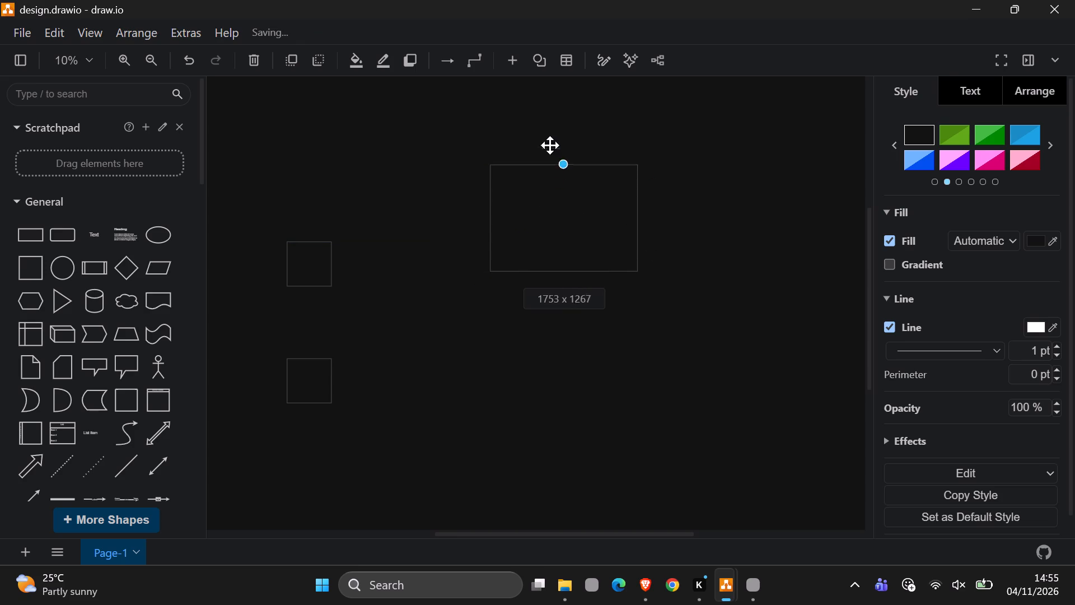
{"action": "left_click_drag", "start_coordinate": [550, 145], "coordinate": [547, 138]}
{"action": "left_click_drag", "start_coordinate": [638, 203], "coordinate": [683, 209]}
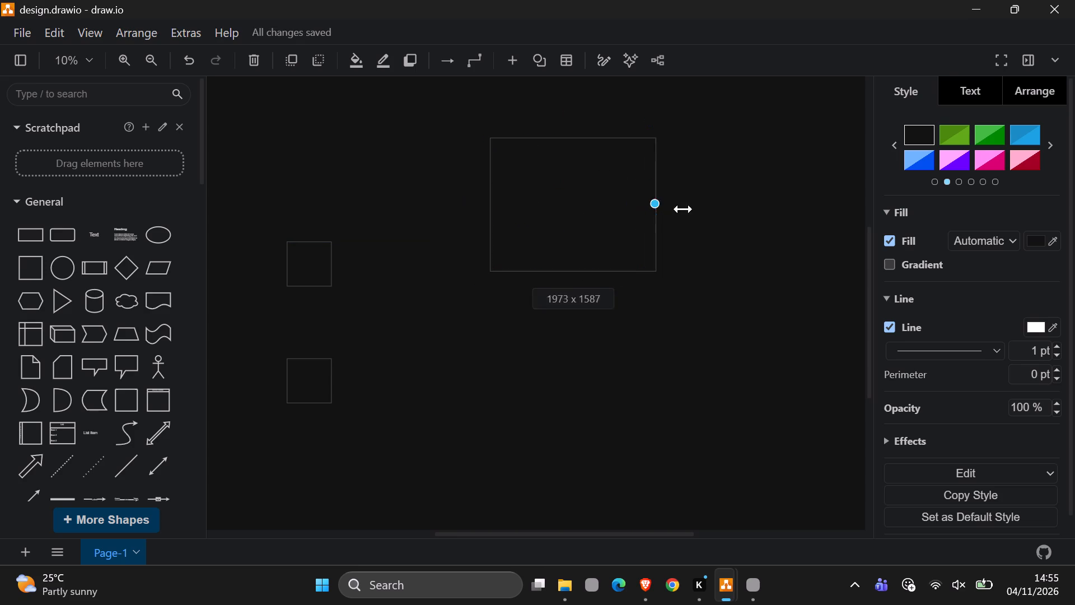
{"action": "left_click_drag", "start_coordinate": [683, 209], "coordinate": [749, 223]}
{"action": "left_click_drag", "start_coordinate": [620, 138], "coordinate": [613, 114]}
{"action": "left_click_drag", "start_coordinate": [638, 160], "coordinate": [703, 169]}
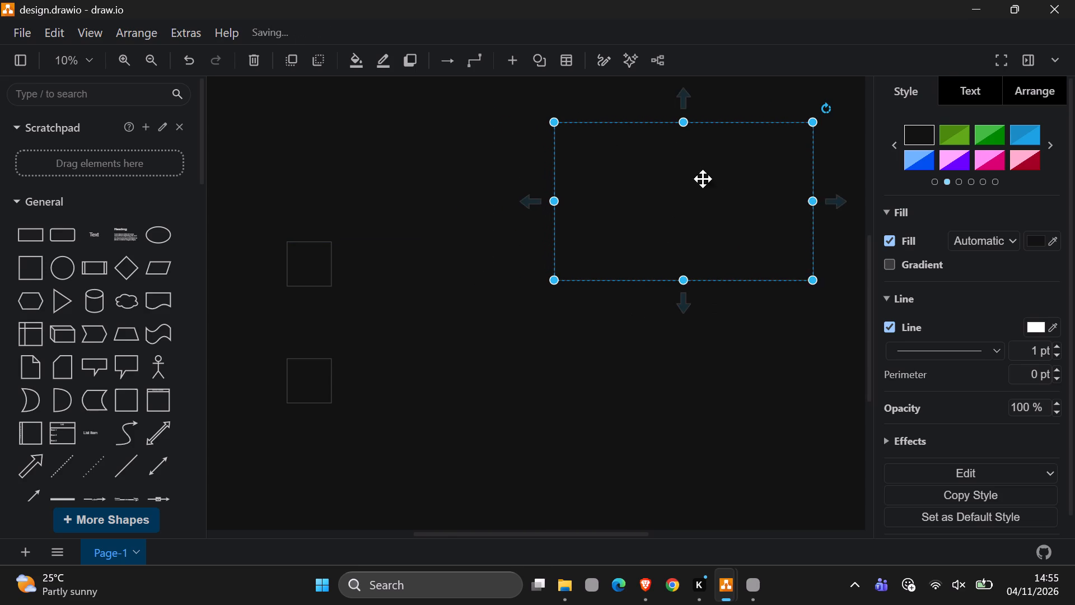
Duplicate the large rectangle and place the copy directly below the original, leaving a small gap between them.
{"action": "right_click", "coordinate": [684, 201]}
{"action": "left_click", "coordinate": [741, 281]}
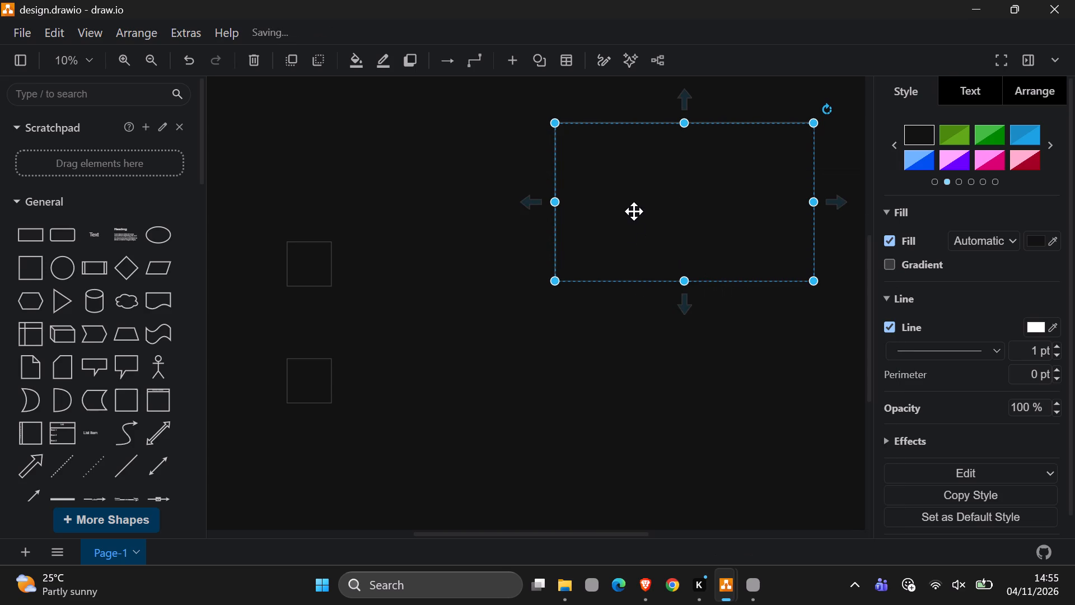
{"action": "left_click_drag", "start_coordinate": [645, 208], "coordinate": [646, 395]}
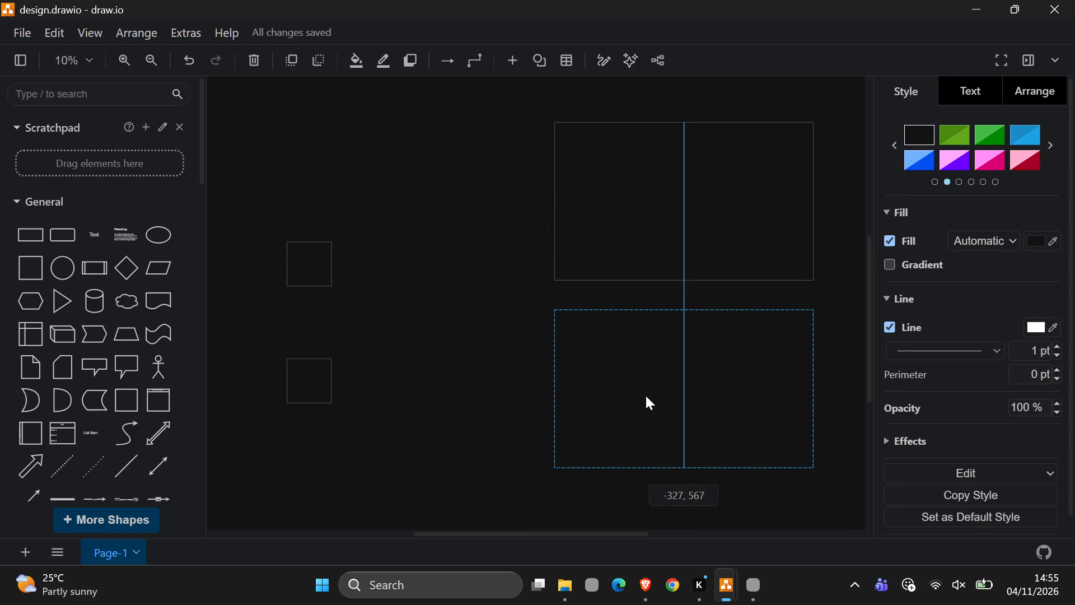
{"action": "left_click_drag", "start_coordinate": [646, 395], "coordinate": [646, 398]}
Shift both large rectangles further right, away from the squares, keeping them stacked with aligned edges.
{"action": "scroll", "coordinate": [429, 312], "scroll_direction": "down", "scroll_amount": 1}
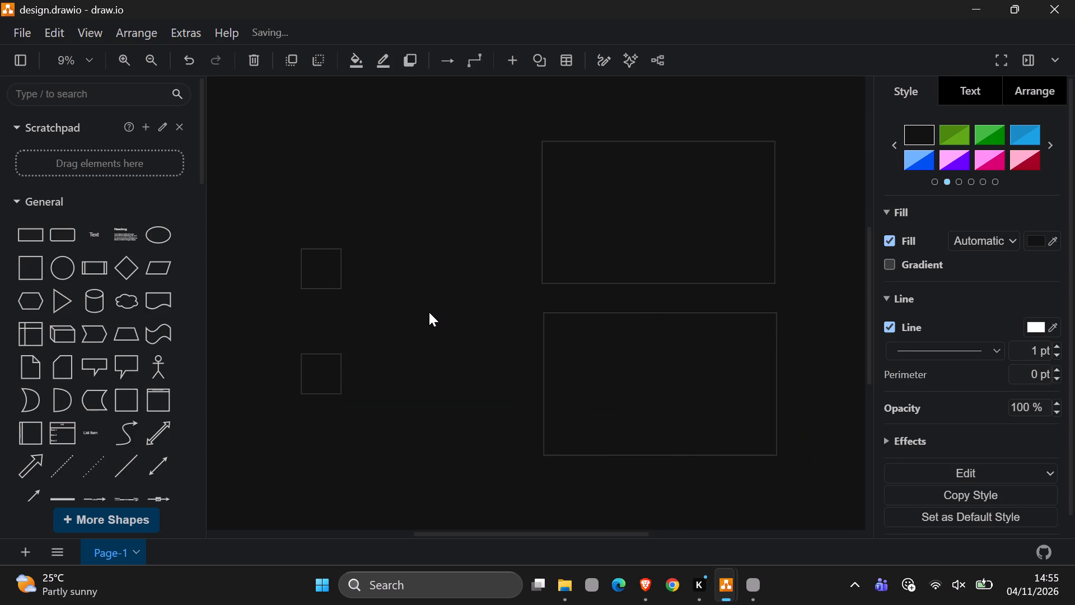
{"action": "scroll", "coordinate": [426, 318], "scroll_direction": "down", "scroll_amount": 2}
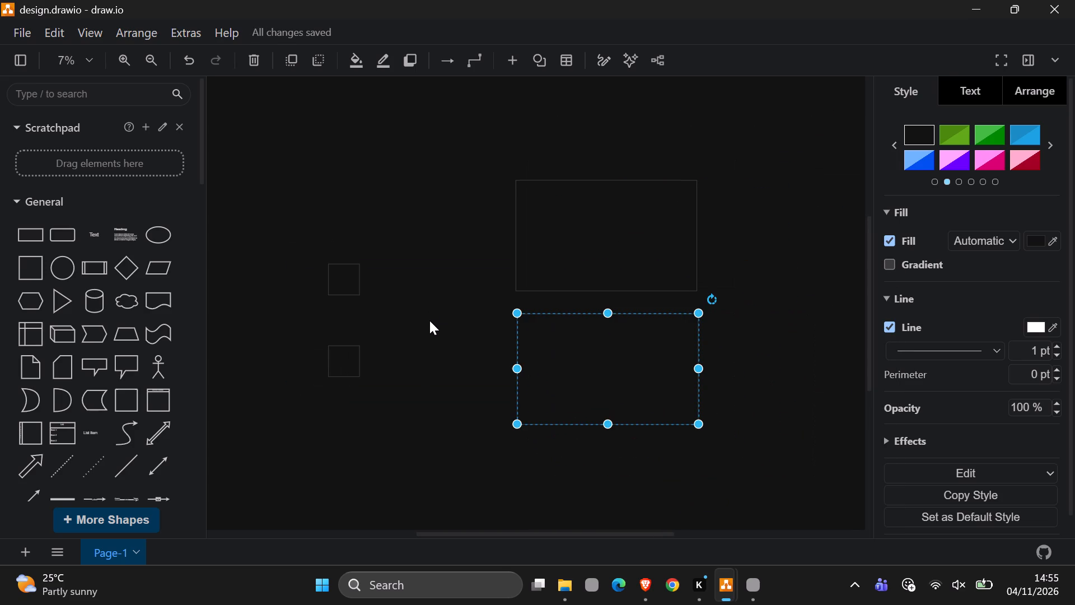
{"action": "left_click_drag", "start_coordinate": [608, 358], "coordinate": [727, 364]}
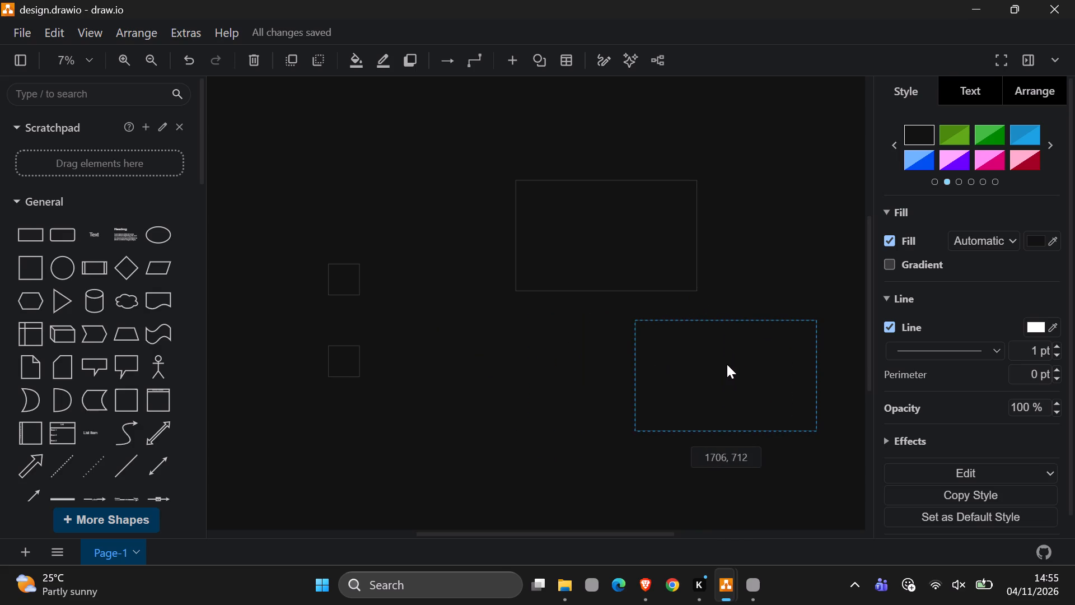
{"action": "left_click_drag", "start_coordinate": [727, 364], "coordinate": [749, 362]}
{"action": "left_click_drag", "start_coordinate": [608, 257], "coordinate": [727, 253]}
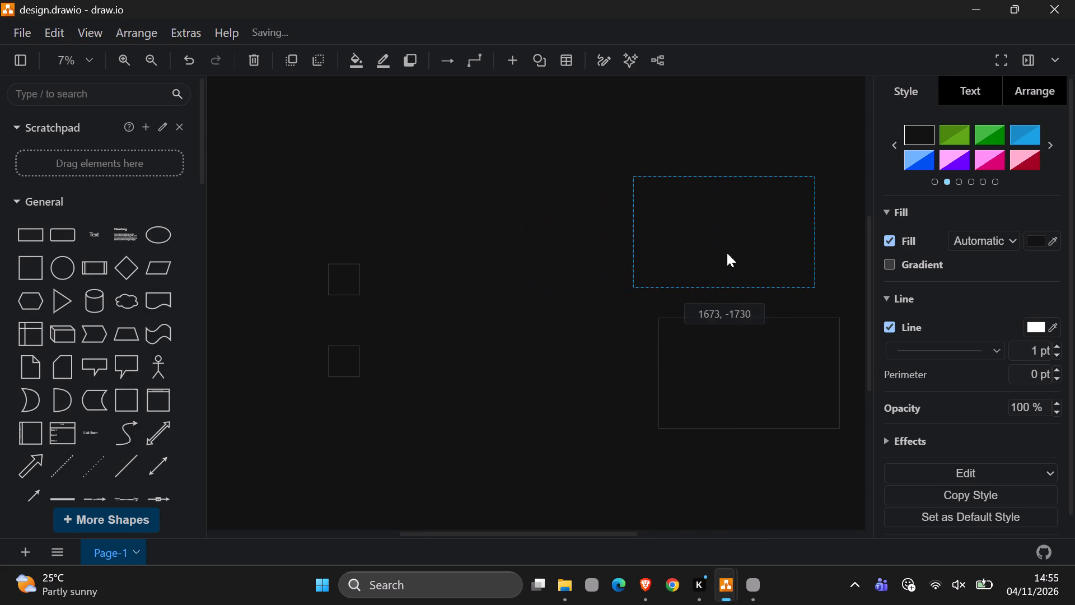
{"action": "left_click_drag", "start_coordinate": [727, 253], "coordinate": [750, 261]}
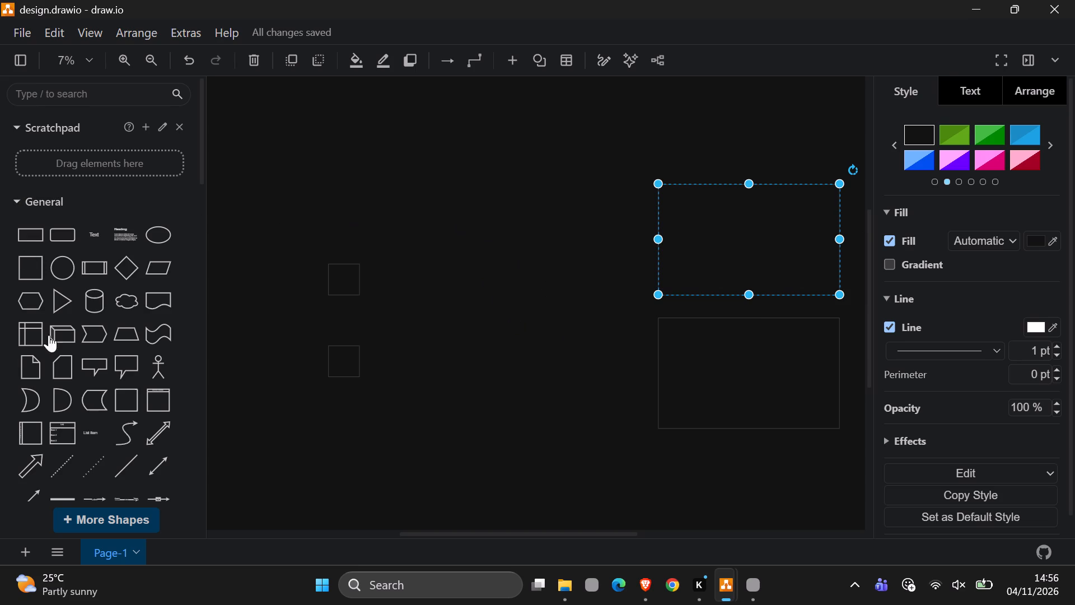
Look through the General, Flowchart, Entity Relation and UML shape libraries for a suitable GeoDNS globe symbol.
{"action": "scroll", "coordinate": [85, 444], "scroll_direction": "down", "scroll_amount": 4}
{"action": "scroll", "coordinate": [73, 270], "scroll_direction": "down", "scroll_amount": 4}
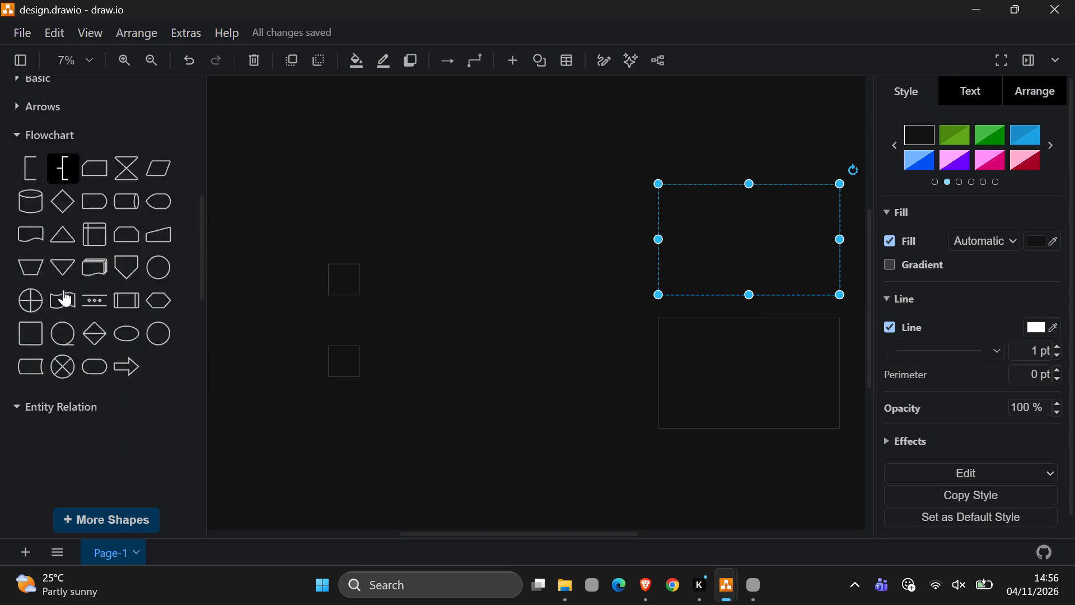
{"action": "scroll", "coordinate": [63, 290], "scroll_direction": "down", "scroll_amount": 2}
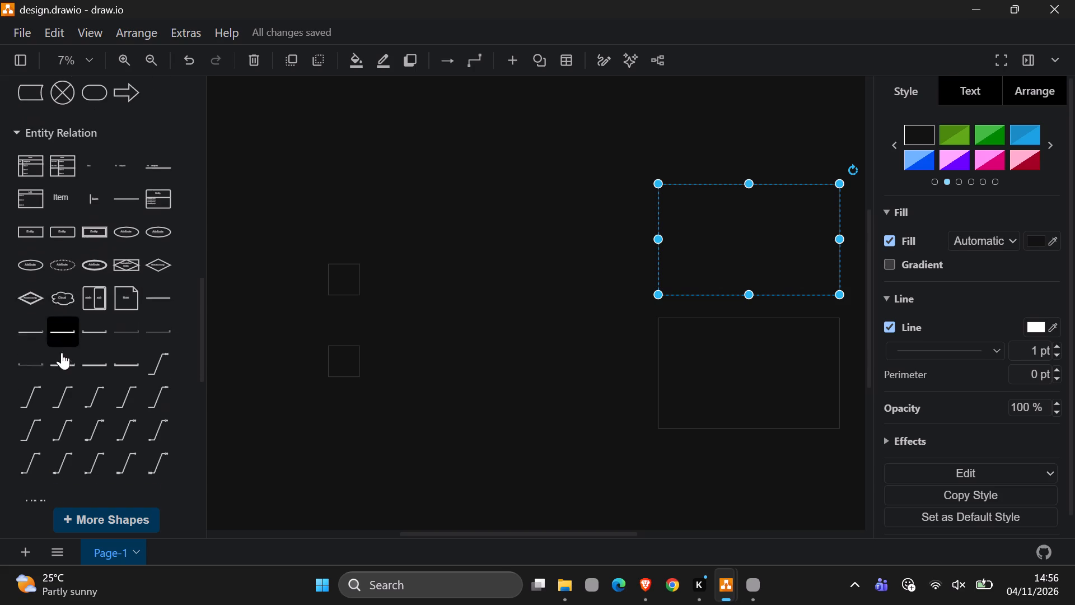
{"action": "scroll", "coordinate": [56, 369], "scroll_direction": "down", "scroll_amount": 5}
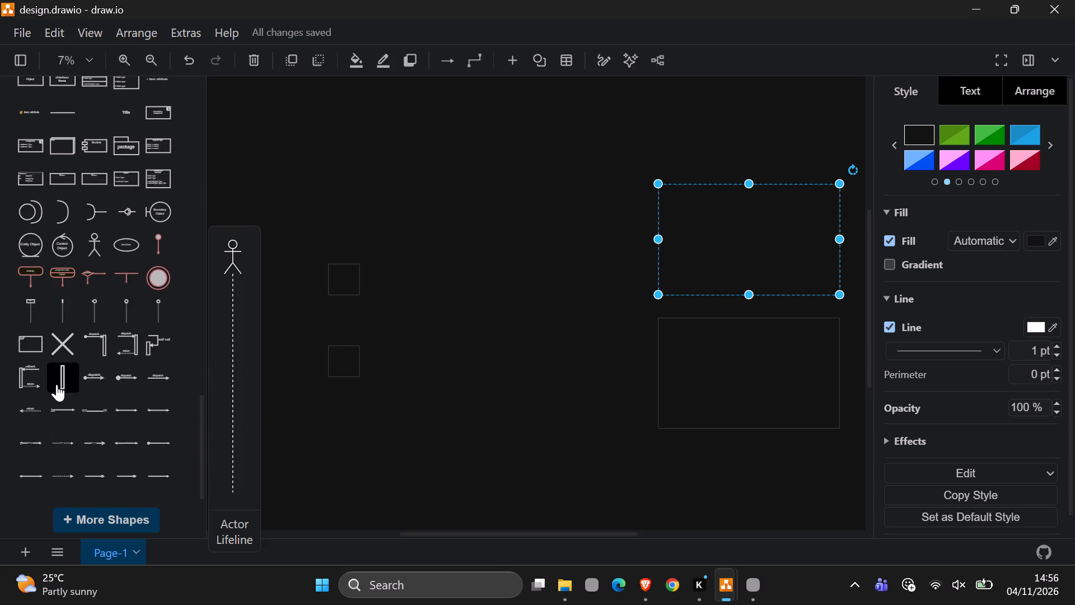
{"action": "scroll", "coordinate": [57, 384], "scroll_direction": "up", "scroll_amount": 2}
{"action": "scroll", "coordinate": [123, 294], "scroll_direction": "down", "scroll_amount": 2}
{"action": "scroll", "coordinate": [98, 356], "scroll_direction": "down", "scroll_amount": 3}
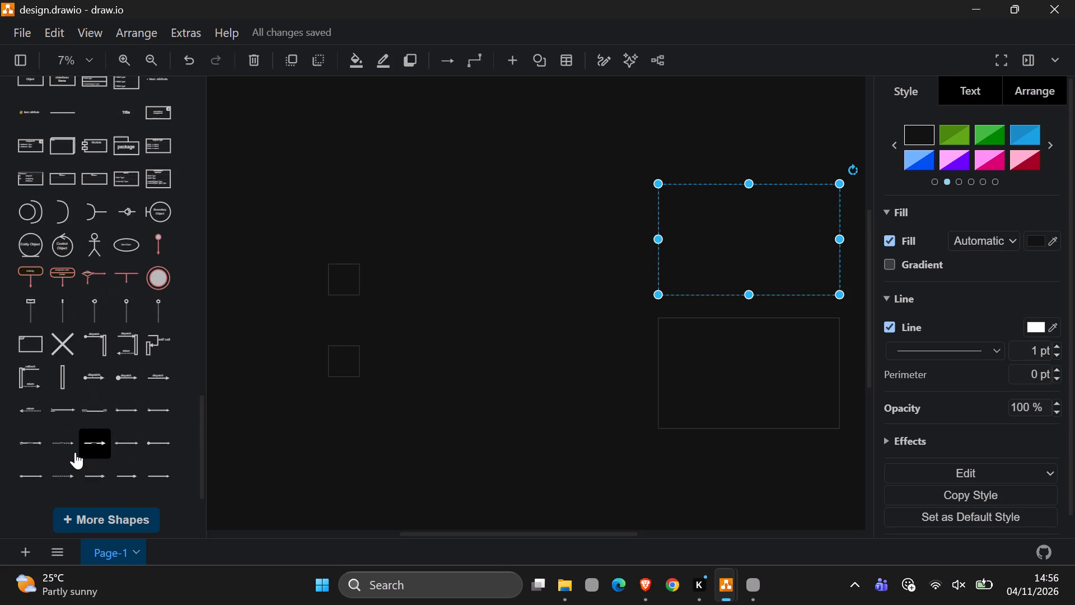
{"action": "scroll", "coordinate": [75, 452], "scroll_direction": "down", "scroll_amount": 7}
{"action": "scroll", "coordinate": [124, 328], "scroll_direction": "up", "scroll_amount": 4}
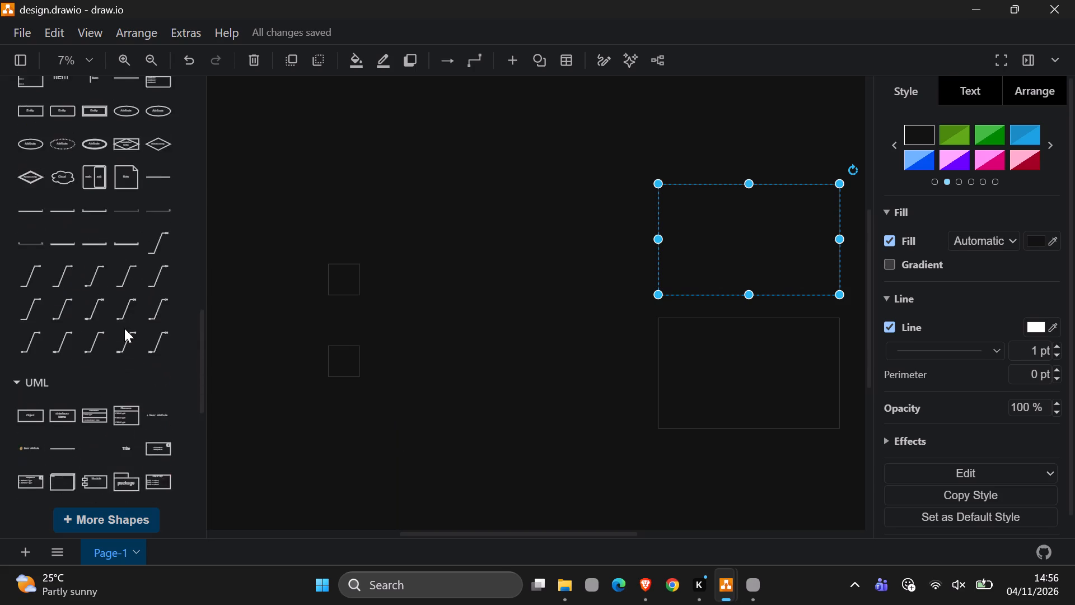
{"action": "scroll", "coordinate": [124, 328], "scroll_direction": "up", "scroll_amount": 7}
{"action": "scroll", "coordinate": [87, 259], "scroll_direction": "up", "scroll_amount": 3}
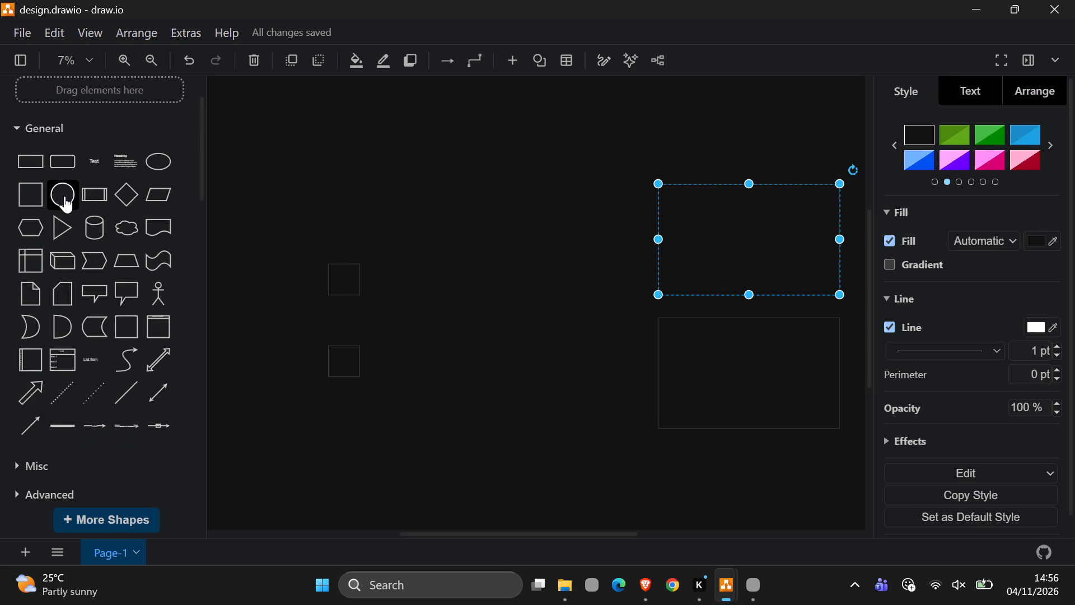
{"action": "scroll", "coordinate": [64, 196], "scroll_direction": "up", "scroll_amount": 5}
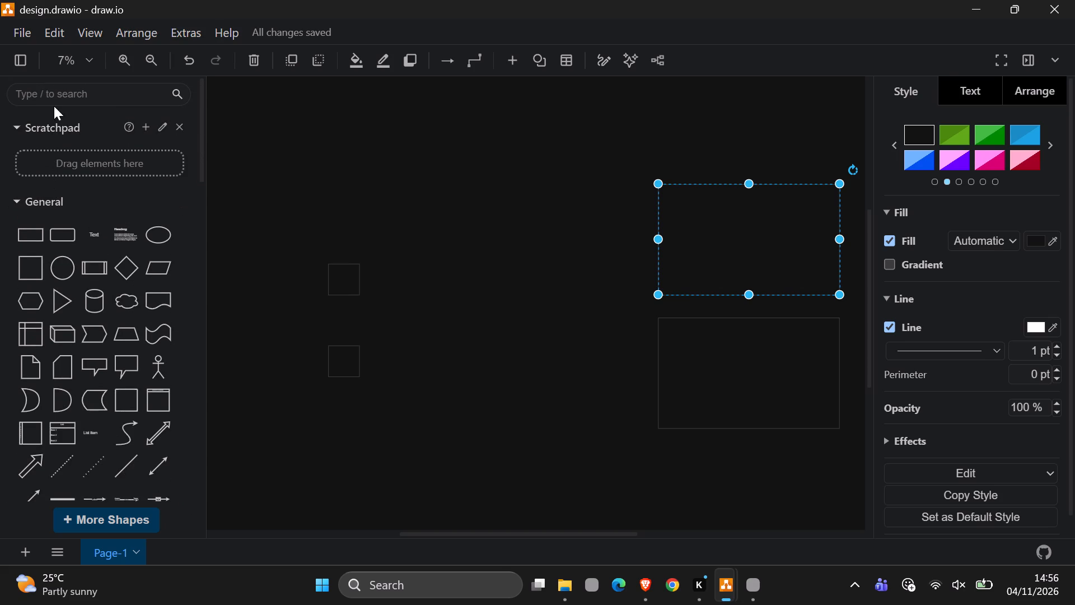
Search the open shape libraries for "world web".
{"action": "left_click", "coordinate": [45, 99]}
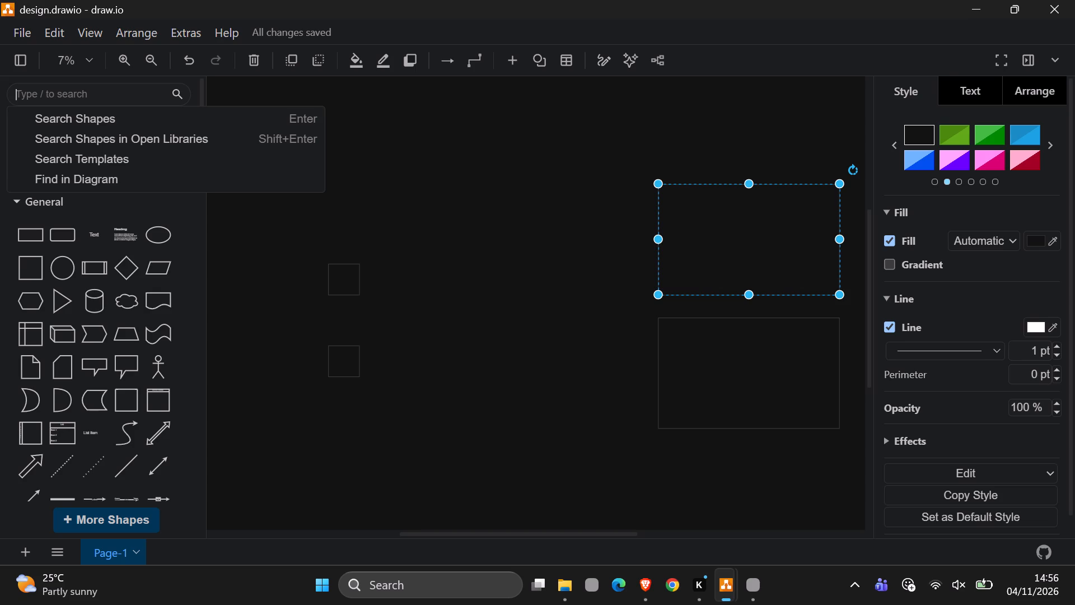
{"action": "type", "text": "world"}
{"action": "key", "text": "space"}
{"action": "key", "text": "e"}
{"action": "key", "text": "BackSpace"}
{"action": "type", "text": "ww"}
{"action": "key", "text": "BackSpace"}
{"action": "type", "text": "eb"}
{"action": "left_click", "coordinate": [87, 138]}
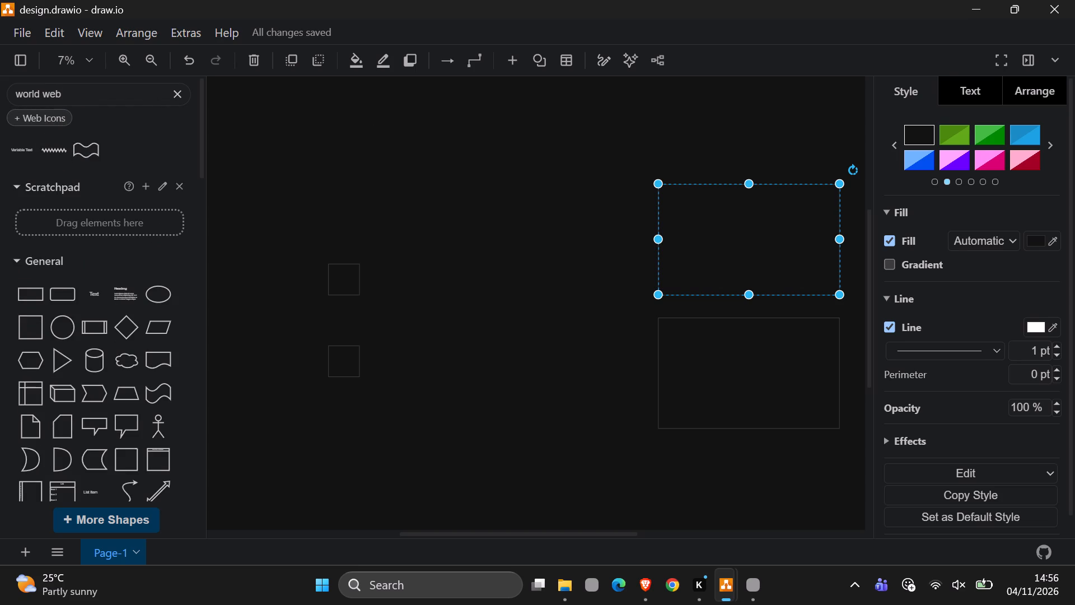
Shorten the shape search term to "world" and search the open libraries again.
{"action": "key", "text": "BackSpace"}
{"action": "key", "text": "BackSpace"}
{"action": "key", "text": "BackSpace"}
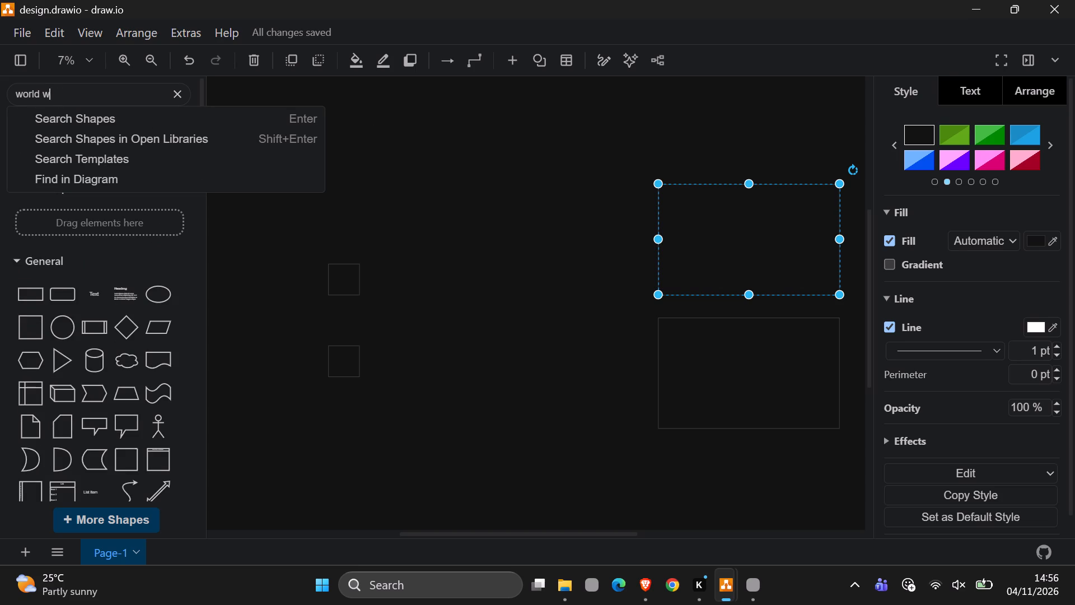
{"action": "left_click", "coordinate": [88, 138]}
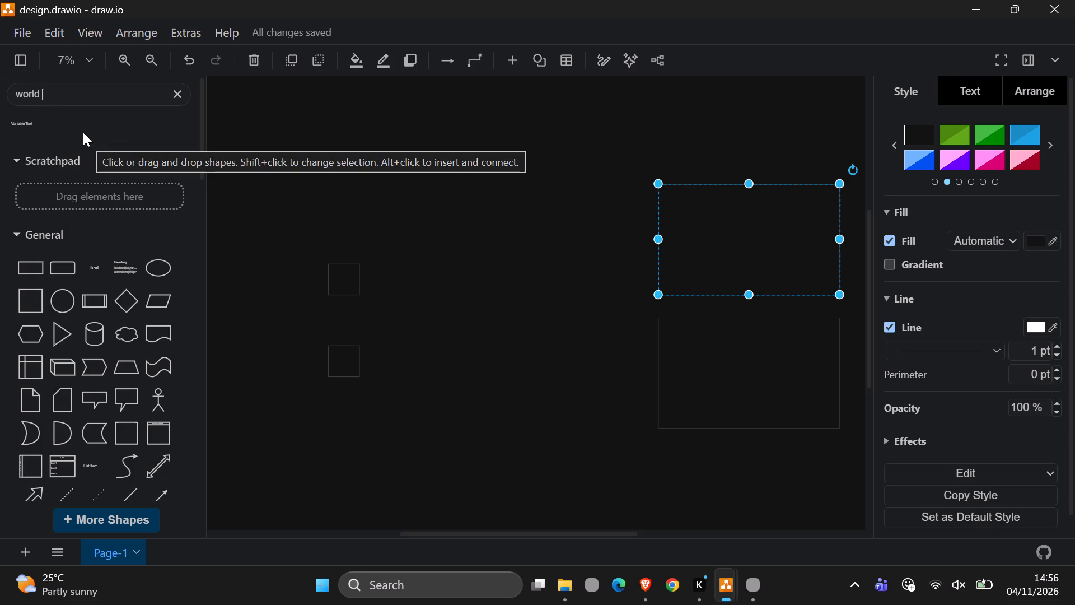
Look for "world" within the diagram, clear the shape search results and close Find/Replace.
{"action": "left_click", "coordinate": [68, 89]}
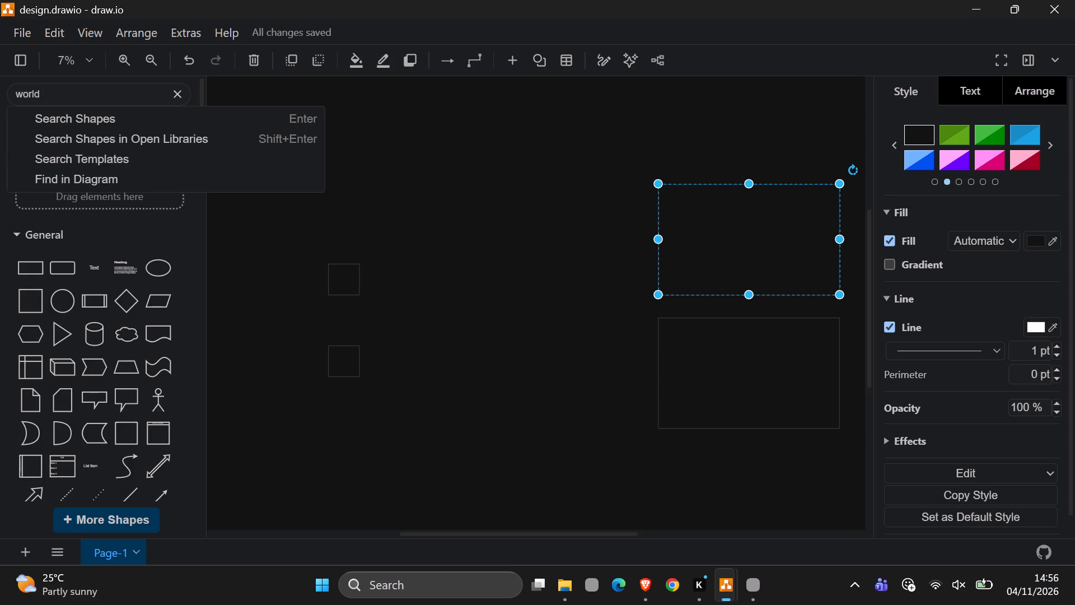
{"action": "left_click", "coordinate": [77, 174]}
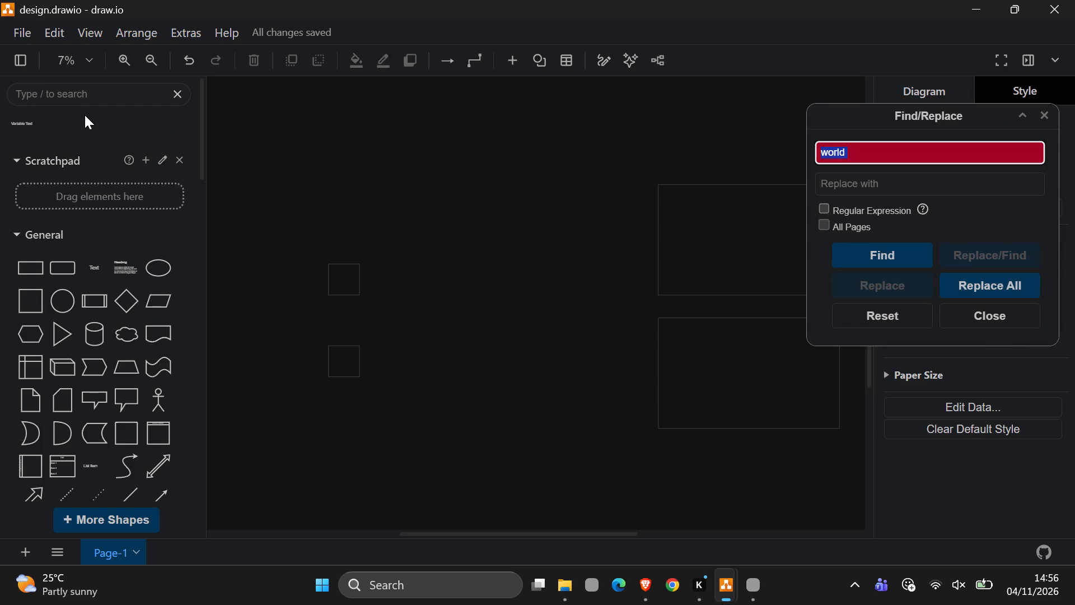
{"action": "left_click", "coordinate": [101, 91]}
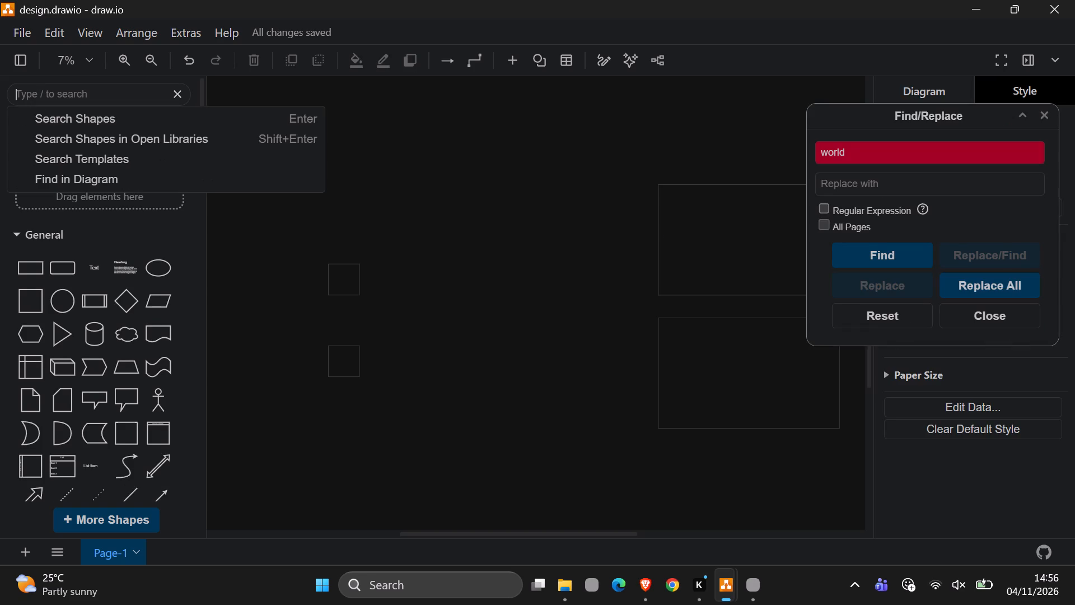
{"action": "left_click", "coordinate": [100, 118]}
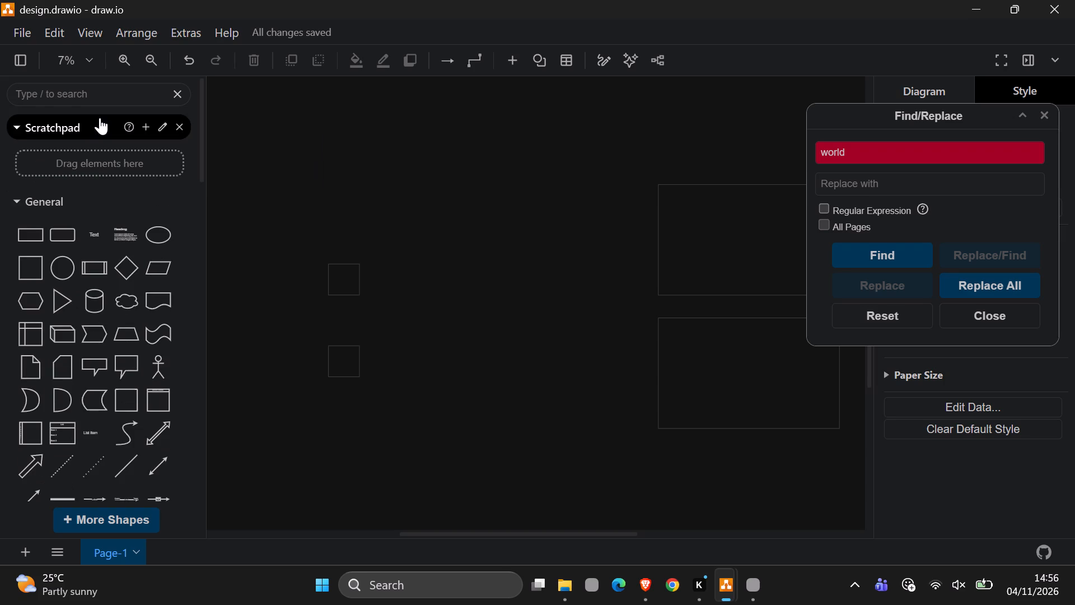
{"action": "left_click", "coordinate": [1043, 116]}
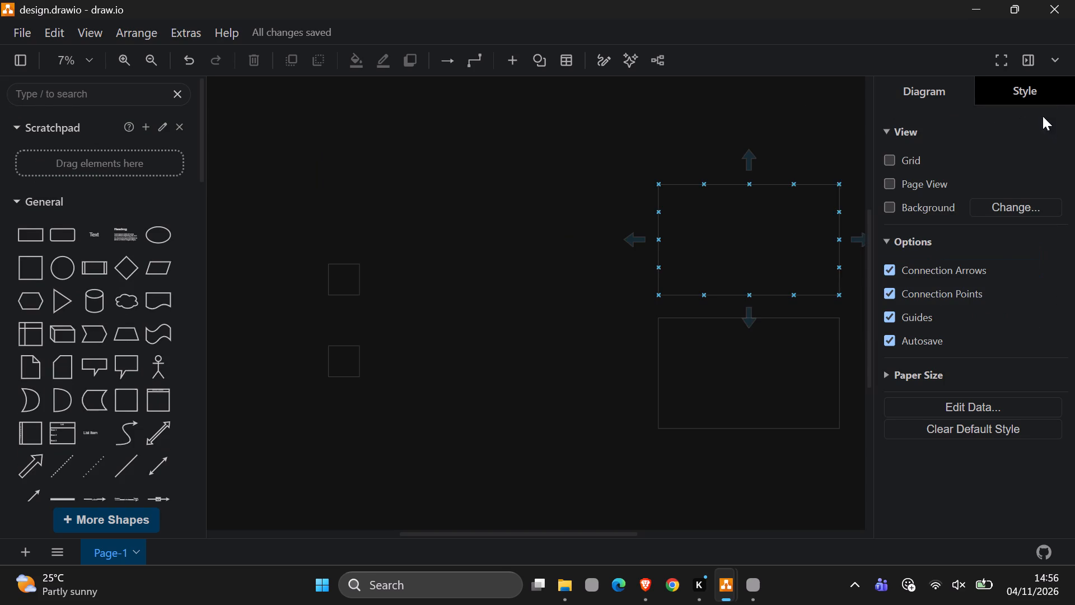
Expand the Misc shape library and look through it and the Flowchart, Entity Relation and UML shapes for a globe symbol.
{"action": "scroll", "coordinate": [58, 373], "scroll_direction": "down", "scroll_amount": 3}
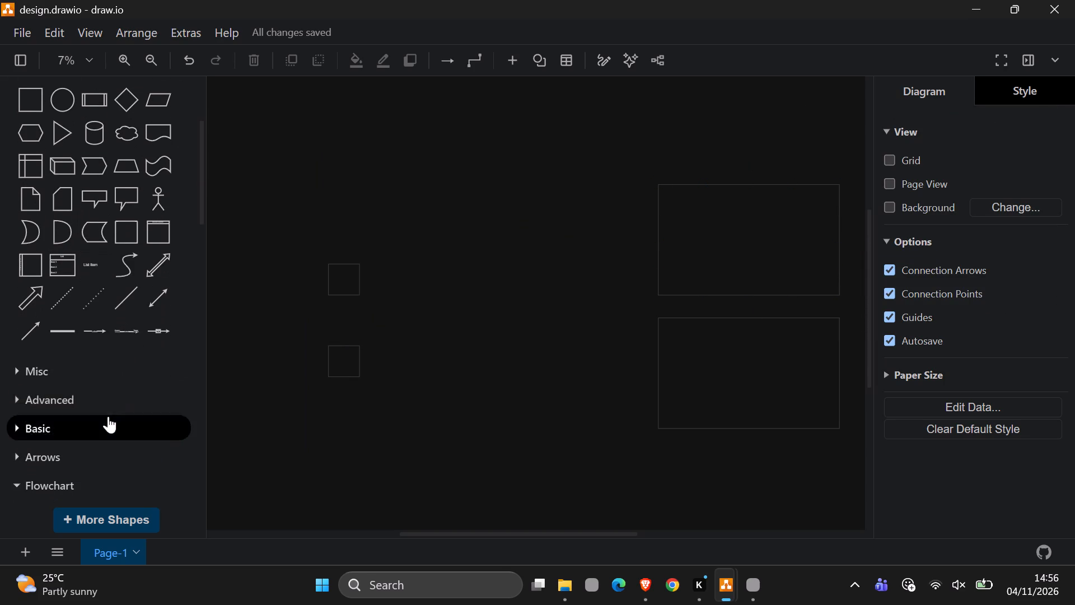
{"action": "left_click", "coordinate": [17, 364]}
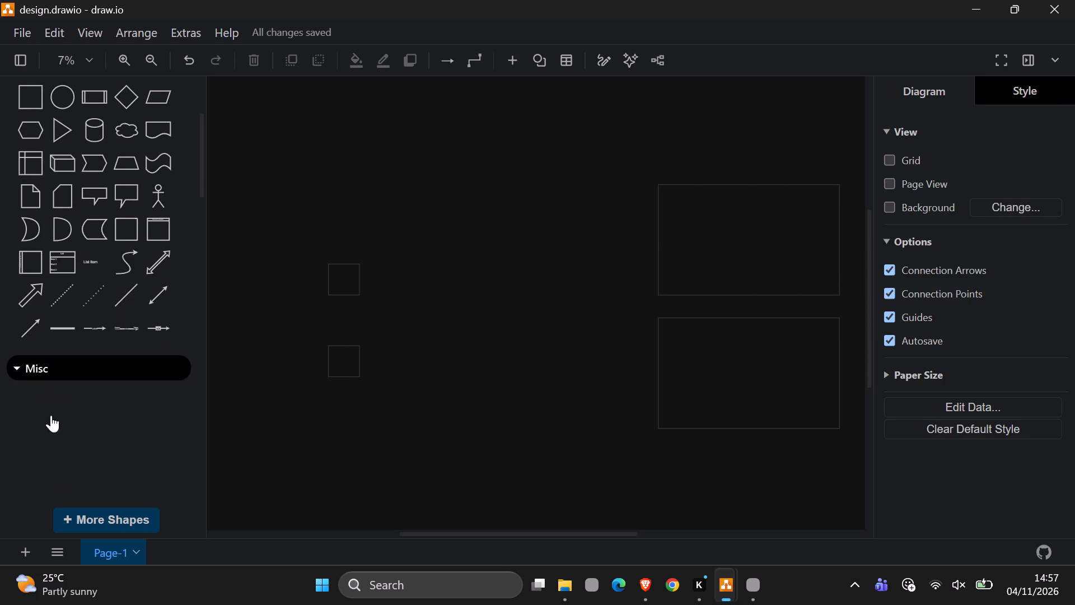
{"action": "scroll", "coordinate": [92, 420], "scroll_direction": "down", "scroll_amount": 3}
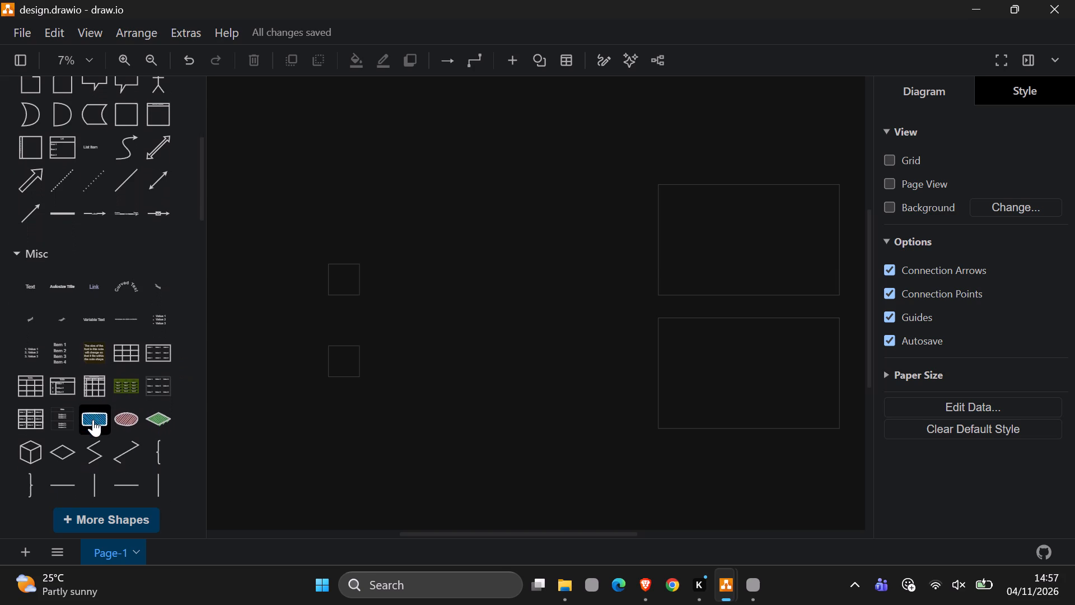
{"action": "scroll", "coordinate": [93, 420], "scroll_direction": "down", "scroll_amount": 4}
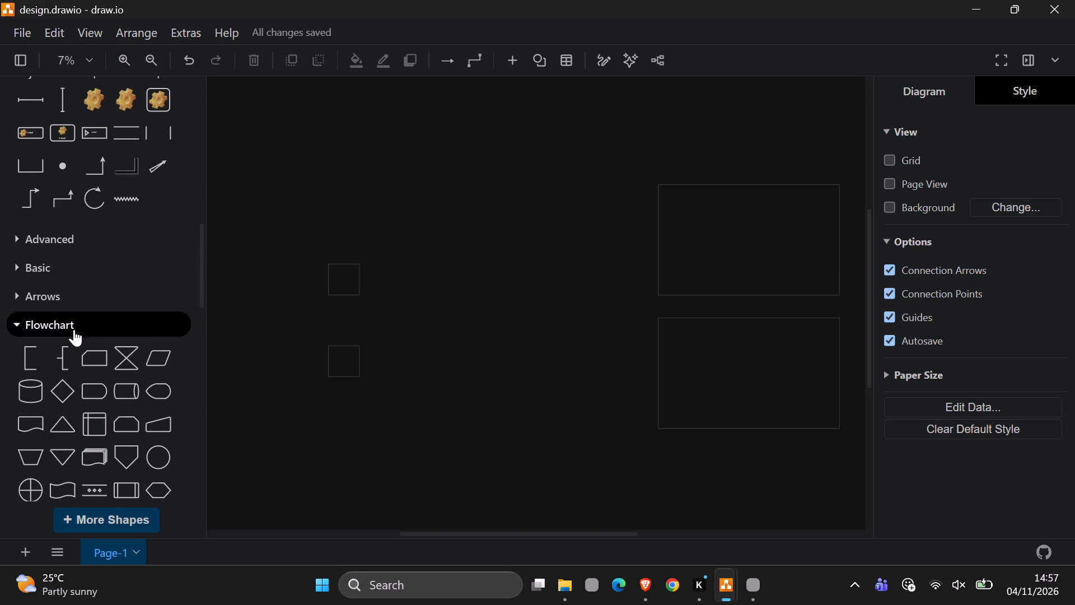
{"action": "scroll", "coordinate": [63, 410], "scroll_direction": "down", "scroll_amount": 4}
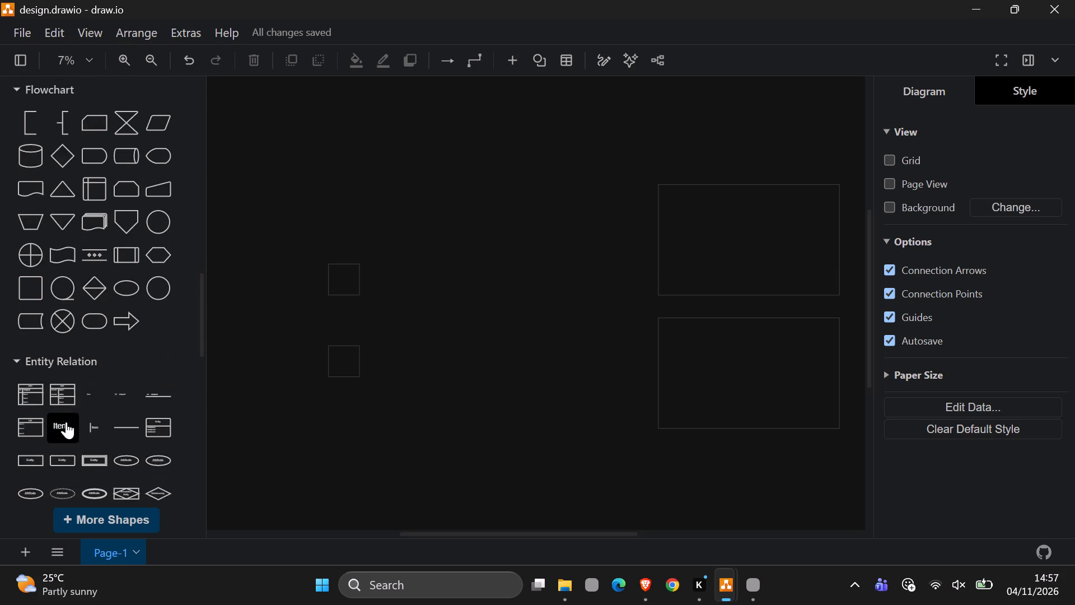
{"action": "scroll", "coordinate": [66, 422], "scroll_direction": "down", "scroll_amount": 5}
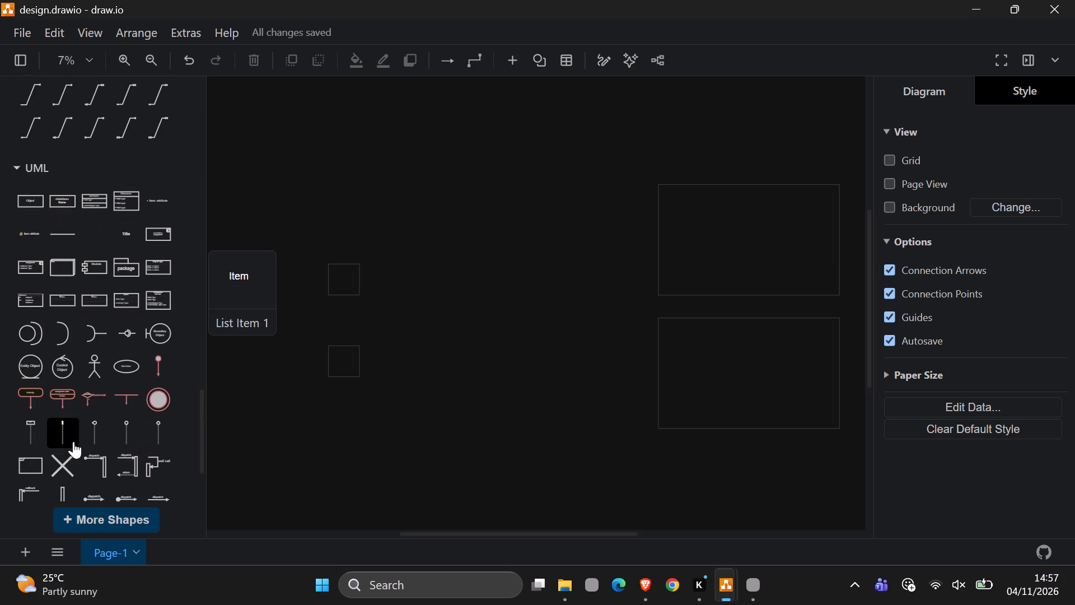
{"action": "scroll", "coordinate": [73, 441], "scroll_direction": "down", "scroll_amount": 4}
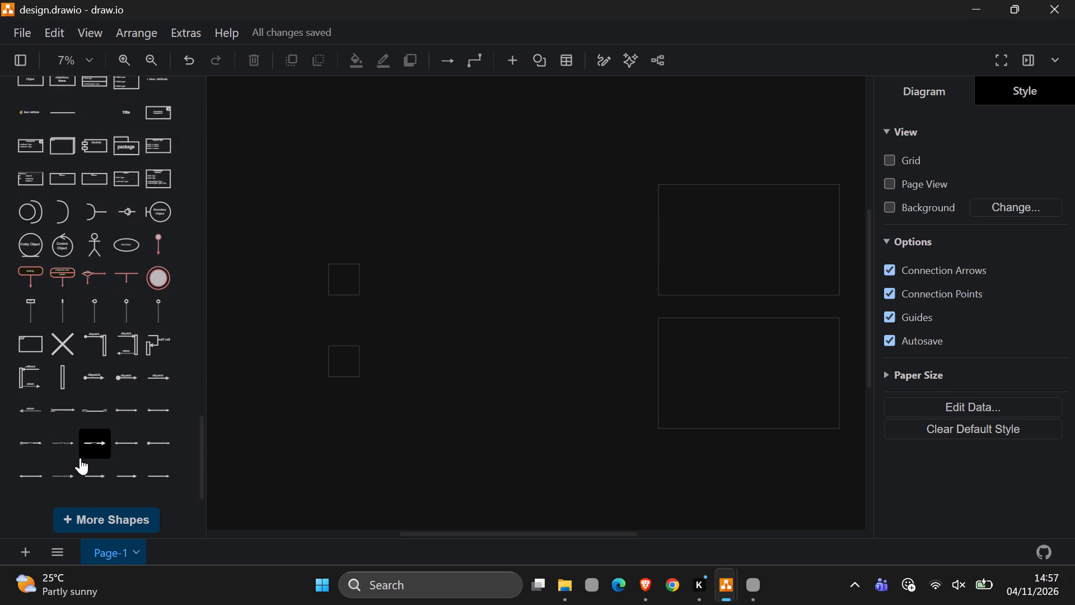
{"action": "scroll", "coordinate": [80, 371], "scroll_direction": "up", "scroll_amount": 6}
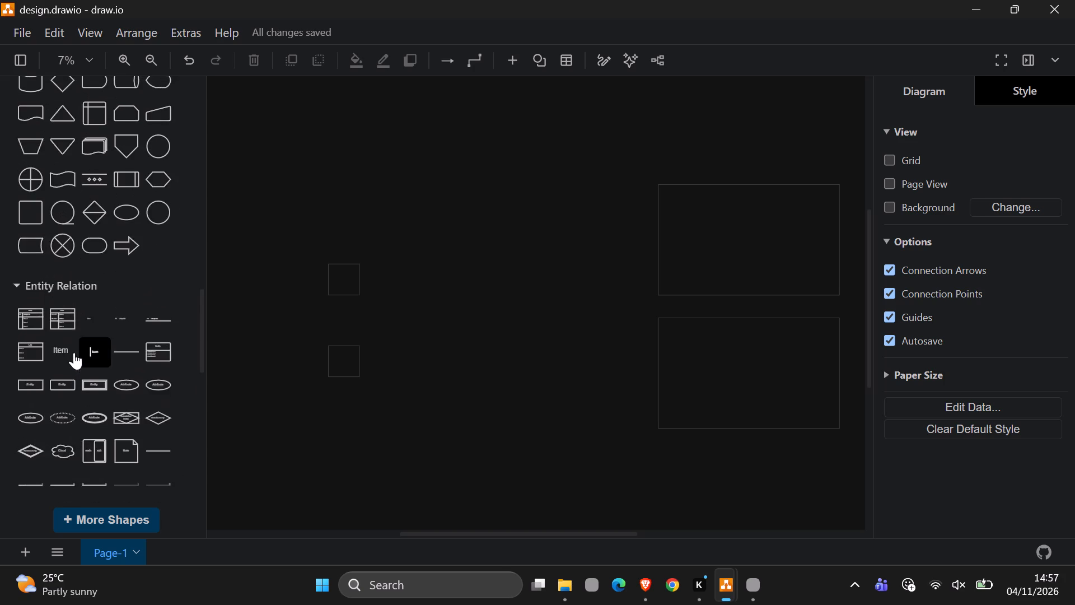
{"action": "scroll", "coordinate": [63, 313], "scroll_direction": "up", "scroll_amount": 4}
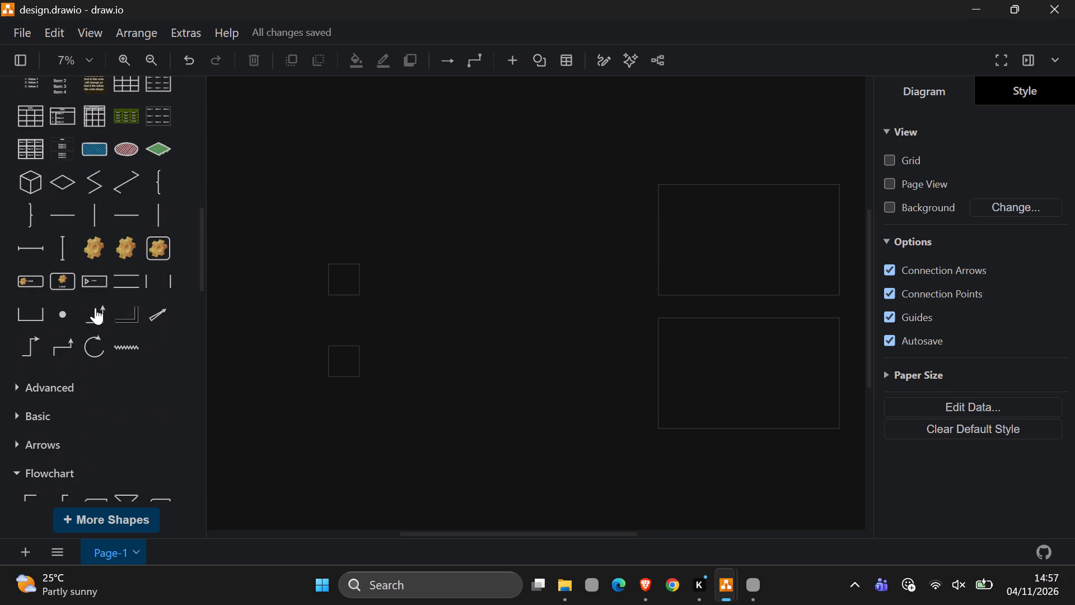
Expand the Basic shape library and look through its shapes and the neighbouring libraries for a globe-like symbol.
{"action": "left_click", "coordinate": [22, 410]}
{"action": "scroll", "coordinate": [69, 426], "scroll_direction": "down", "scroll_amount": 2}
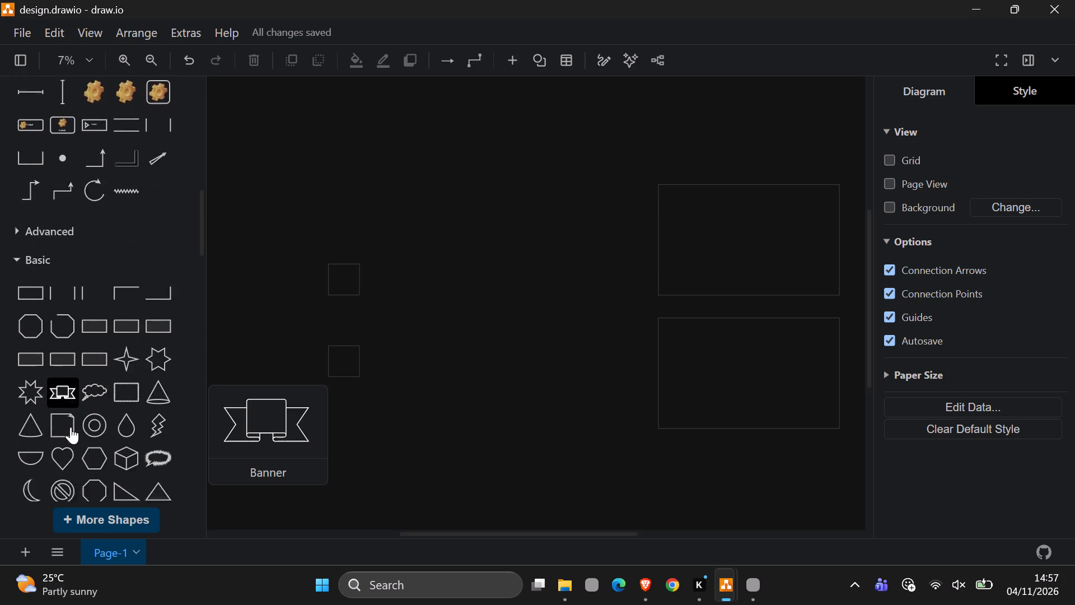
{"action": "scroll", "coordinate": [118, 255], "scroll_direction": "up", "scroll_amount": 3}
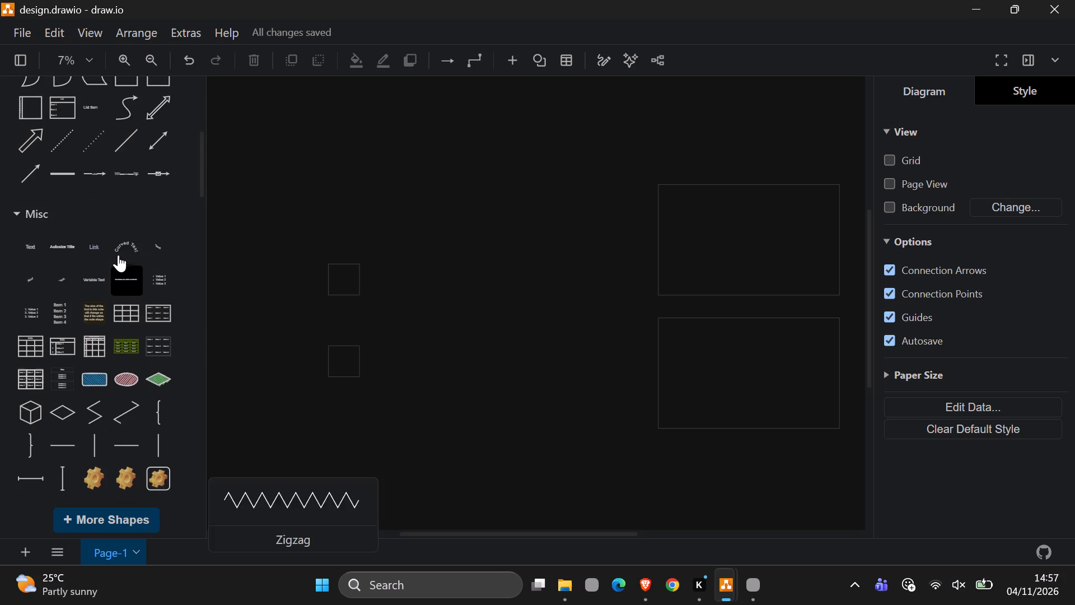
{"action": "scroll", "coordinate": [117, 255], "scroll_direction": "up", "scroll_amount": 4}
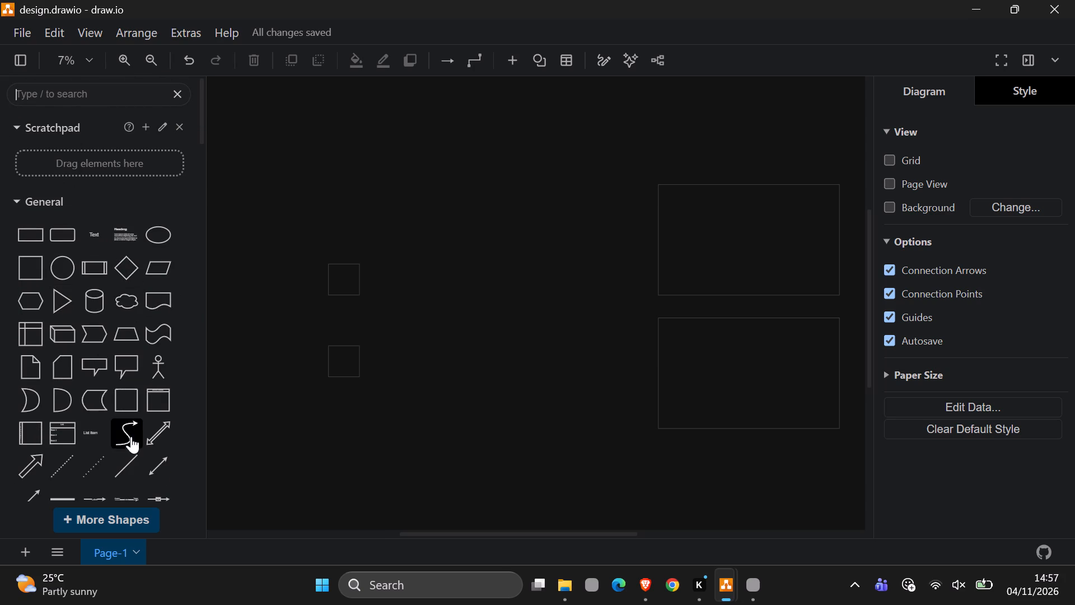
{"action": "scroll", "coordinate": [89, 383], "scroll_direction": "down", "scroll_amount": 1}
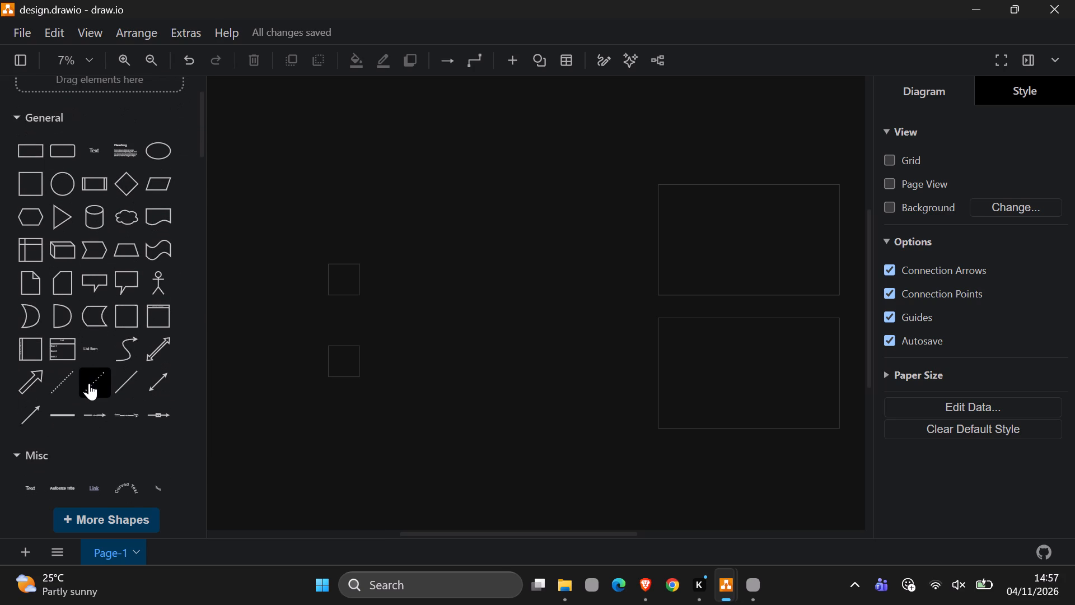
{"action": "scroll", "coordinate": [49, 364], "scroll_direction": "down", "scroll_amount": 3}
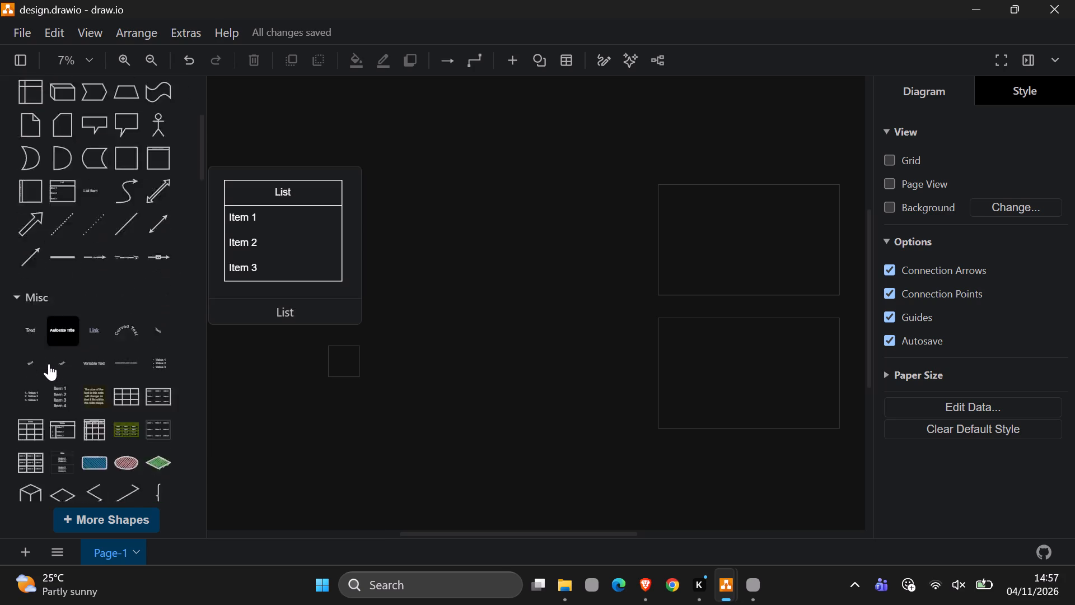
{"action": "scroll", "coordinate": [78, 377], "scroll_direction": "down", "scroll_amount": 2}
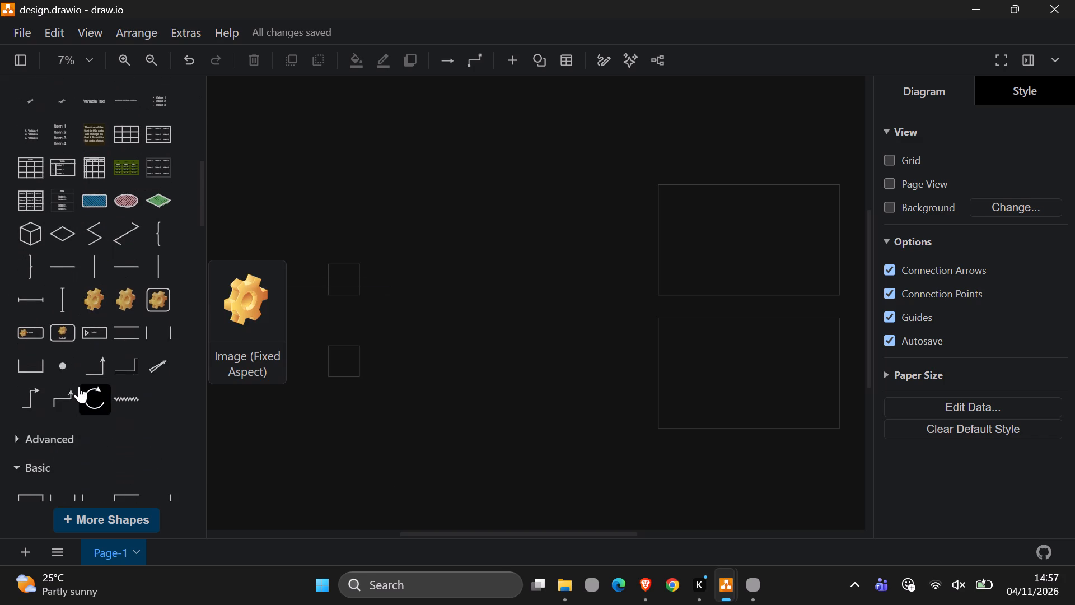
{"action": "scroll", "coordinate": [79, 386], "scroll_direction": "down", "scroll_amount": 3}
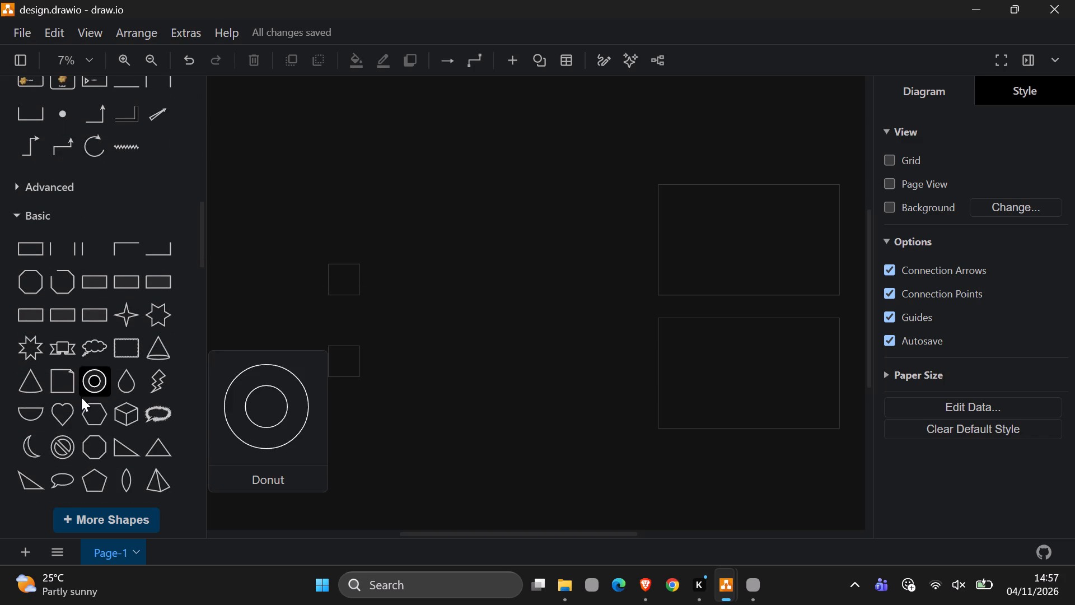
{"action": "scroll", "coordinate": [88, 434], "scroll_direction": "down", "scroll_amount": 5}
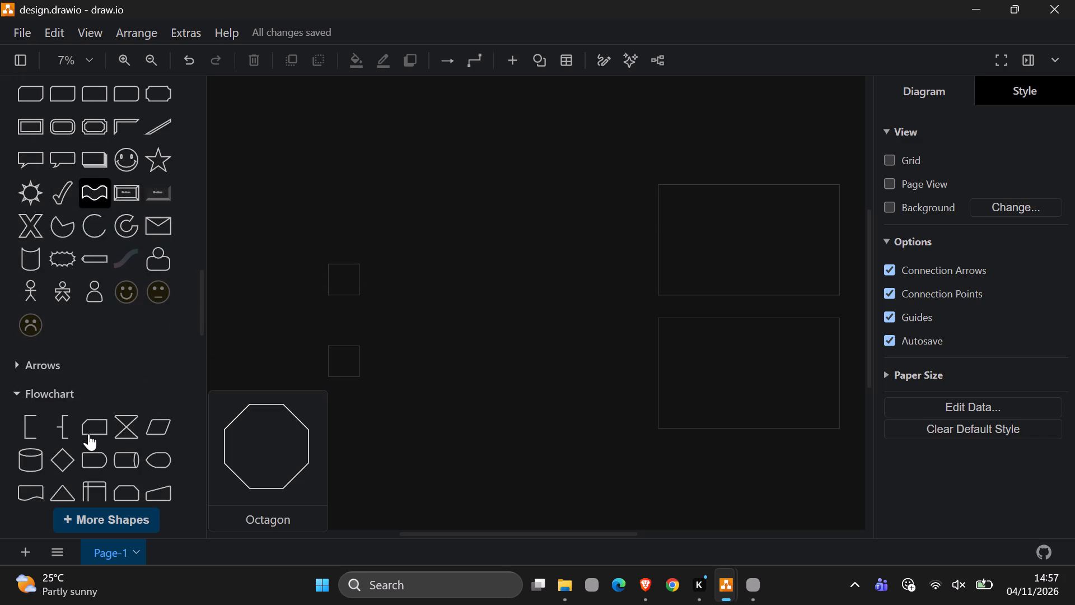
{"action": "scroll", "coordinate": [93, 427], "scroll_direction": "down", "scroll_amount": 4}
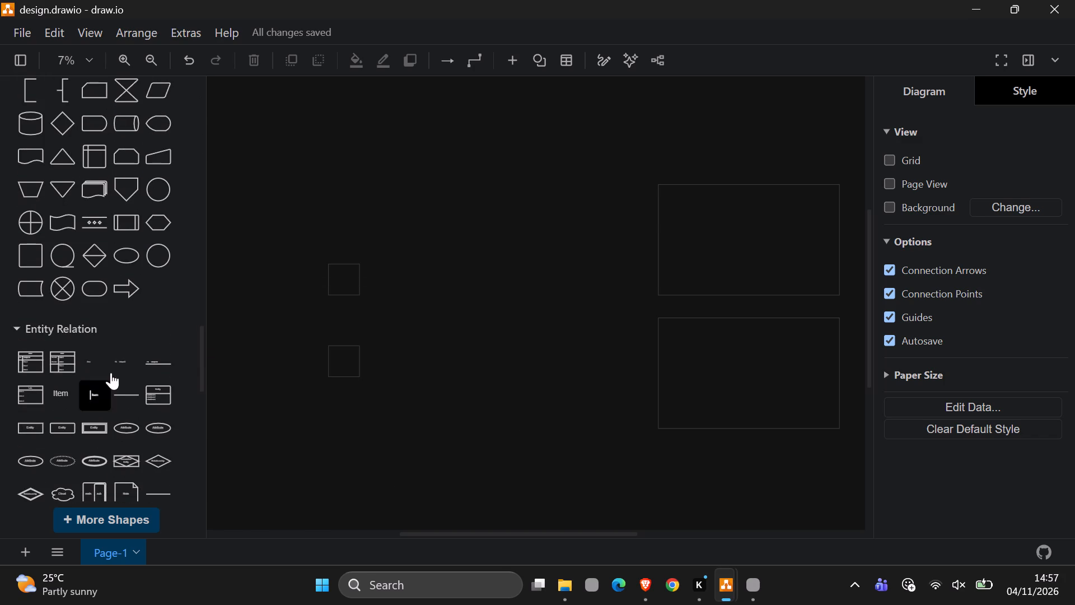
{"action": "scroll", "coordinate": [70, 234], "scroll_direction": "up", "scroll_amount": 13}
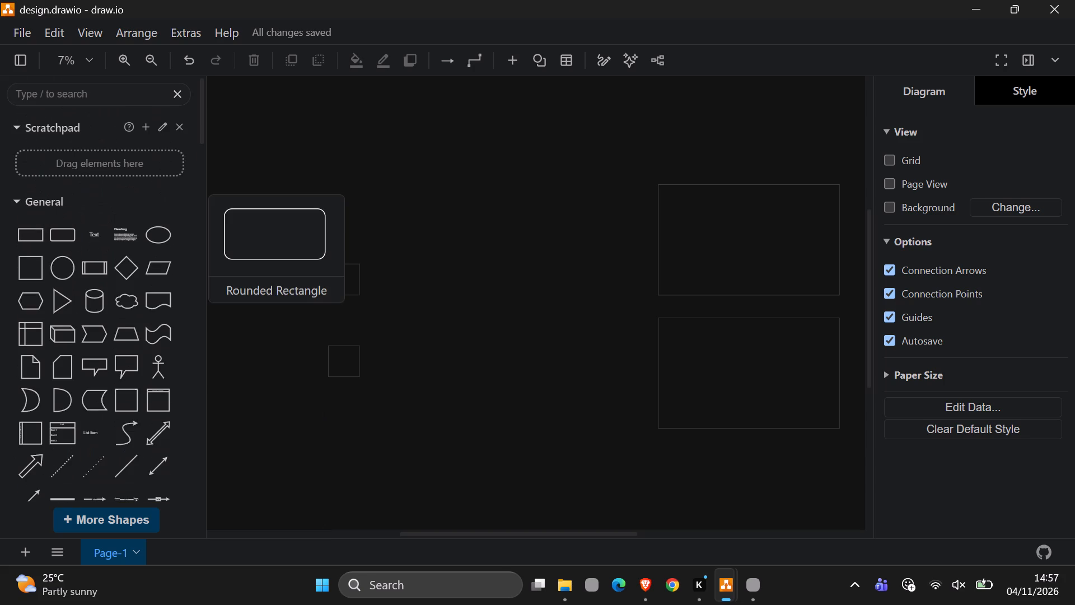
Search for "sphere" among all shapes, and repeat the search in the open libraries.
{"action": "type", "text": "sp"}
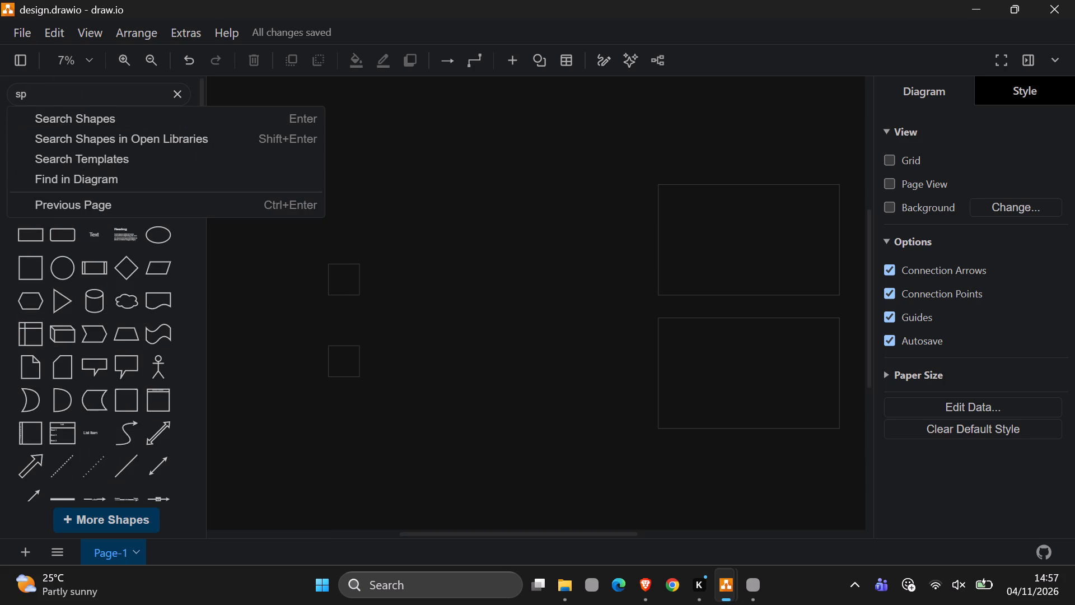
{"action": "type", "text": "here"}
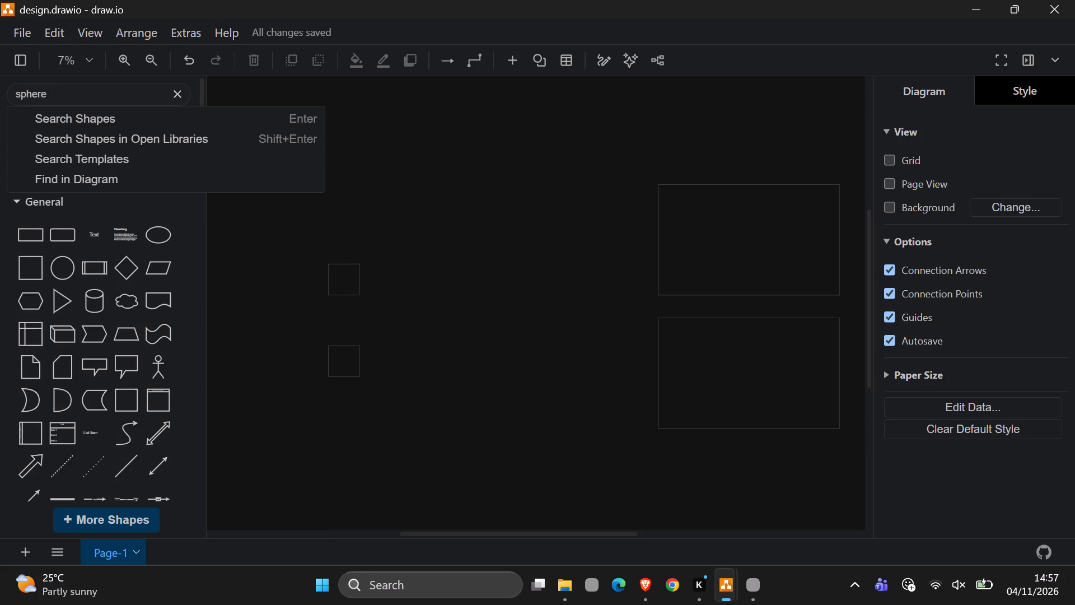
{"action": "left_click", "coordinate": [60, 96]}
{"action": "left_click", "coordinate": [69, 117]}
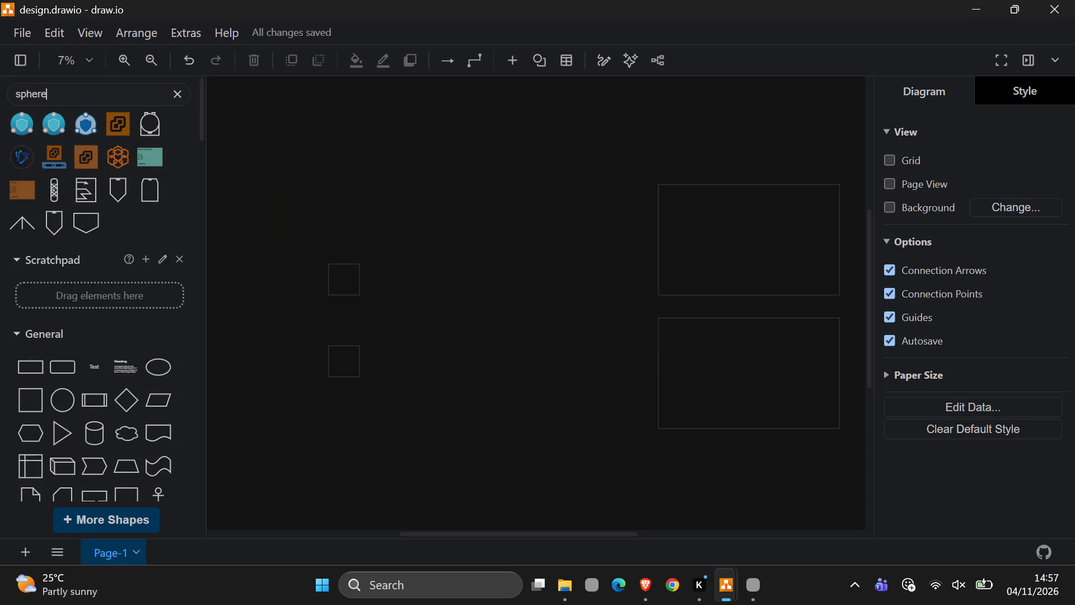
{"action": "left_click", "coordinate": [67, 100]}
{"action": "left_click", "coordinate": [71, 140]}
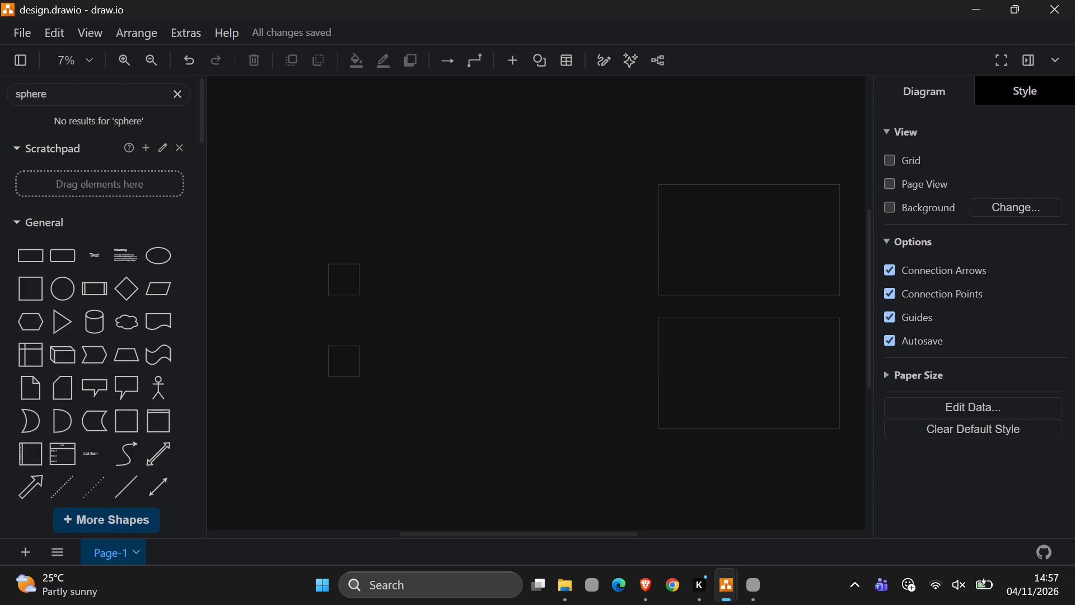
Search the diagram templates for "sphere" and close the template window without inserting anything.
{"action": "left_click", "coordinate": [61, 95]}
{"action": "left_click", "coordinate": [73, 152]}
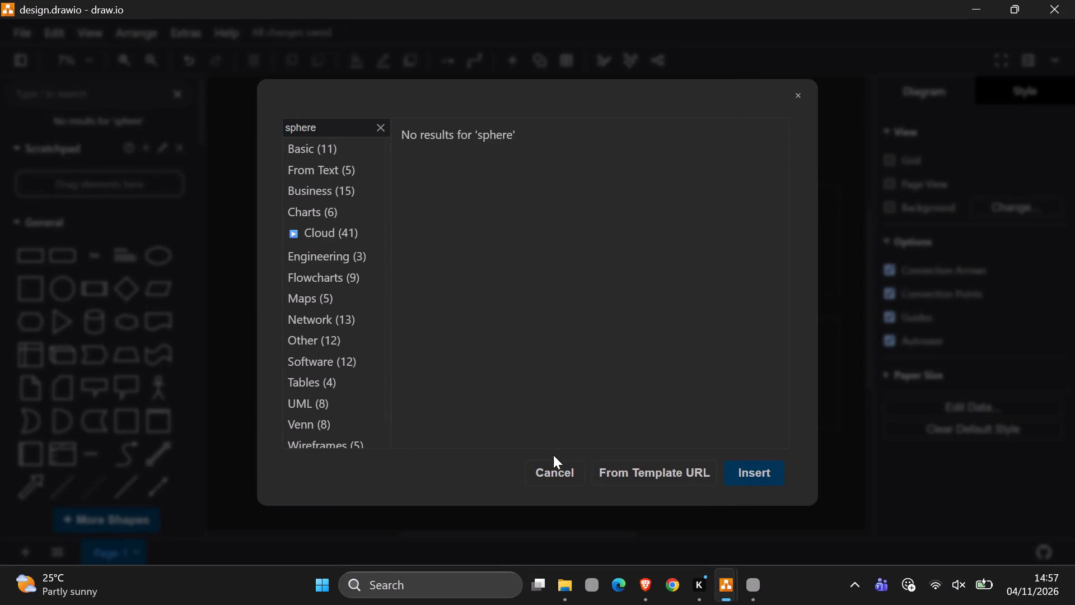
{"action": "left_click", "coordinate": [551, 475]}
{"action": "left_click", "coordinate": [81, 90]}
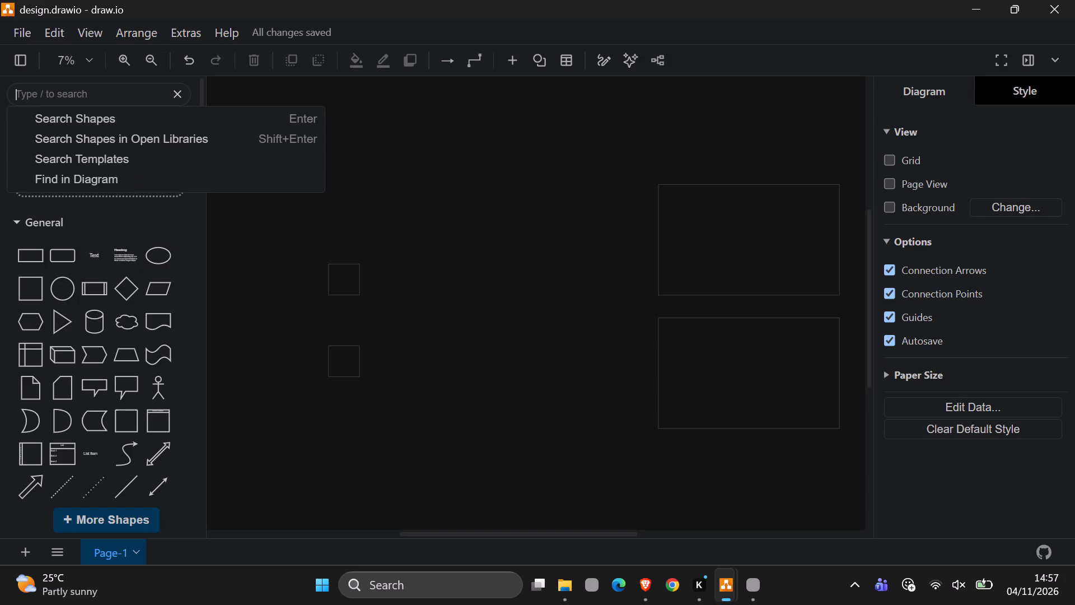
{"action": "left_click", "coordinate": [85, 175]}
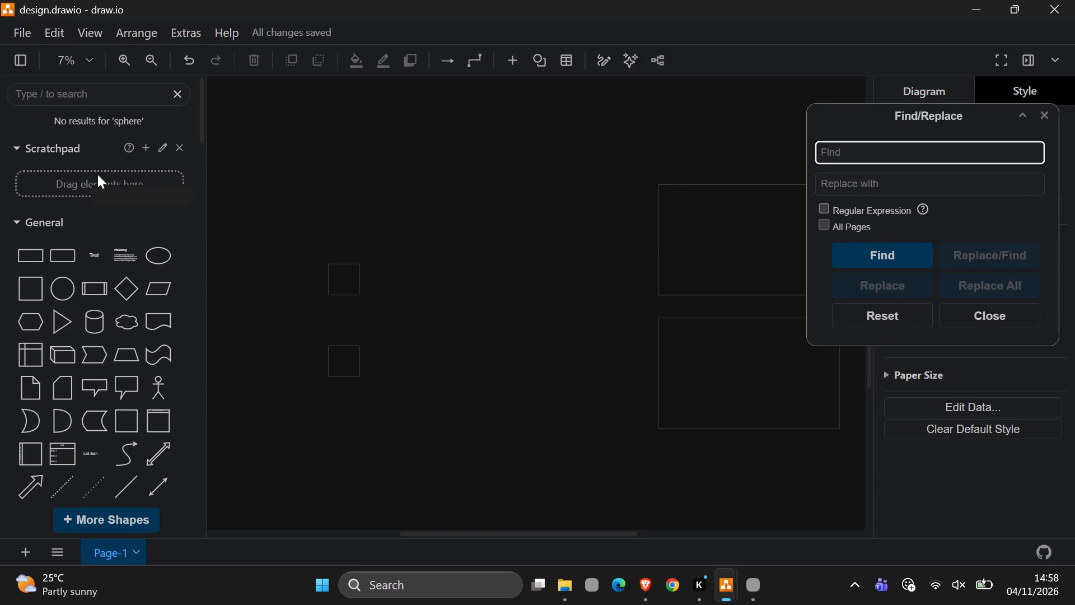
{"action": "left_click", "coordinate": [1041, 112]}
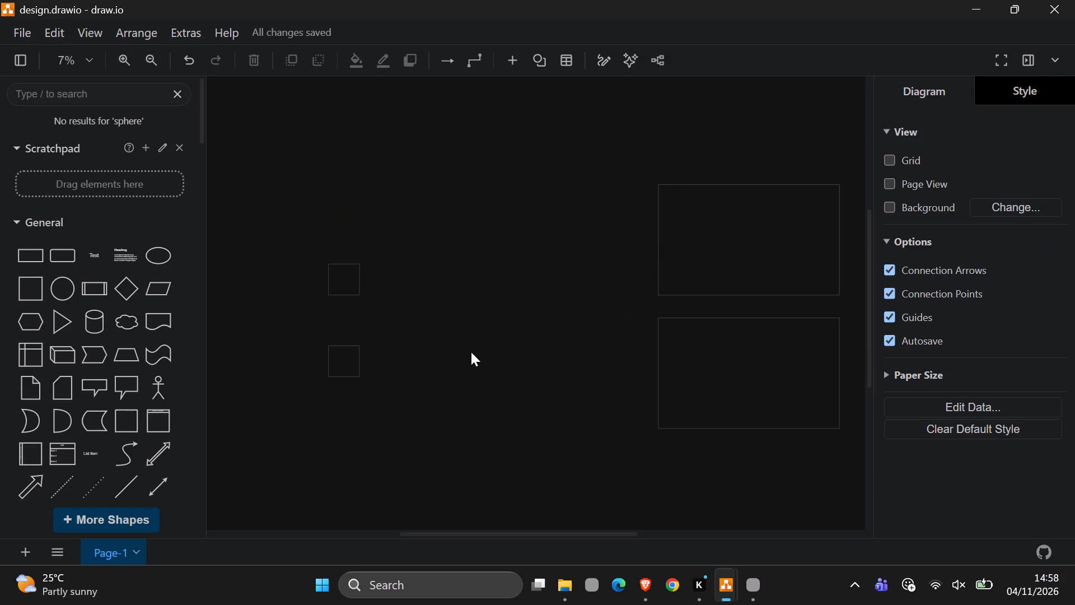
Look through the General, Misc, Basic, Flowchart, Entity Relation and UML shape libraries again for a shape usable as the GeoDNS globe.
{"action": "scroll", "coordinate": [105, 340], "scroll_direction": "down", "scroll_amount": 1}
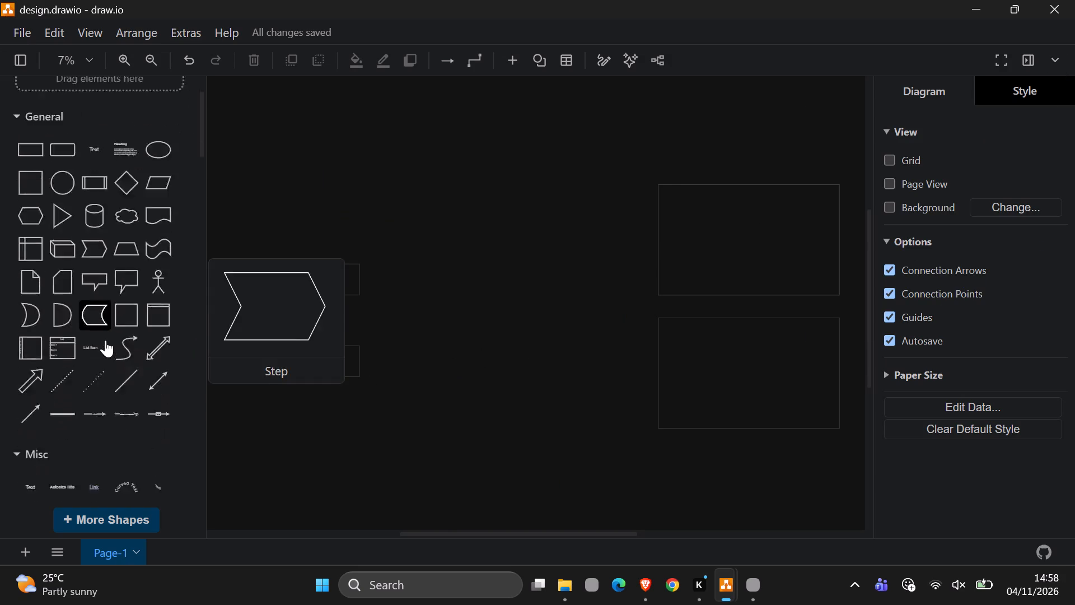
{"action": "scroll", "coordinate": [105, 340], "scroll_direction": "down", "scroll_amount": 7}
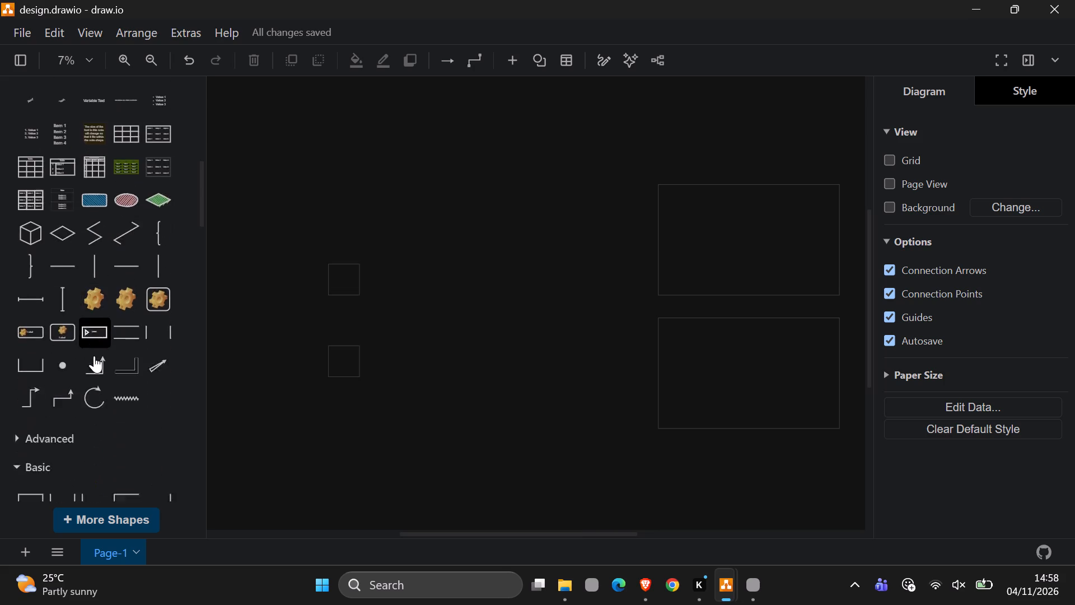
{"action": "scroll", "coordinate": [94, 356], "scroll_direction": "down", "scroll_amount": 6}
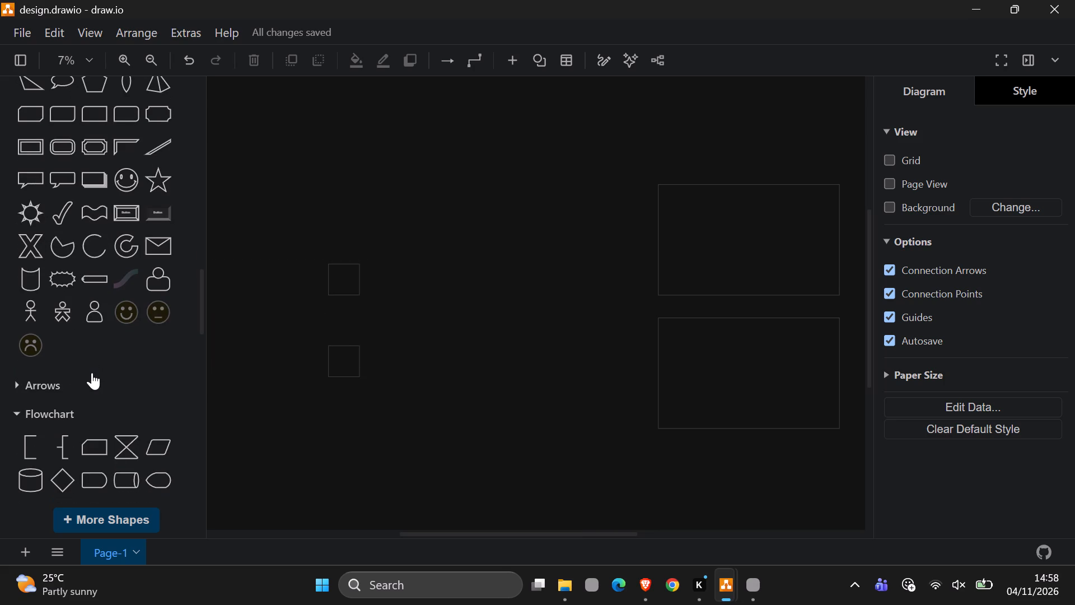
{"action": "scroll", "coordinate": [92, 373], "scroll_direction": "down", "scroll_amount": 1}
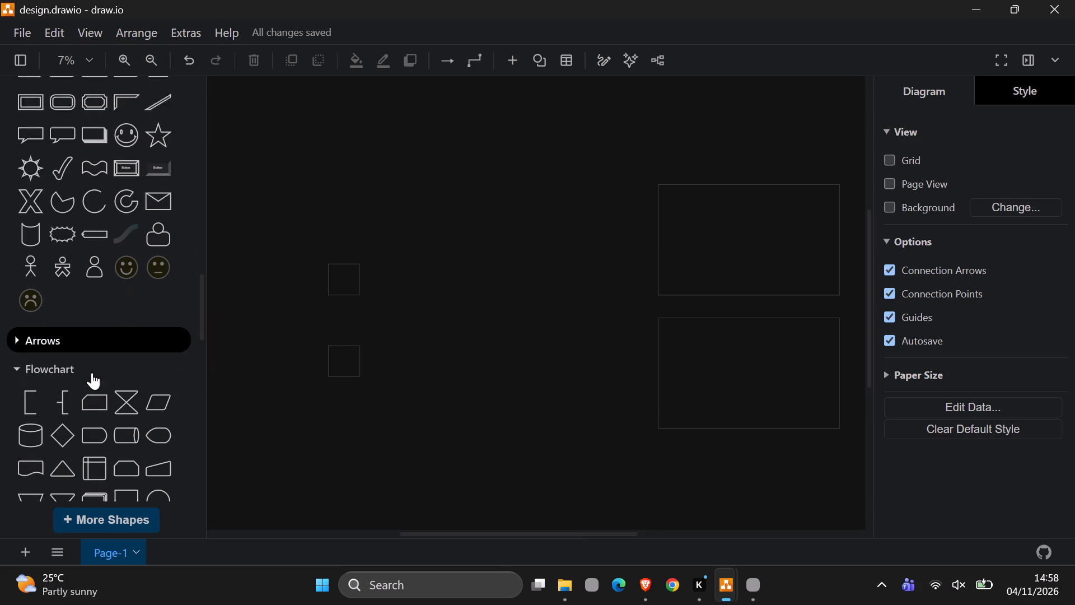
{"action": "scroll", "coordinate": [92, 373], "scroll_direction": "down", "scroll_amount": 3}
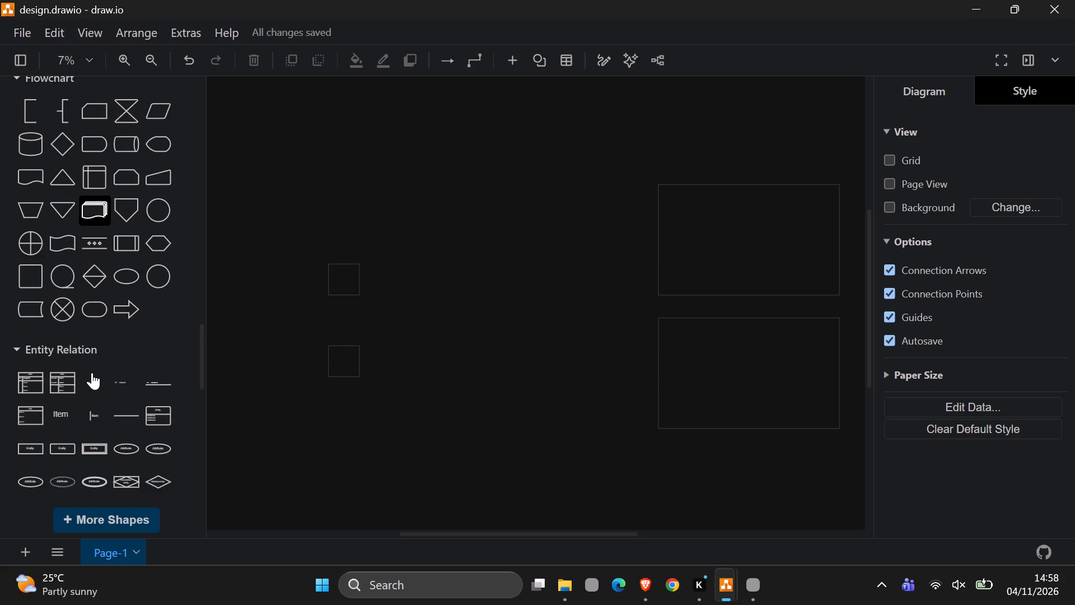
{"action": "scroll", "coordinate": [92, 373], "scroll_direction": "down", "scroll_amount": 3}
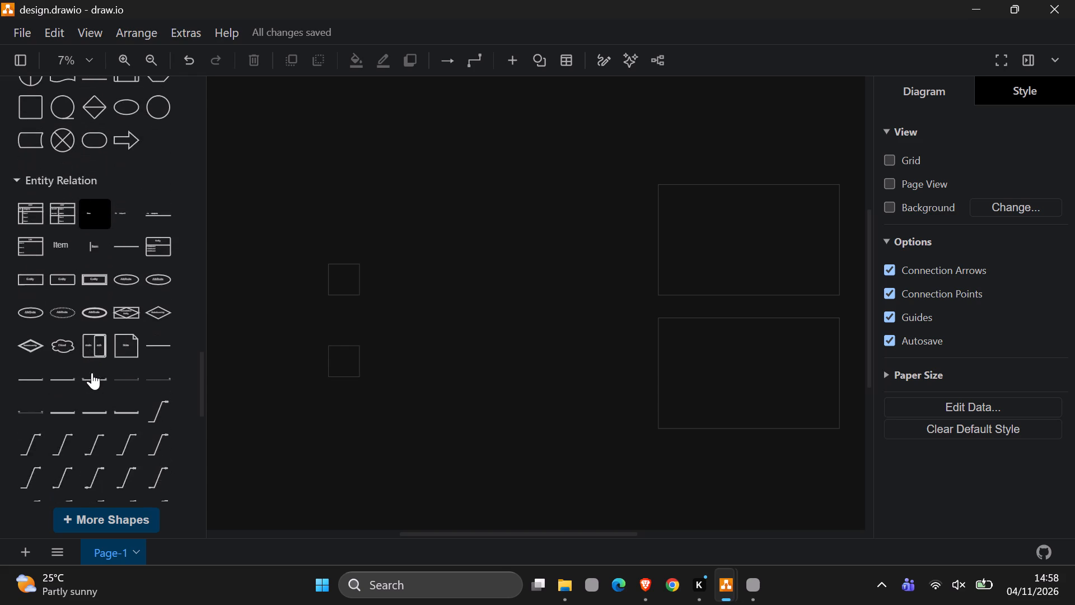
{"action": "scroll", "coordinate": [92, 373], "scroll_direction": "down", "scroll_amount": 8}
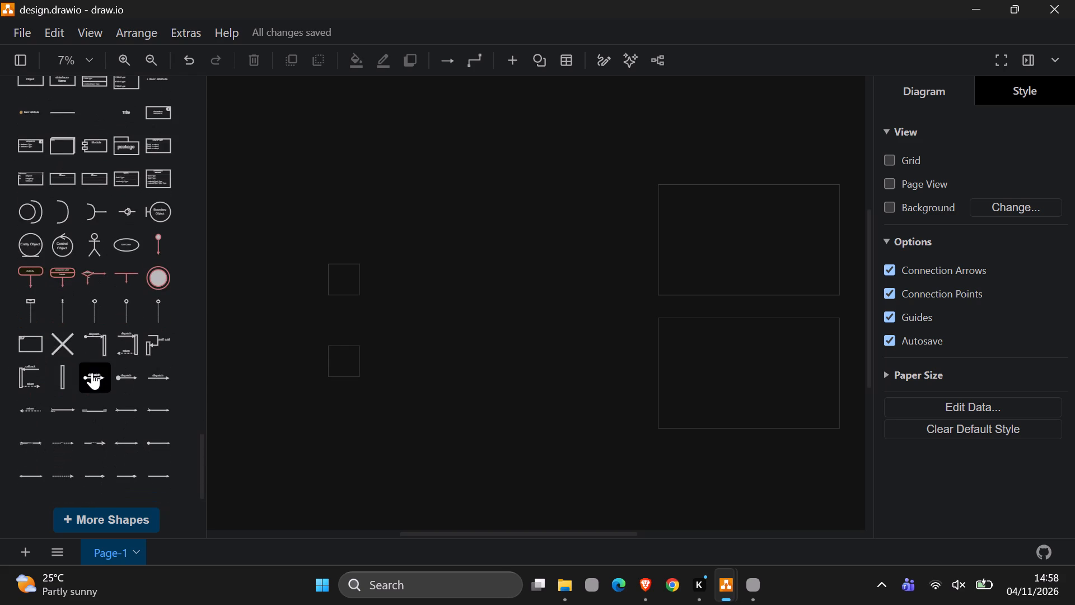
{"action": "scroll", "coordinate": [92, 373], "scroll_direction": "down", "scroll_amount": 3}
{"action": "scroll", "coordinate": [50, 141], "scroll_direction": "up", "scroll_amount": 6}
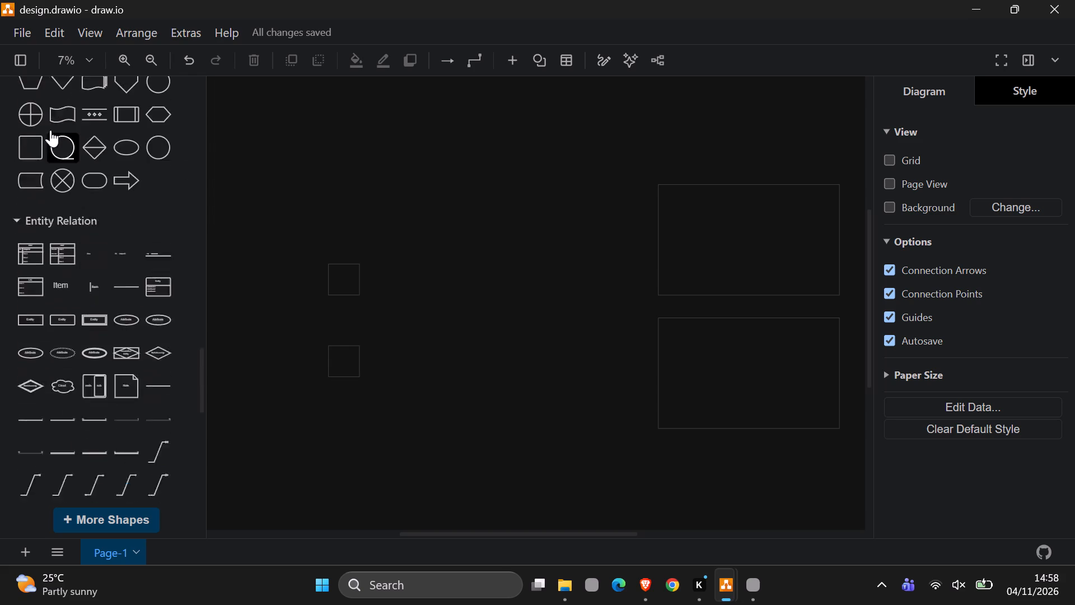
Search all shapes for "DNS" and insert the blue circular DNS globe symbol with the shield into the diagram.
{"action": "scroll", "coordinate": [50, 130], "scroll_direction": "up", "scroll_amount": 18}
{"action": "scroll", "coordinate": [48, 132], "scroll_direction": "up", "scroll_amount": 4}
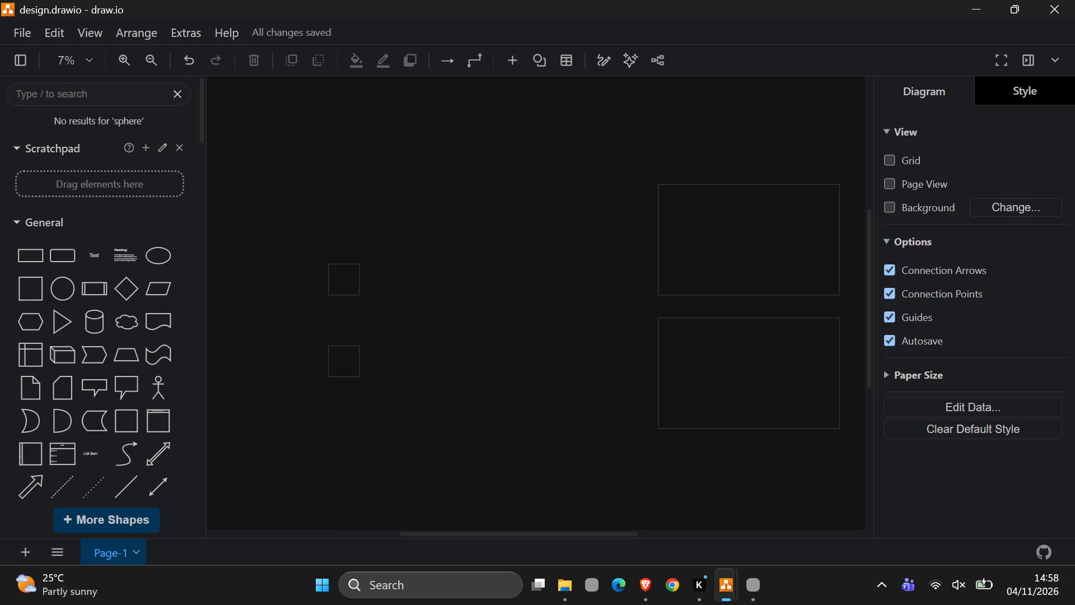
{"action": "left_click", "coordinate": [62, 92]}
{"action": "type", "text": "DNS"}
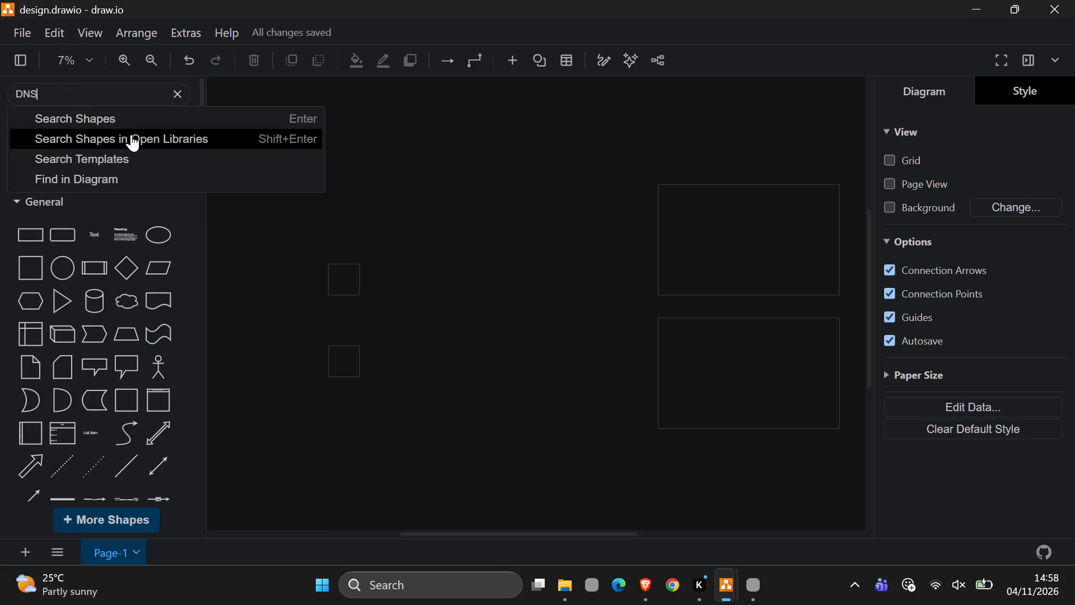
{"action": "left_click", "coordinate": [131, 134]}
{"action": "left_click", "coordinate": [52, 96]}
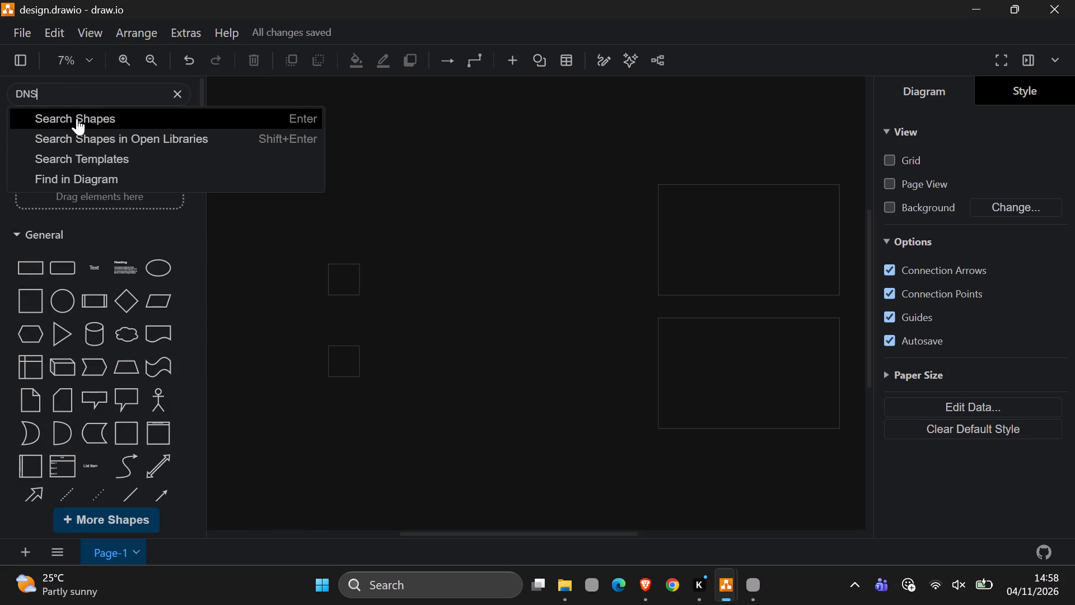
{"action": "left_click", "coordinate": [77, 118]}
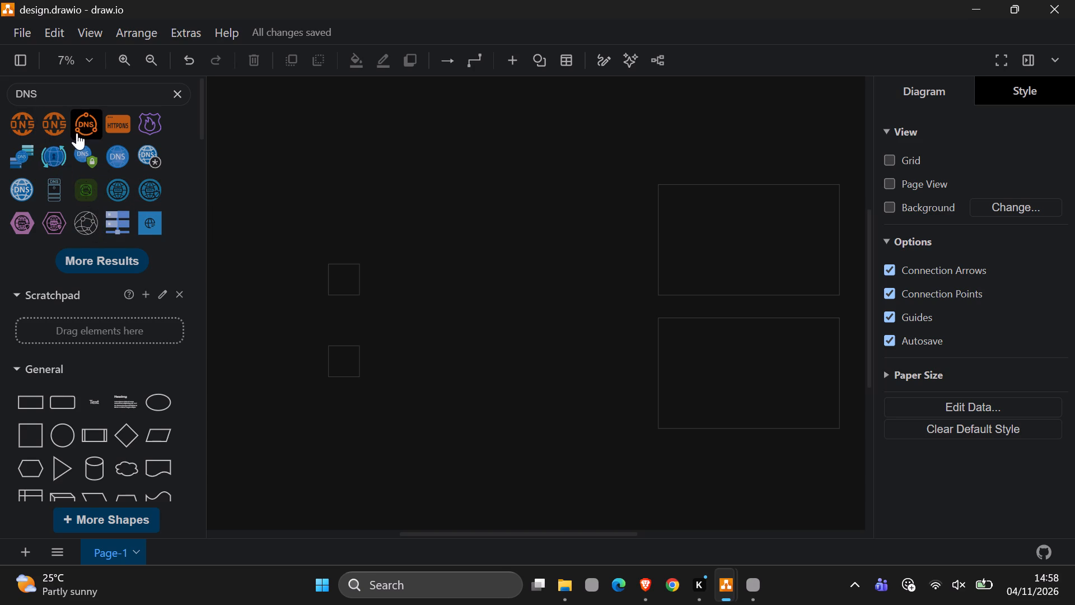
{"action": "left_click", "coordinate": [147, 188]}
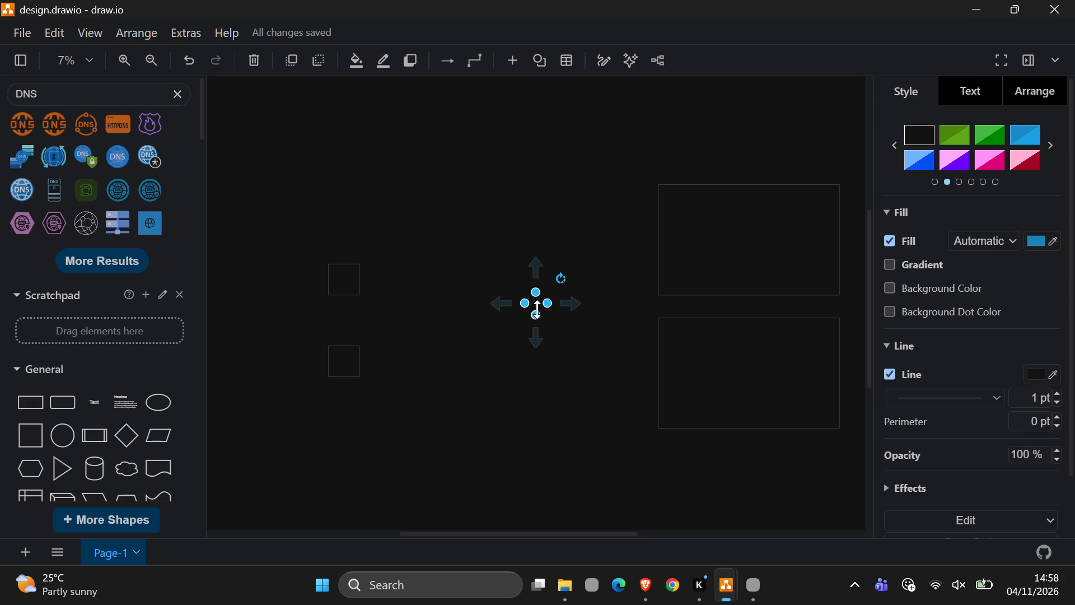
Enlarge the DNS globe into a round symbol slightly bigger than the user squares and place it between them and the region boxes.
{"action": "left_click_drag", "start_coordinate": [537, 303], "coordinate": [494, 301]}
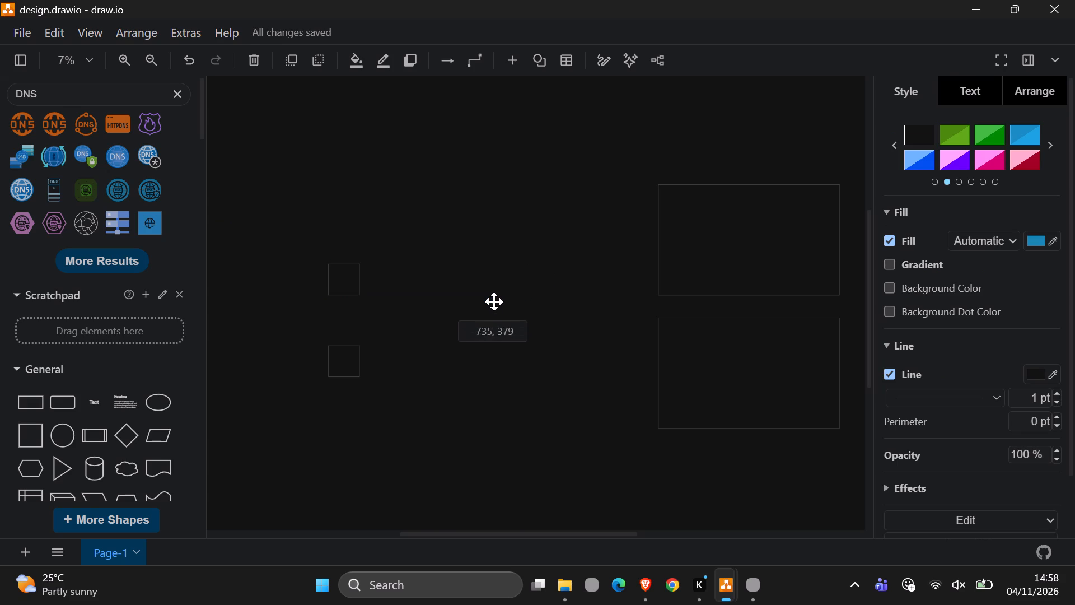
{"action": "left_click_drag", "start_coordinate": [494, 301], "coordinate": [495, 298]}
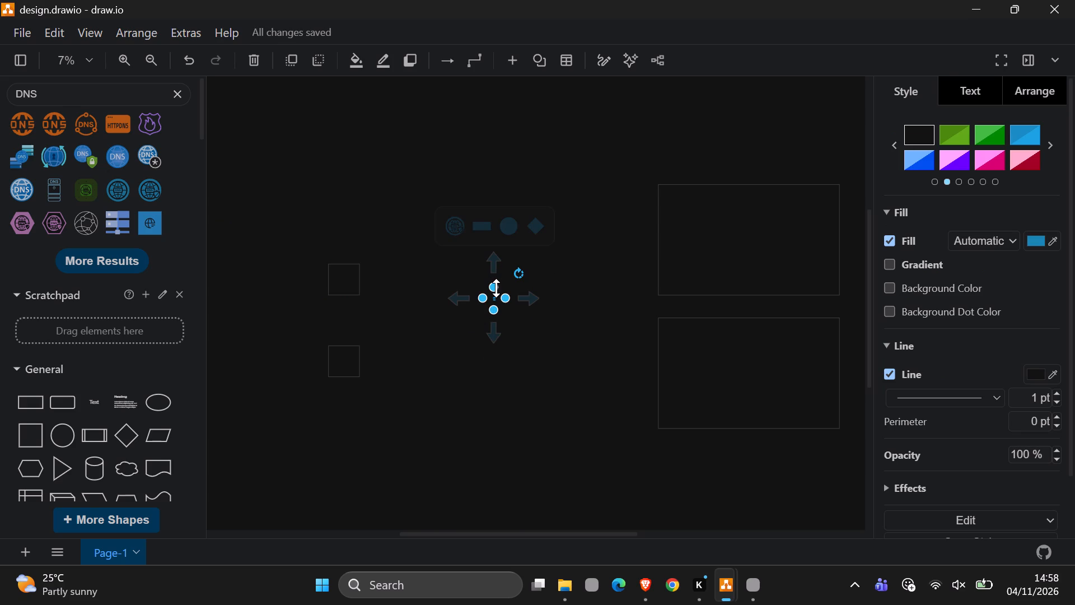
{"action": "left_click_drag", "start_coordinate": [496, 288], "coordinate": [489, 255]}
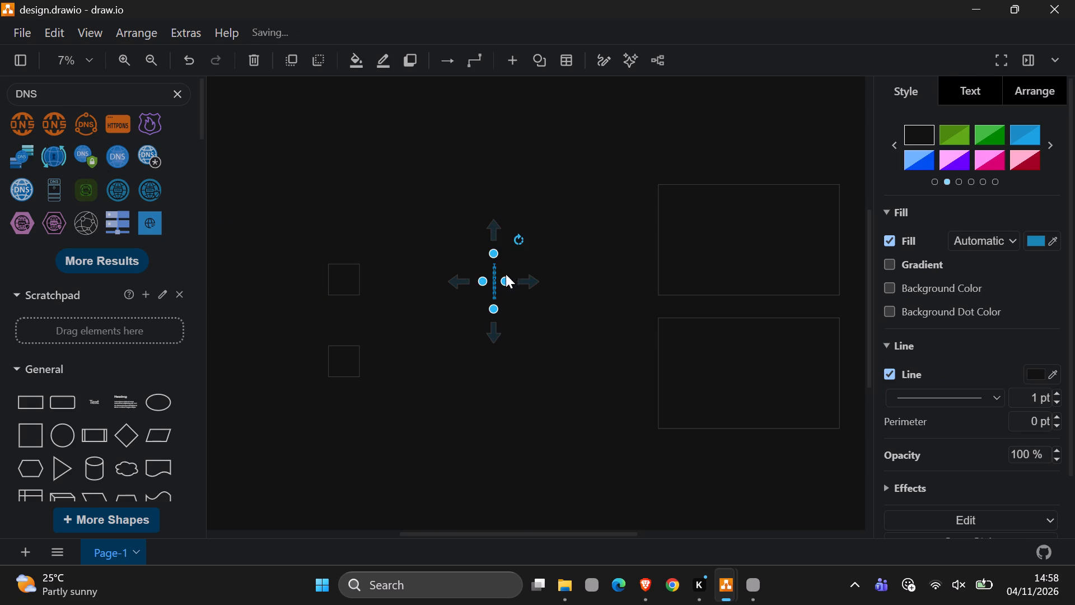
{"action": "left_click_drag", "start_coordinate": [504, 280], "coordinate": [542, 288]}
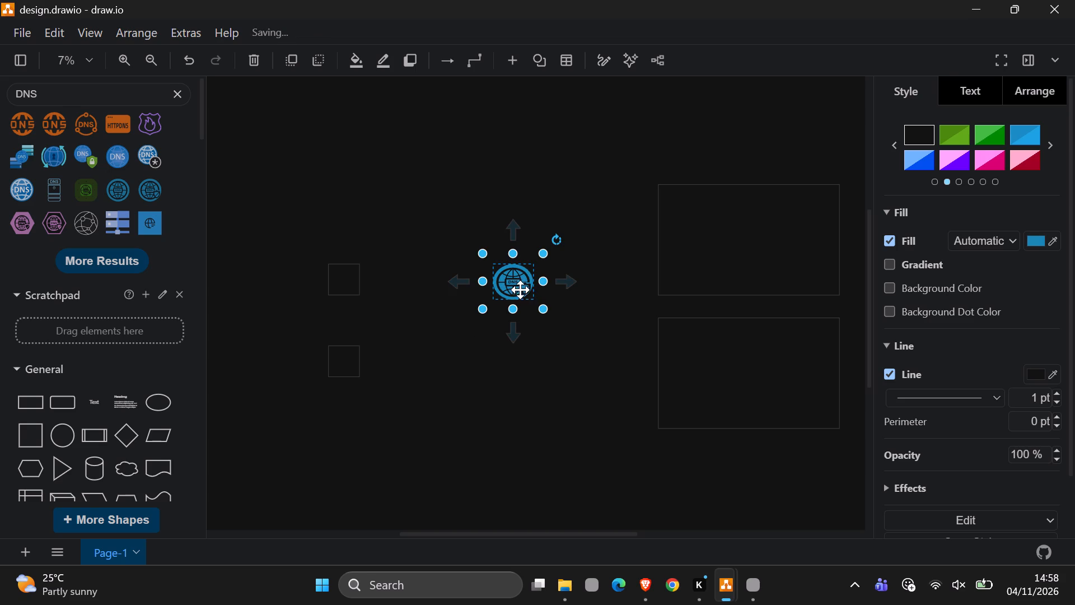
{"action": "left_click", "coordinate": [515, 309]}
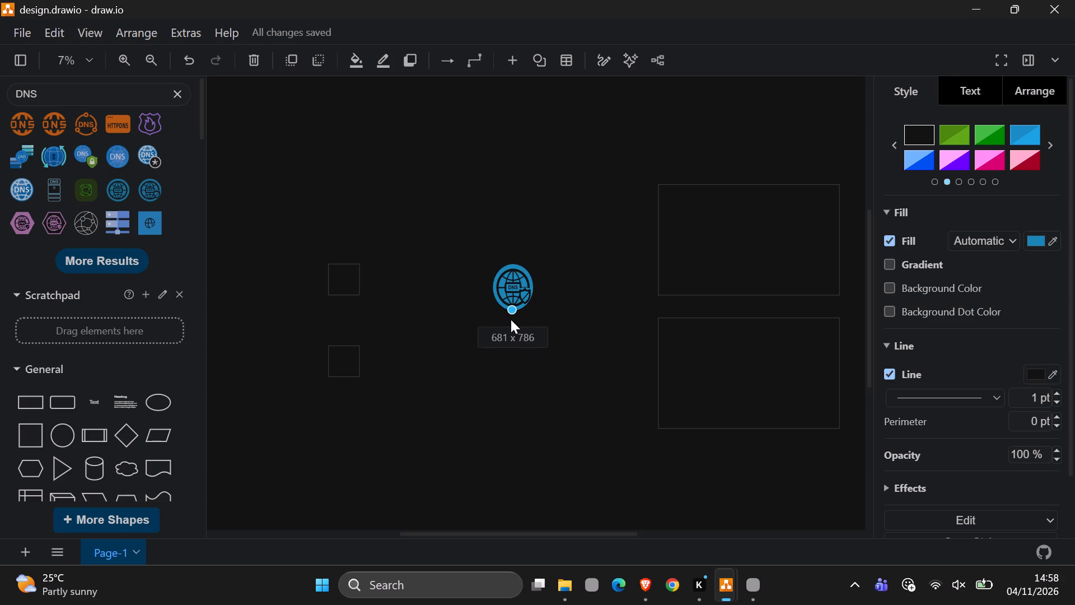
{"action": "left_click_drag", "start_coordinate": [513, 288], "coordinate": [490, 315]}
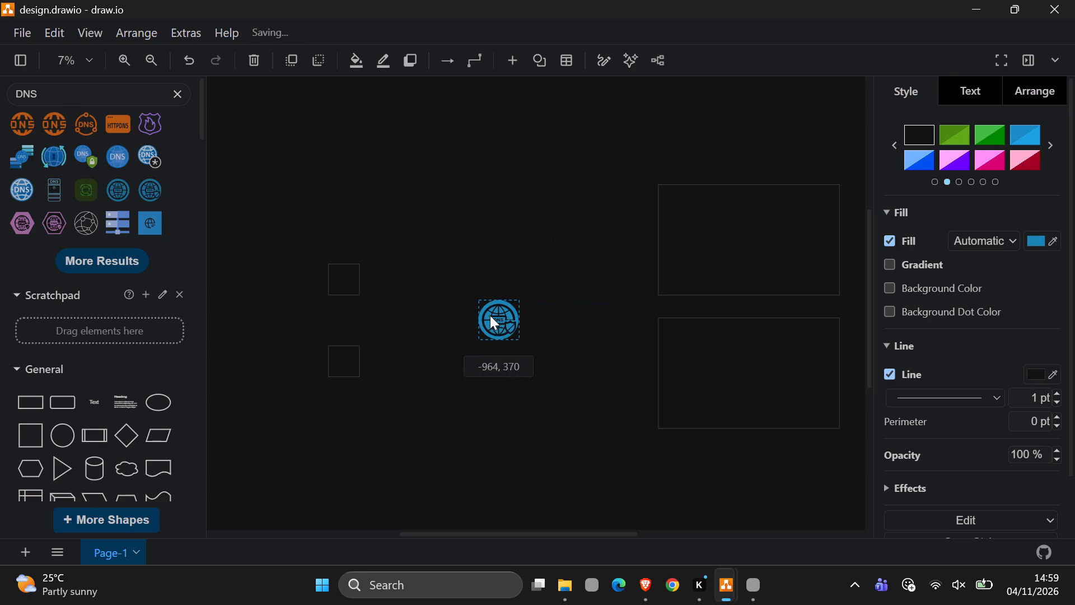
{"action": "left_click_drag", "start_coordinate": [490, 315], "coordinate": [489, 320]}
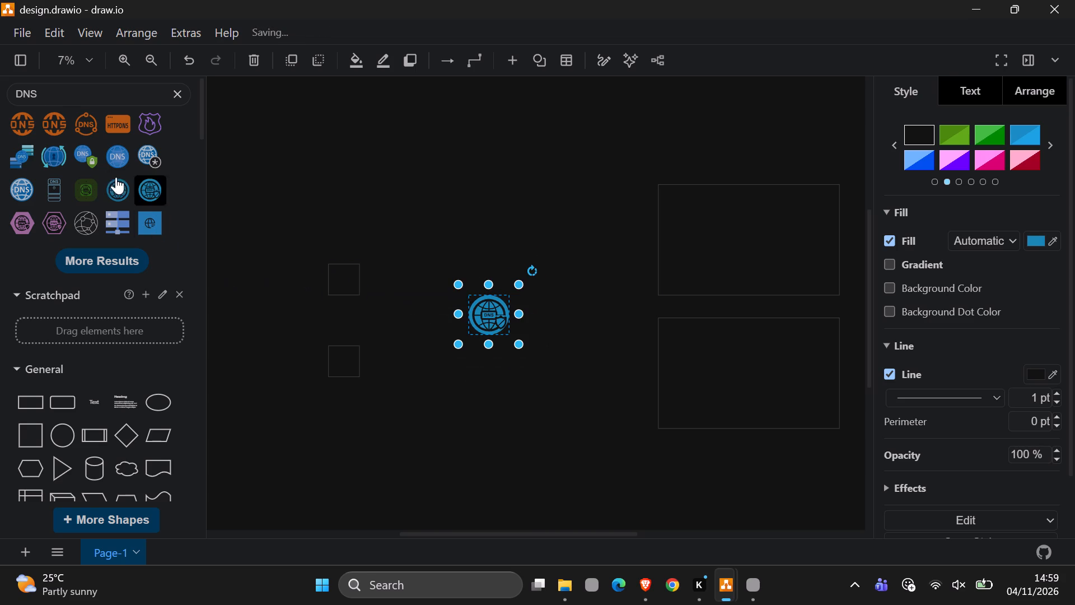
Search for "CDN" among all shapes, and repeat the search in the open libraries.
{"action": "left_click", "coordinate": [74, 98]}
{"action": "key", "text": "BackSpace"}
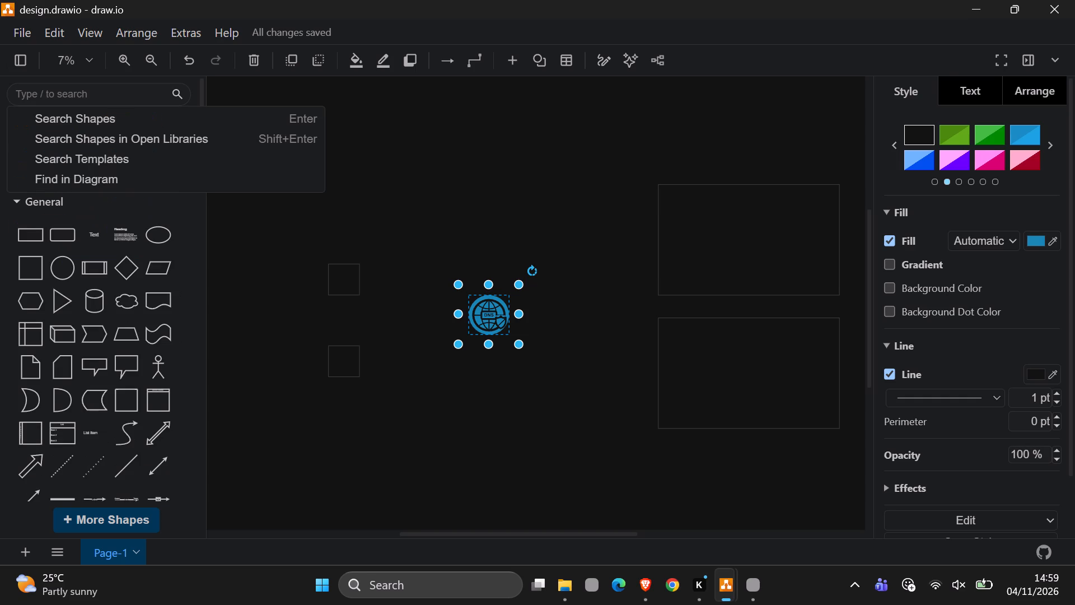
{"action": "type", "text": "CD"}
{"action": "key", "text": "n"}
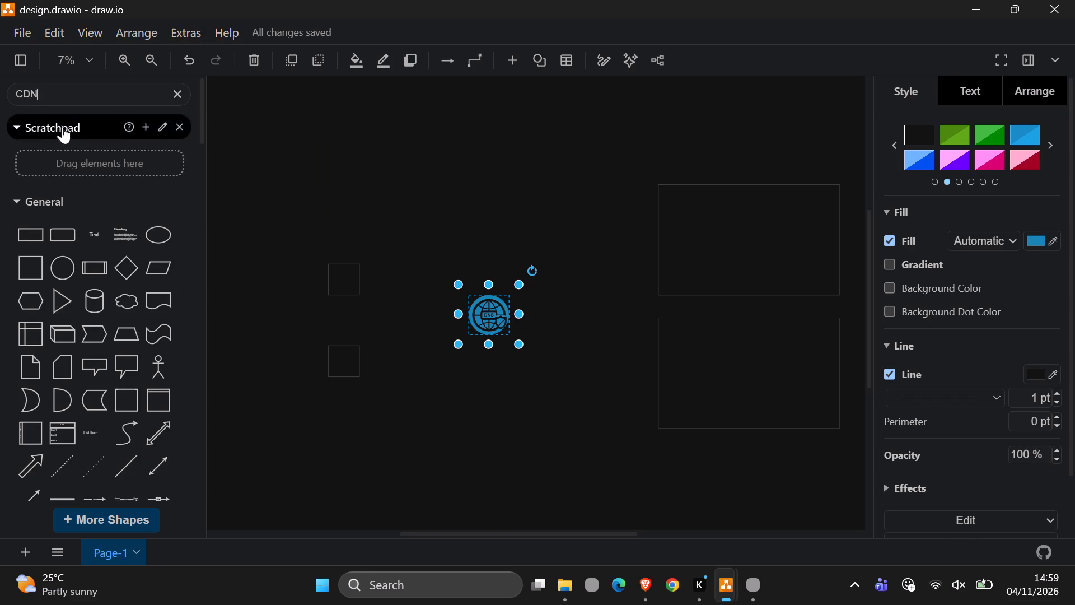
{"action": "left_click", "coordinate": [58, 95]}
{"action": "left_click", "coordinate": [54, 120]}
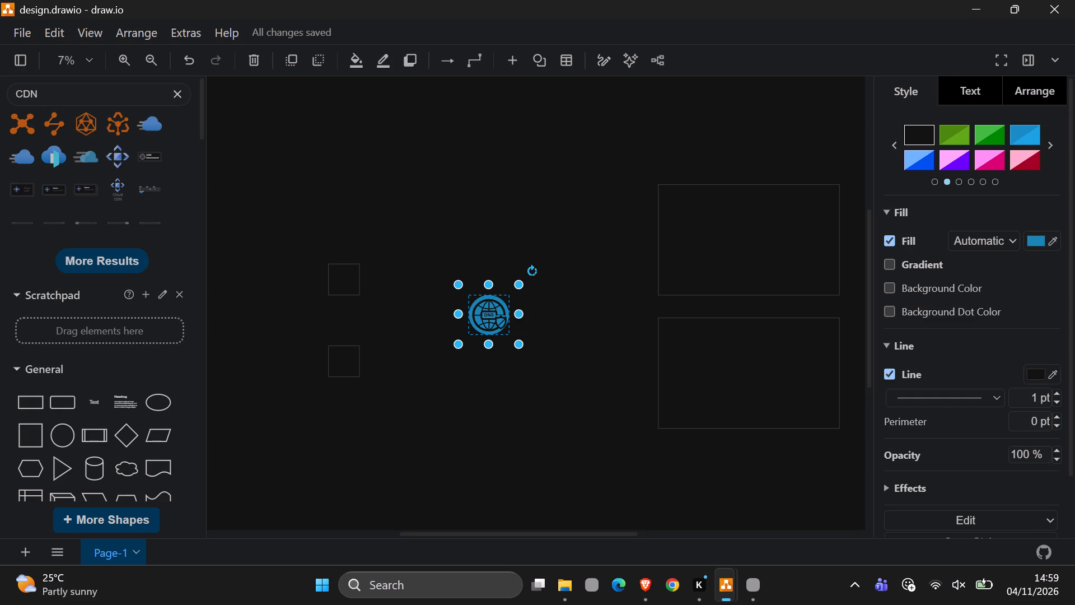
{"action": "left_click", "coordinate": [52, 90]}
{"action": "left_click", "coordinate": [55, 136]}
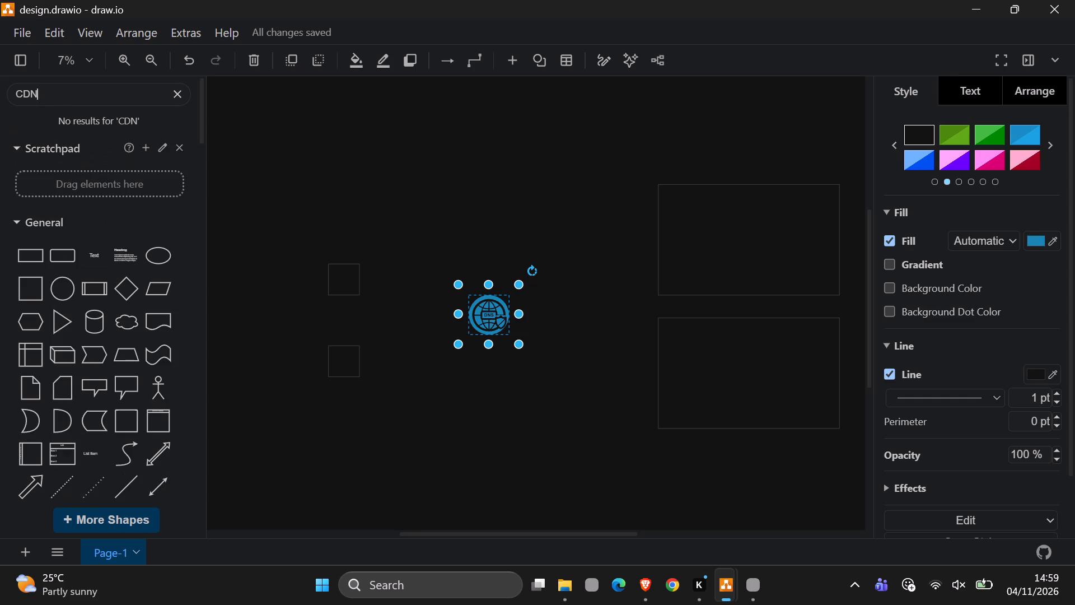
Search the diagram templates for "CDN" and close the template window without inserting anything.
{"action": "left_click", "coordinate": [63, 94]}
{"action": "left_click", "coordinate": [62, 159]}
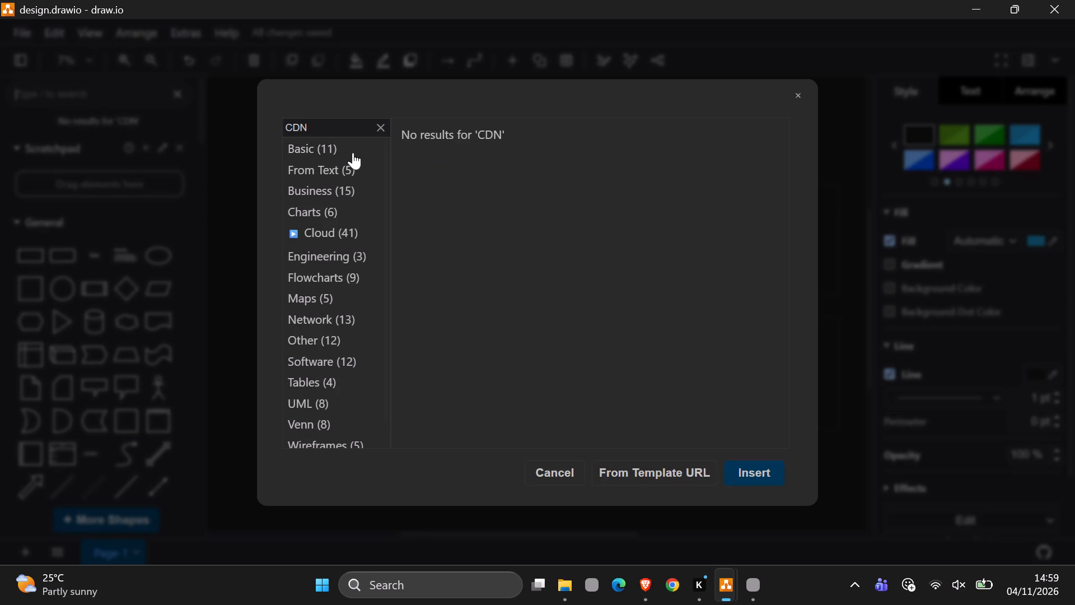
{"action": "left_click", "coordinate": [791, 93]}
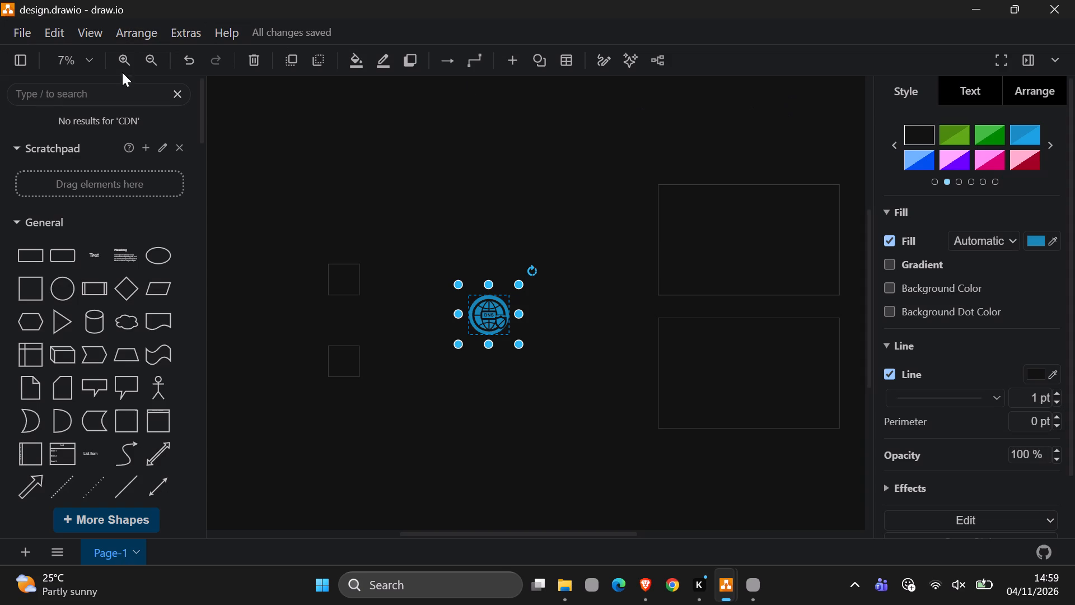
Search for "cdn" within the current diagram and close the Find/Replace window.
{"action": "left_click", "coordinate": [106, 99]}
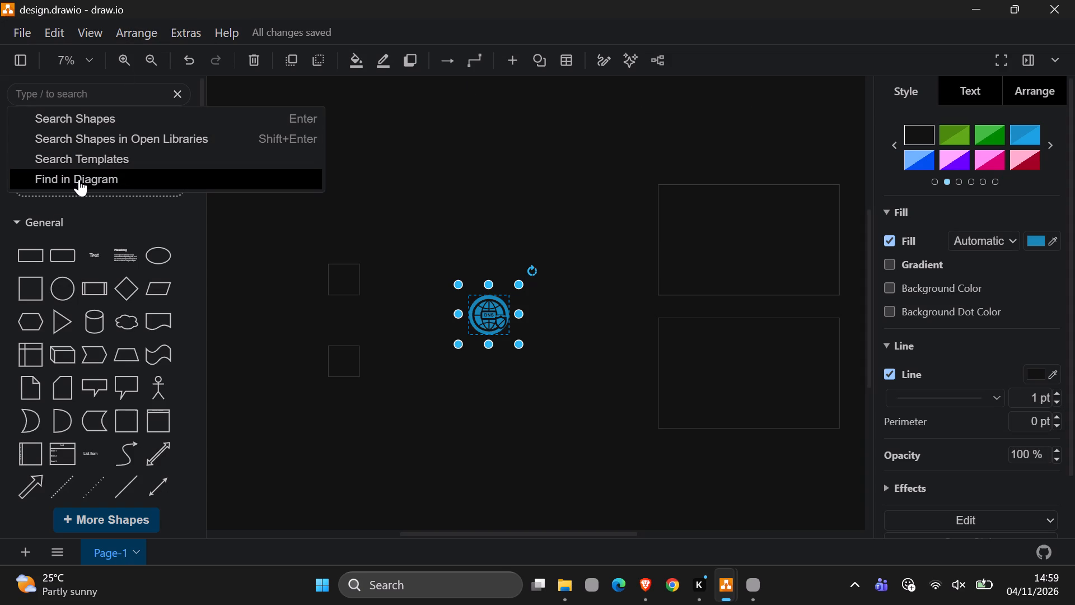
{"action": "left_click", "coordinate": [0, 115]}
{"action": "left_click", "coordinate": [112, 115]}
{"action": "left_click", "coordinate": [80, 91]}
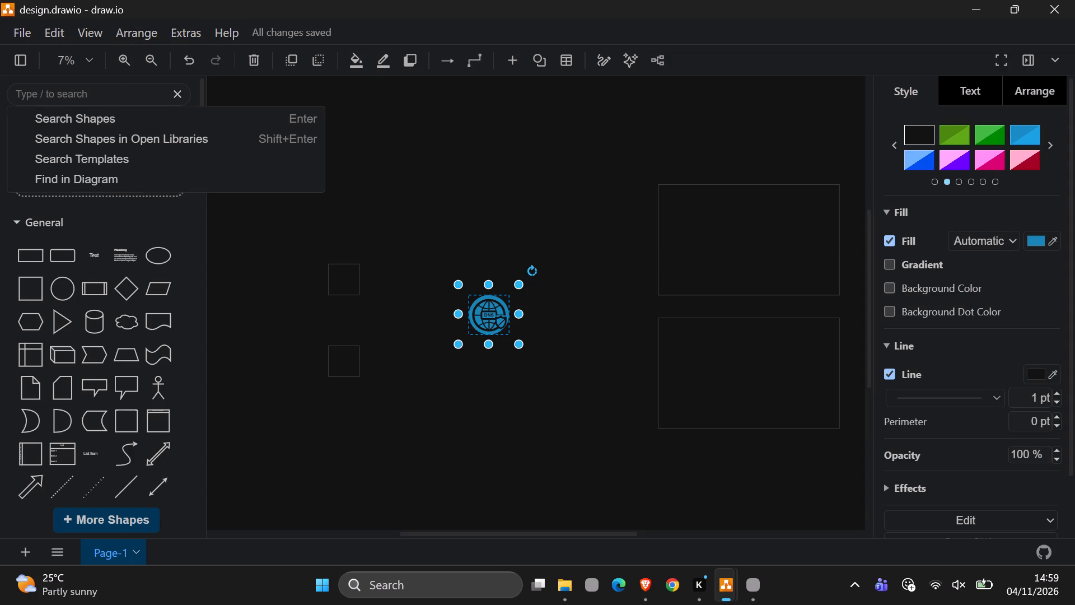
{"action": "type", "text": "cdn"}
{"action": "left_click", "coordinate": [63, 96]}
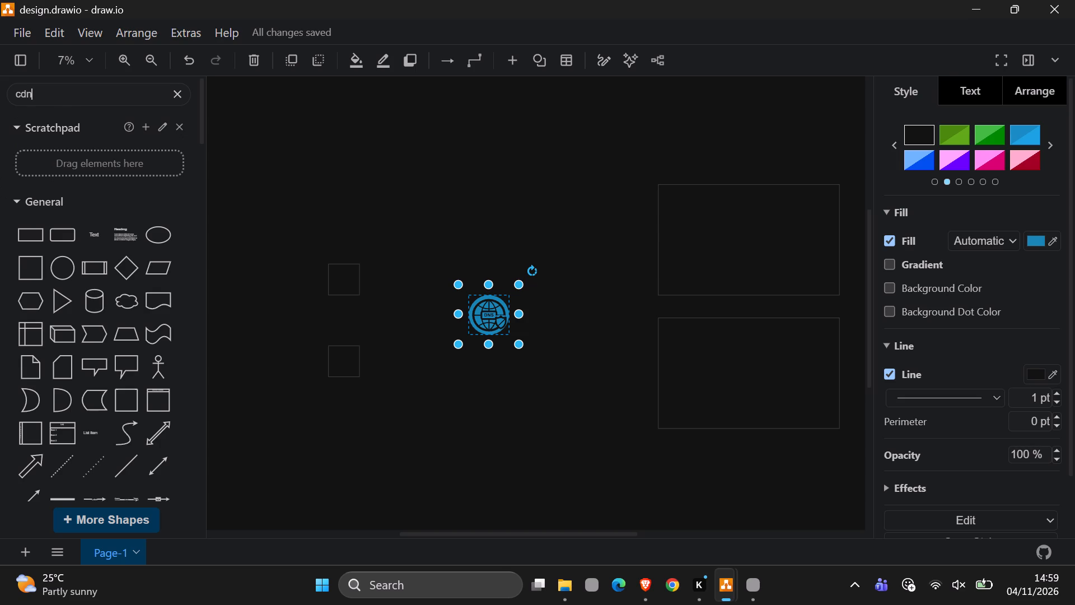
{"action": "left_click", "coordinate": [60, 178]}
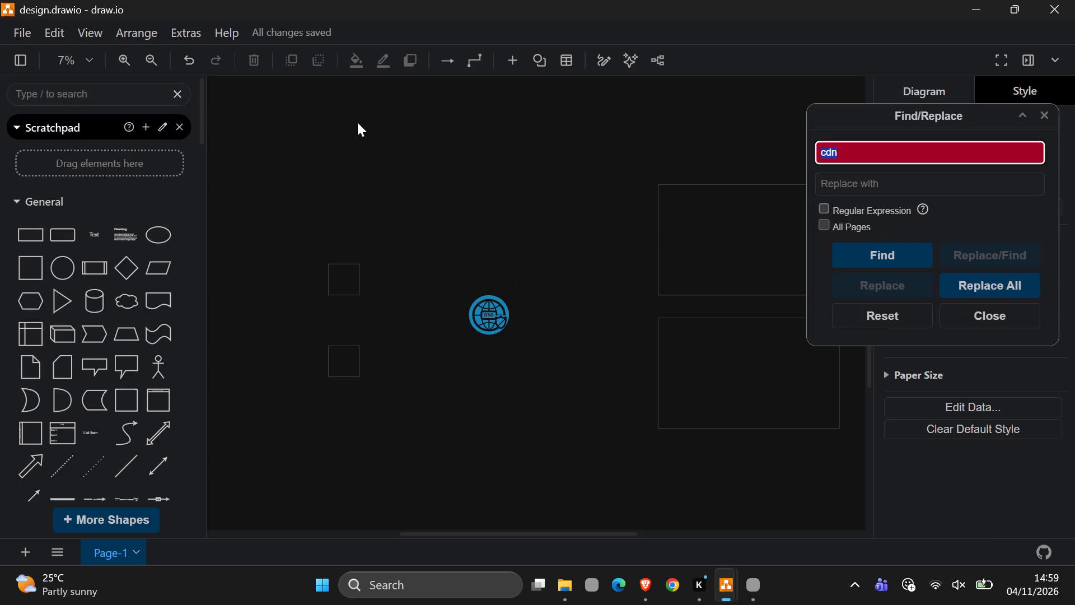
{"action": "left_click", "coordinate": [1046, 115]}
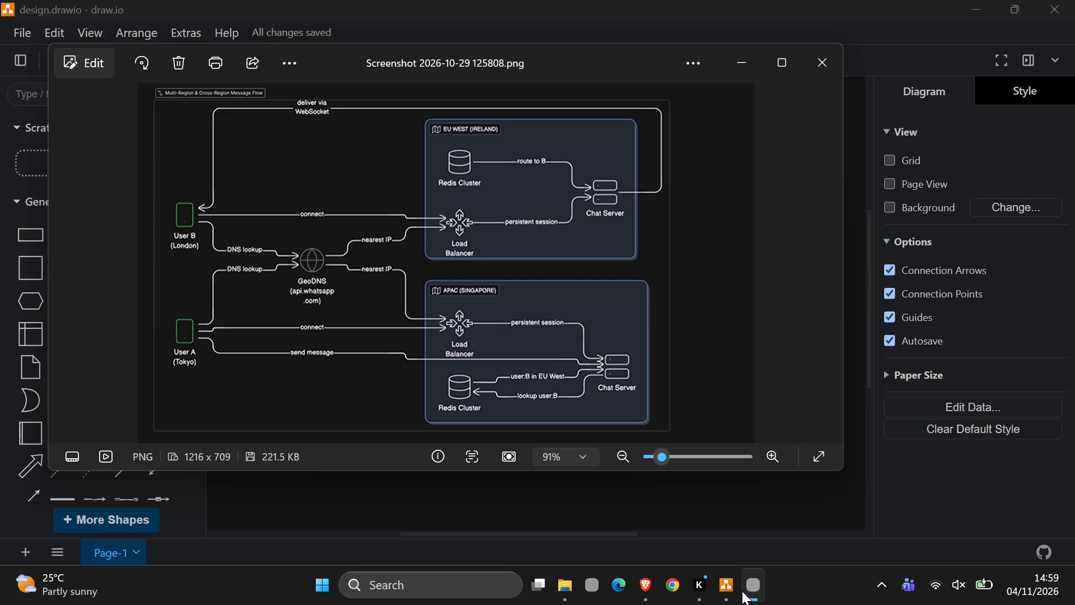
{"action": "left_click", "coordinate": [742, 591]}
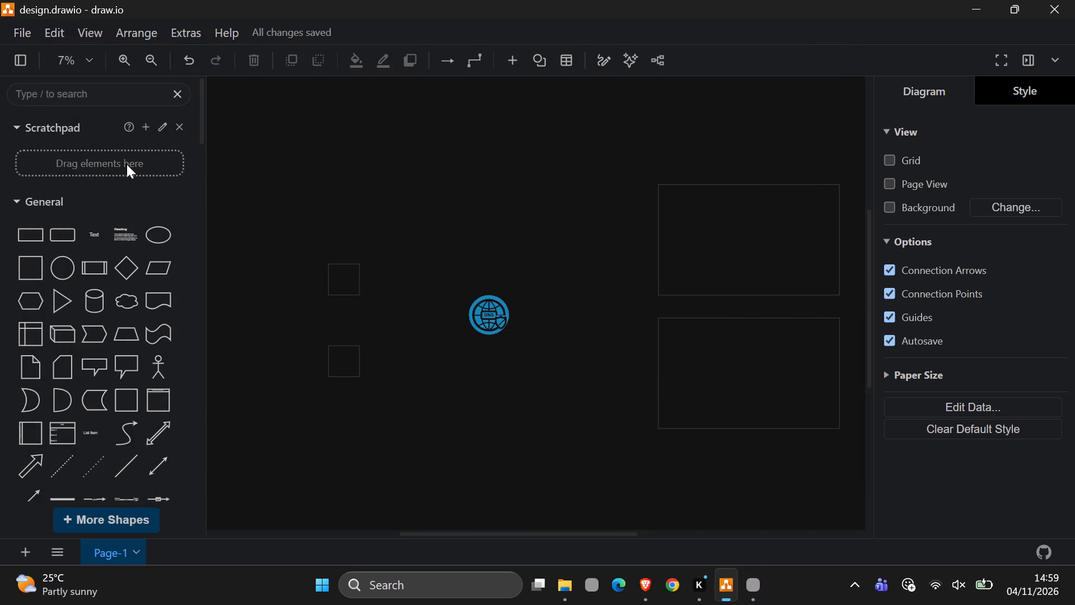
Search for "server" in the open libraries and the diagram templates, closing the template window without inserting anything.
{"action": "left_click", "coordinate": [70, 98]}
{"action": "type", "text": "ser"}
{"action": "type", "text": "ver"}
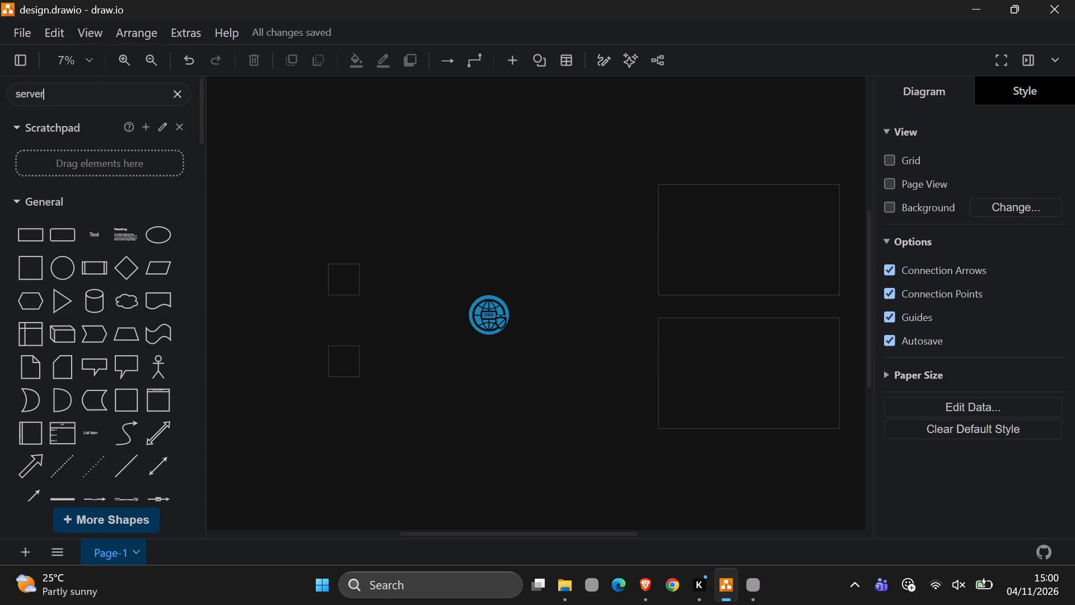
{"action": "left_click", "coordinate": [64, 94]}
{"action": "left_click", "coordinate": [85, 146]}
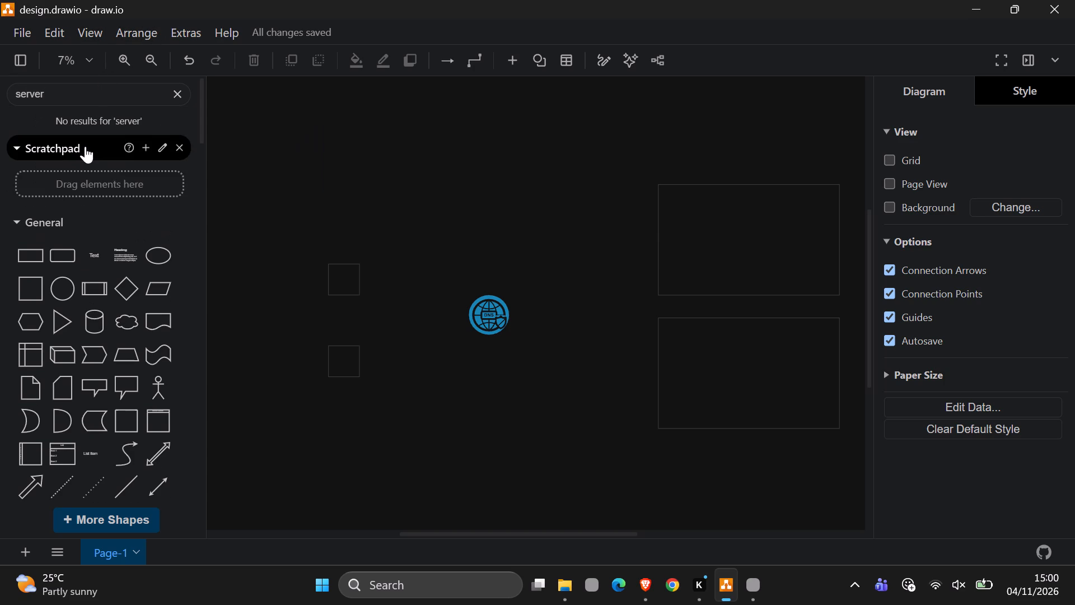
{"action": "left_click", "coordinate": [71, 95]}
{"action": "left_click", "coordinate": [81, 156]}
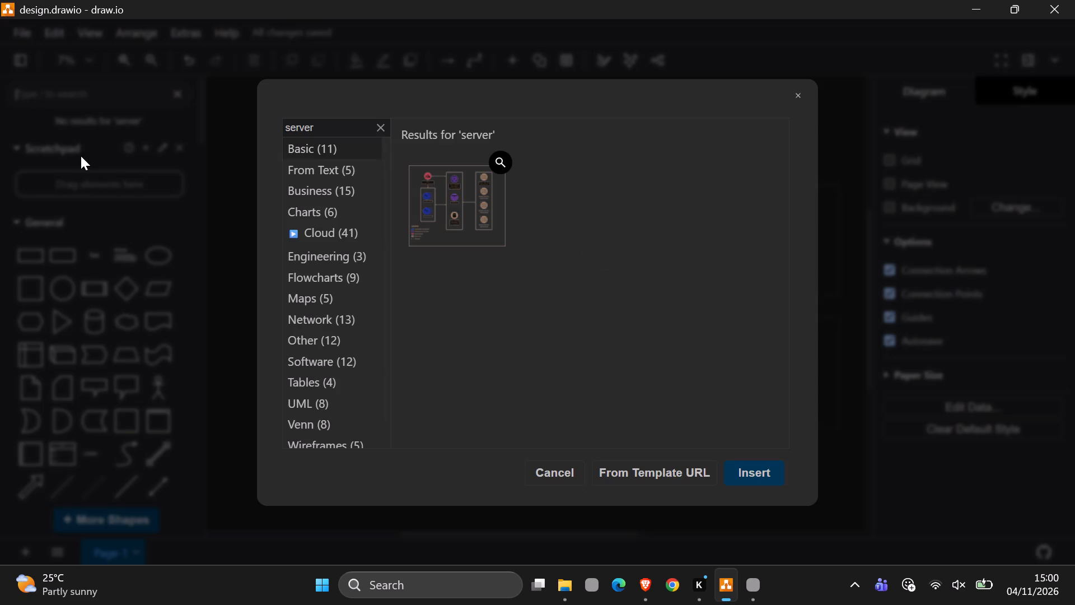
{"action": "left_click", "coordinate": [794, 97]}
Search all shapes for "server" to look for a chat server symbol.
{"action": "left_click", "coordinate": [90, 97]}
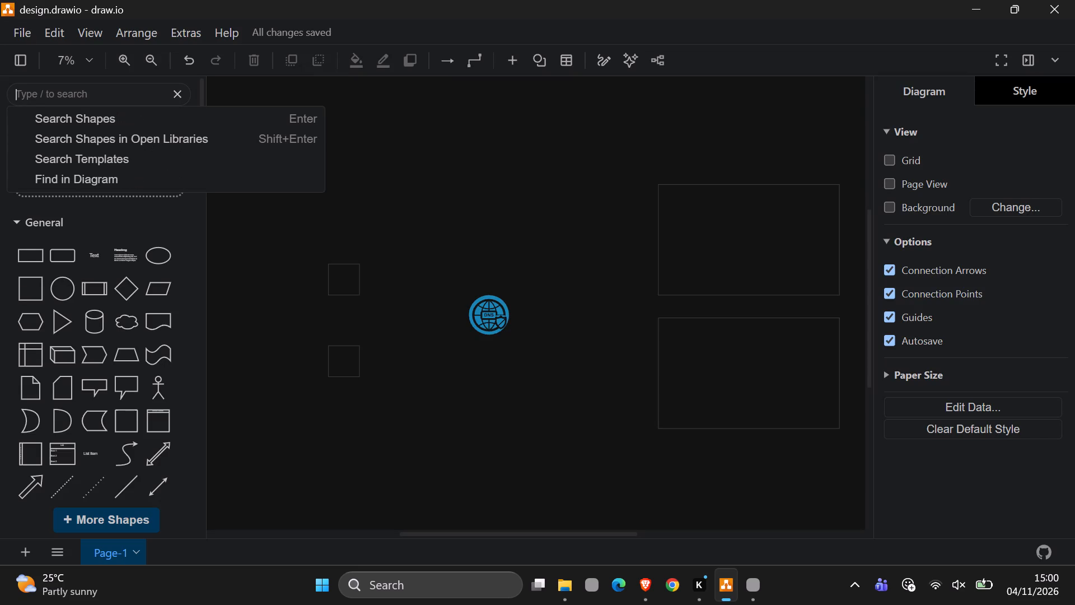
{"action": "type", "text": "server"}
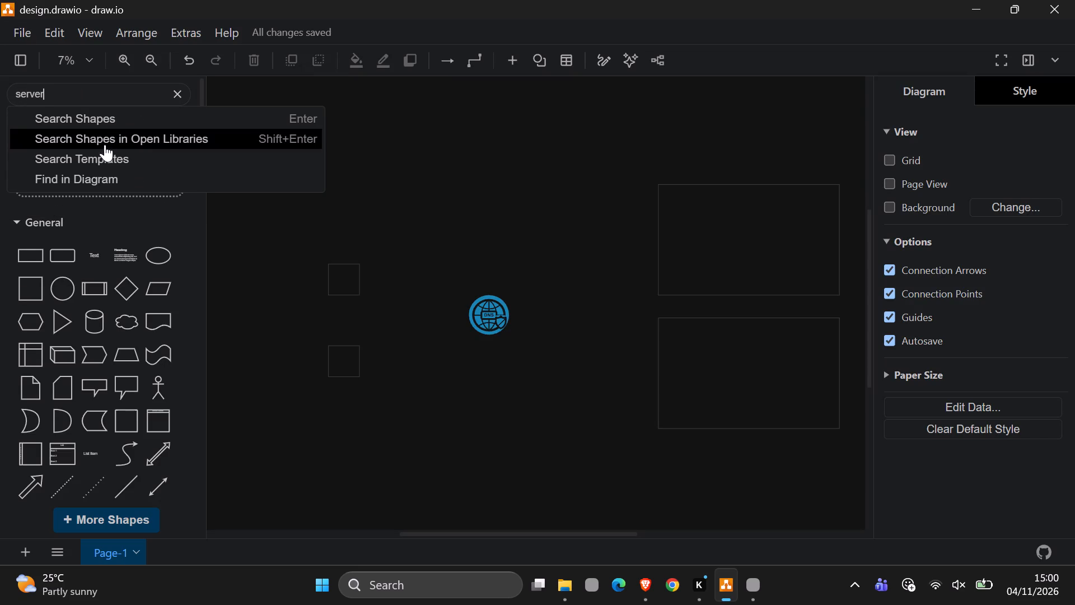
{"action": "left_click", "coordinate": [100, 119]}
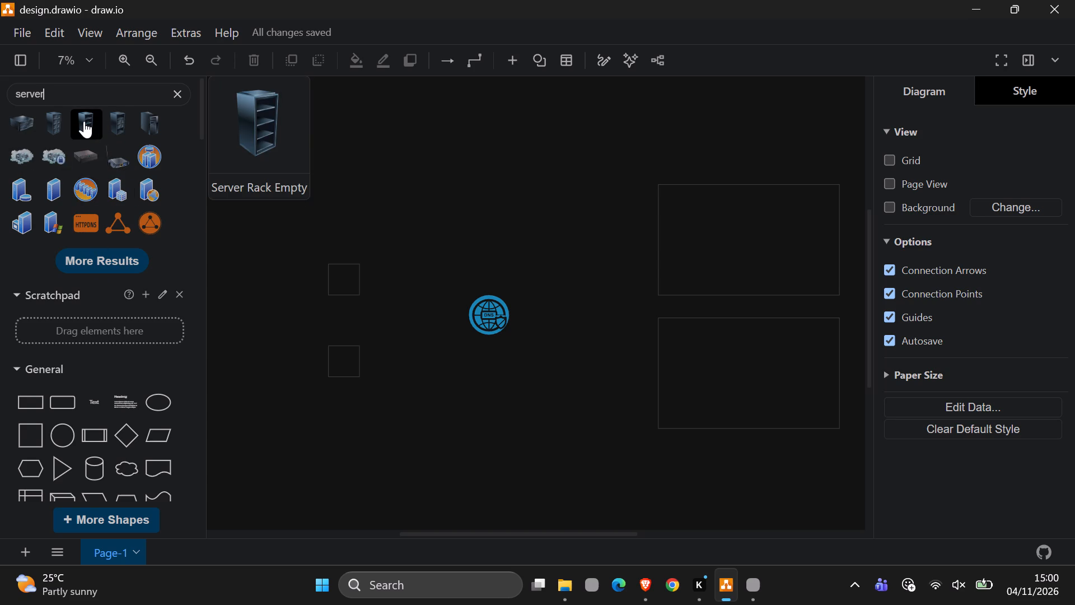
Add a Server Rack Empty symbol inside the upper region box and enlarge it to about 530 tall, widening it to match.
{"action": "left_click_drag", "start_coordinate": [84, 121], "coordinate": [644, 139]}
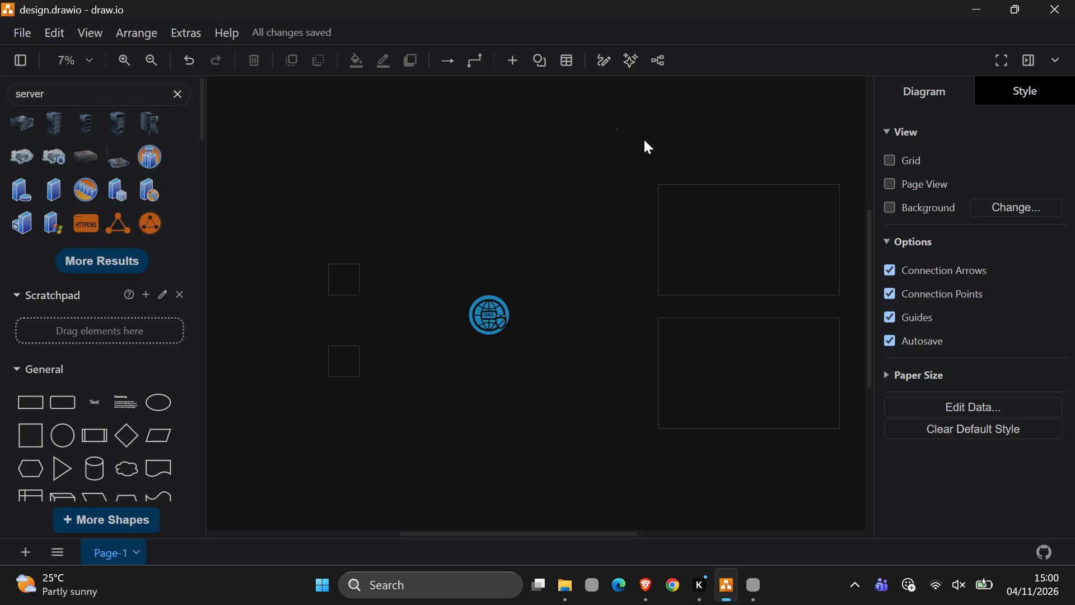
{"action": "left_click_drag", "start_coordinate": [644, 139], "coordinate": [775, 230]}
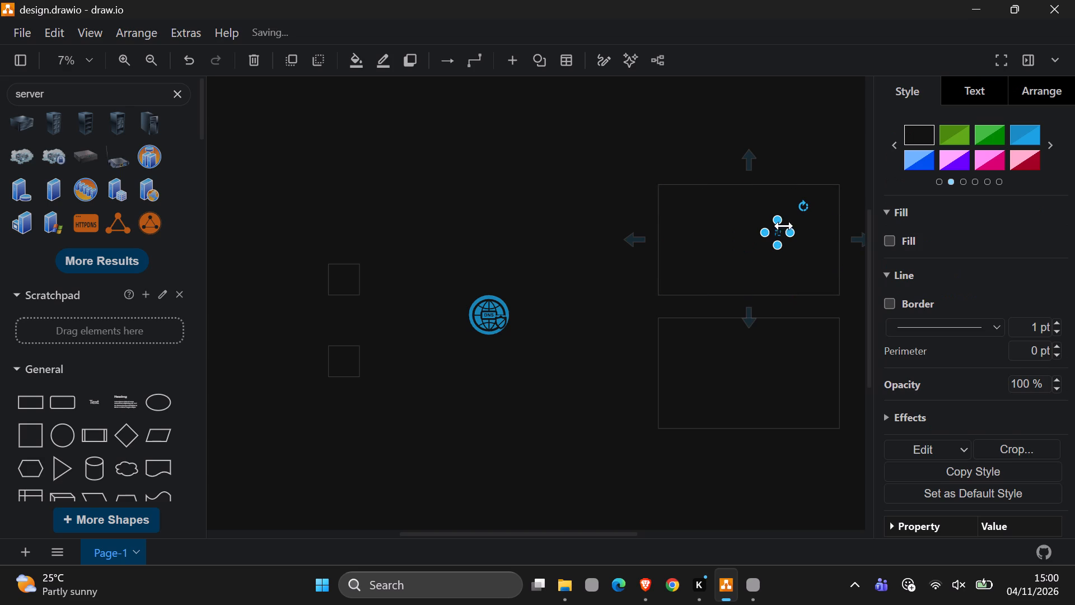
{"action": "scroll", "coordinate": [773, 217], "scroll_direction": "up", "scroll_amount": 1}
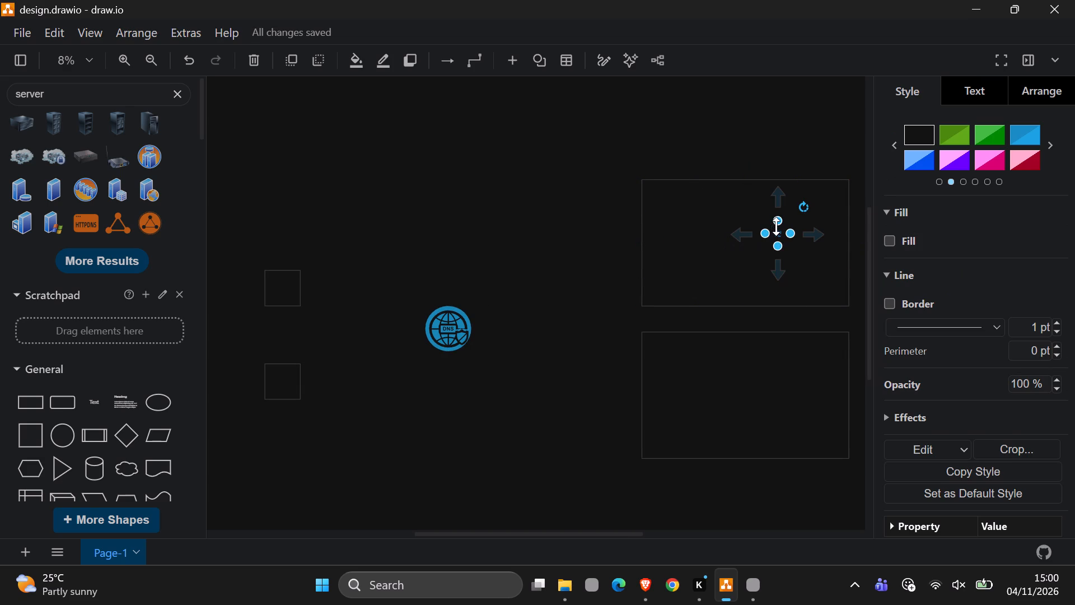
{"action": "left_click_drag", "start_coordinate": [776, 220], "coordinate": [768, 190]}
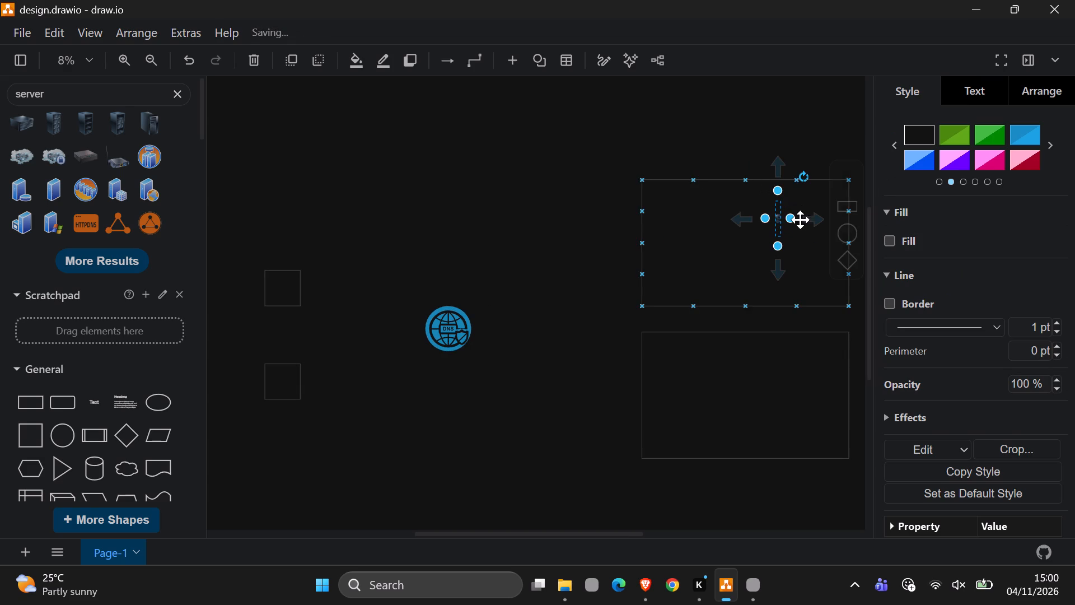
{"action": "left_click_drag", "start_coordinate": [814, 218], "coordinate": [831, 222]}
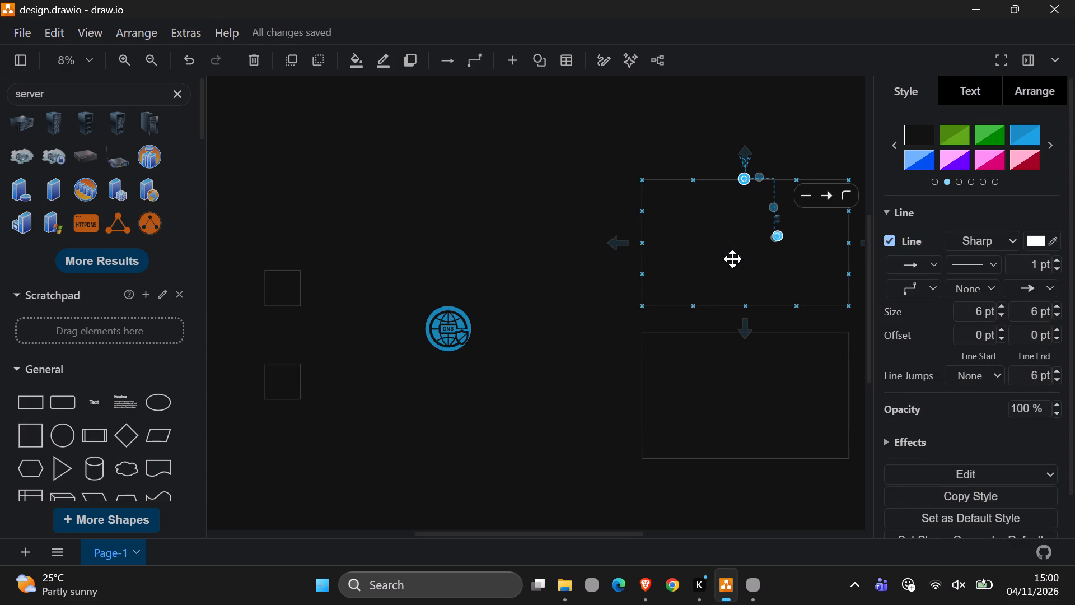
{"action": "key", "text": "ctrl+z"}
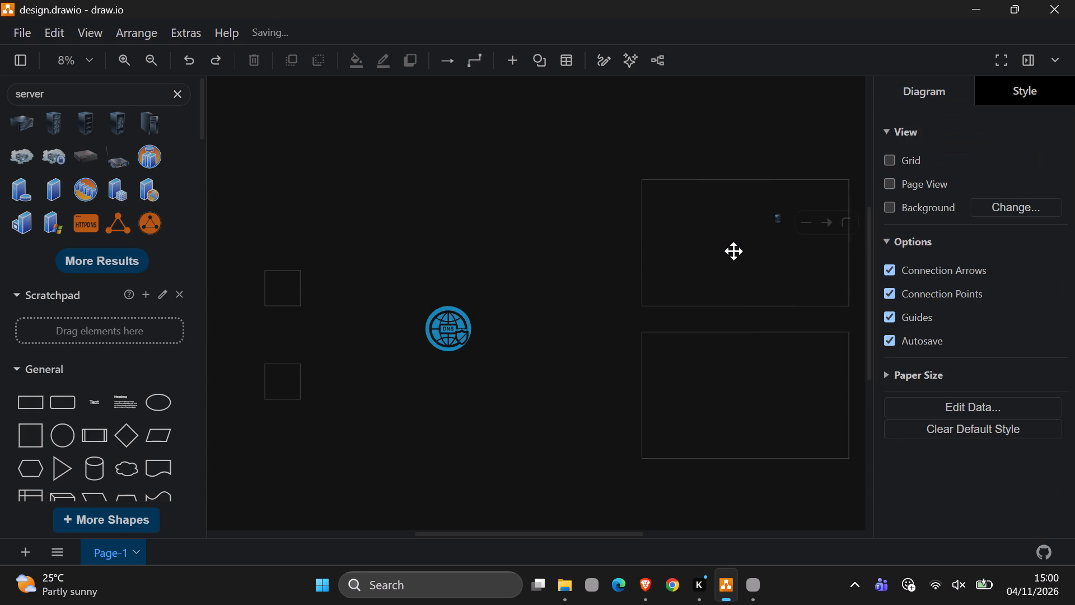
{"action": "scroll", "coordinate": [791, 225], "scroll_direction": "up", "scroll_amount": 2}
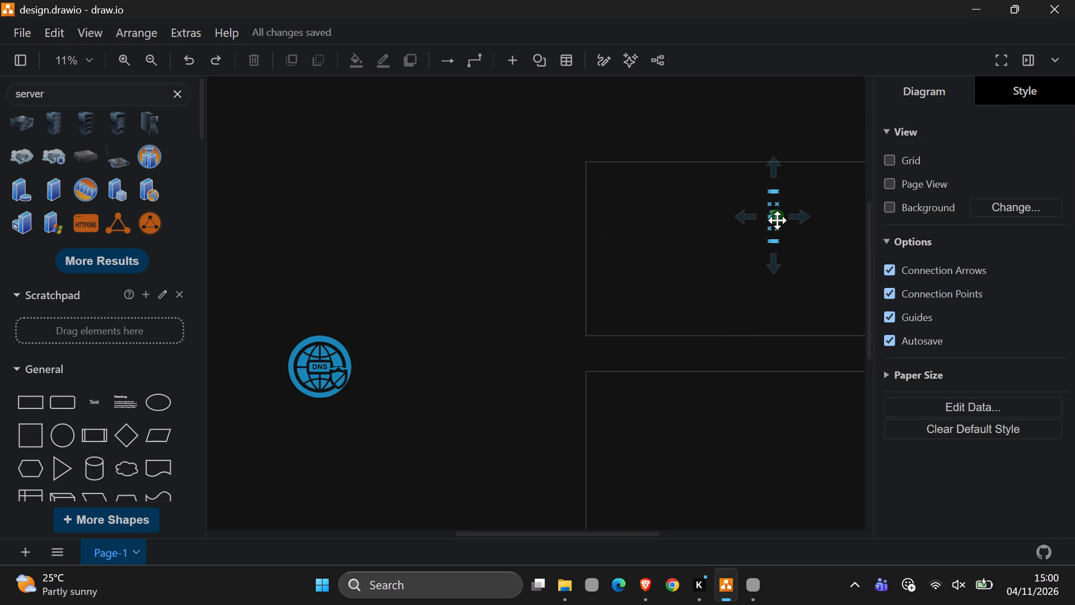
{"action": "left_click", "coordinate": [777, 220]}
{"action": "left_click_drag", "start_coordinate": [791, 215], "coordinate": [805, 221]}
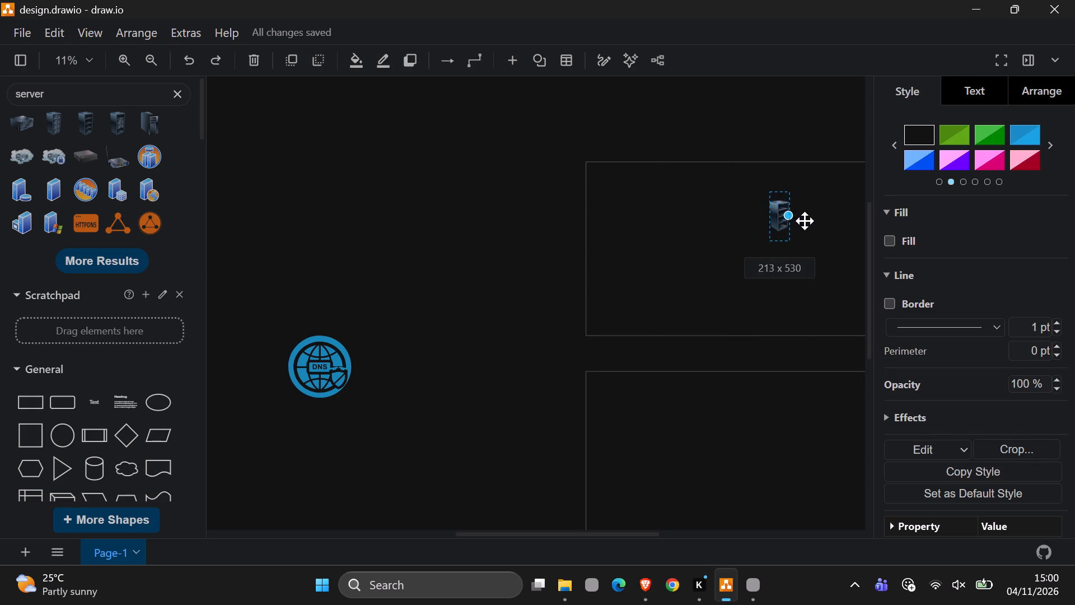
{"action": "left_click_drag", "start_coordinate": [805, 221], "coordinate": [837, 230]}
{"action": "left_click_drag", "start_coordinate": [800, 218], "coordinate": [817, 216]}
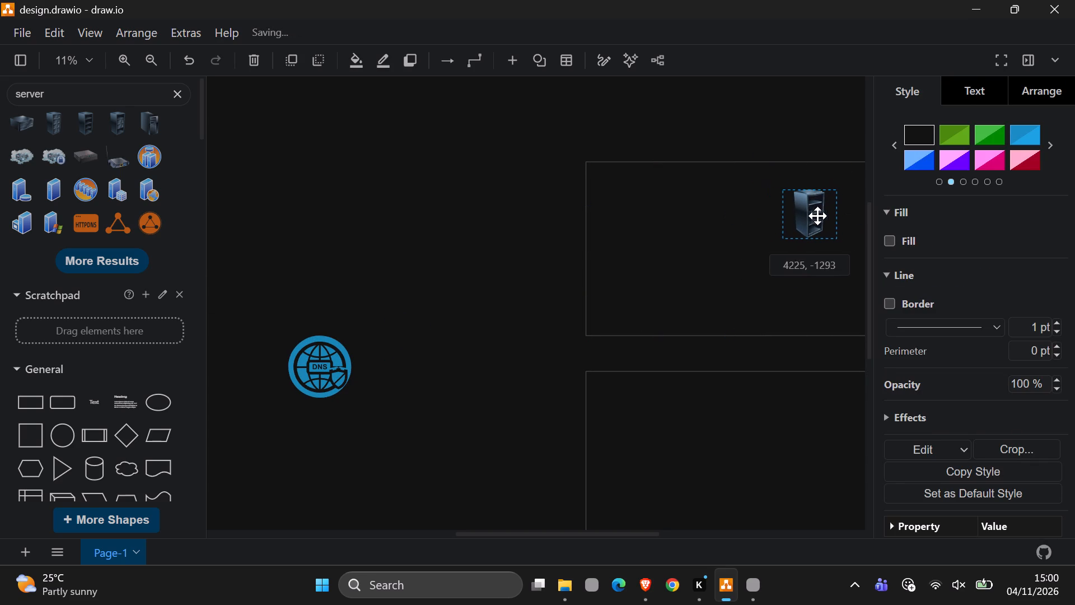
{"action": "left_click_drag", "start_coordinate": [817, 216], "coordinate": [821, 233]}
Duplicate the server rack and place the copy inside the lower region box, roughly beneath the original.
{"action": "right_click", "coordinate": [816, 237]}
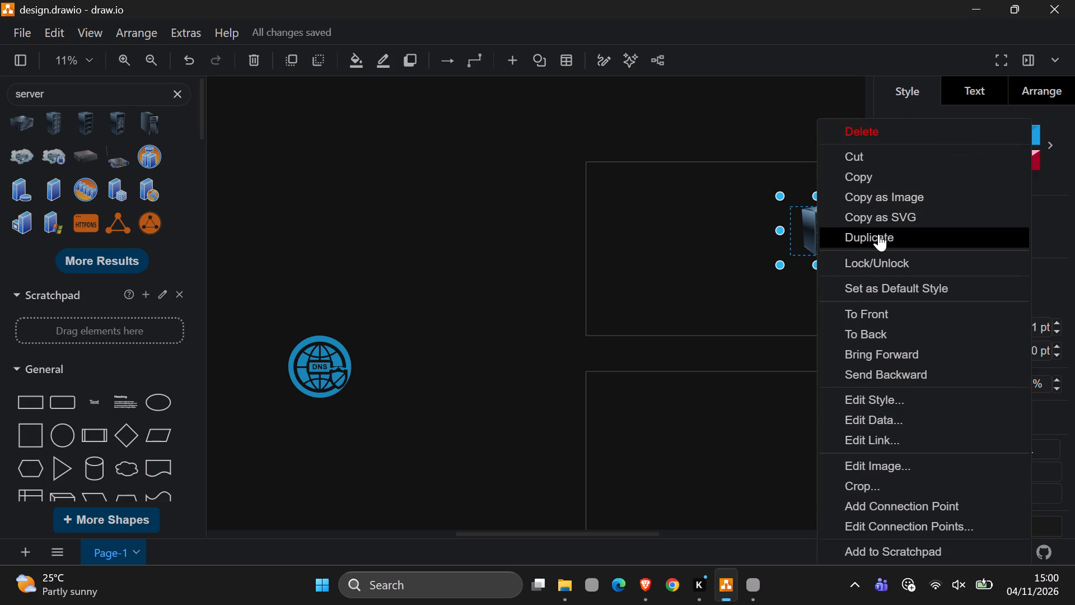
{"action": "left_click", "coordinate": [878, 234]}
{"action": "left_click_drag", "start_coordinate": [820, 240], "coordinate": [822, 448]}
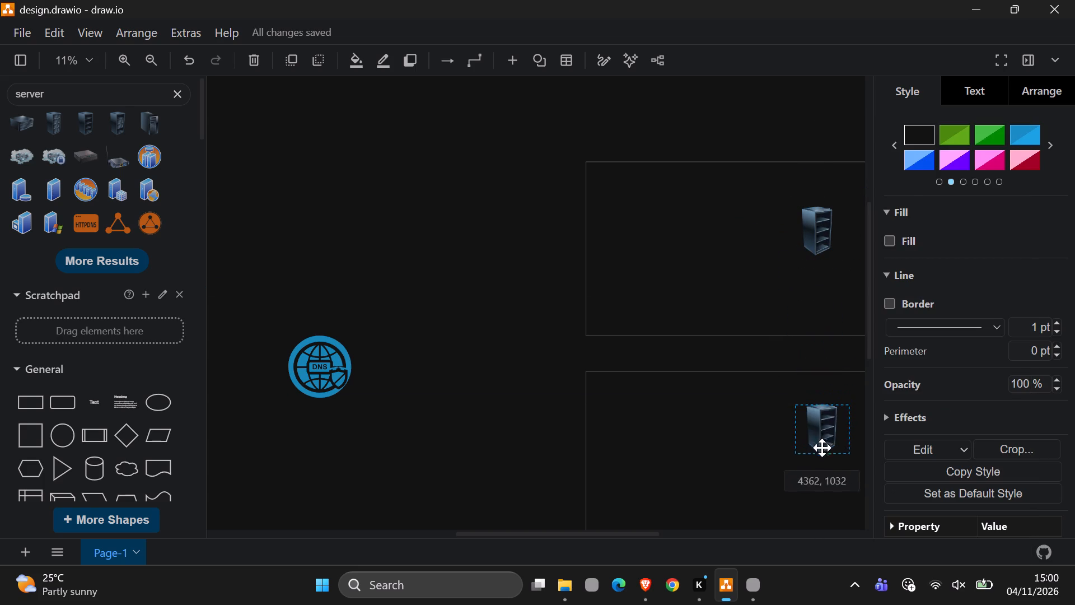
{"action": "left_click_drag", "start_coordinate": [822, 448], "coordinate": [831, 472]}
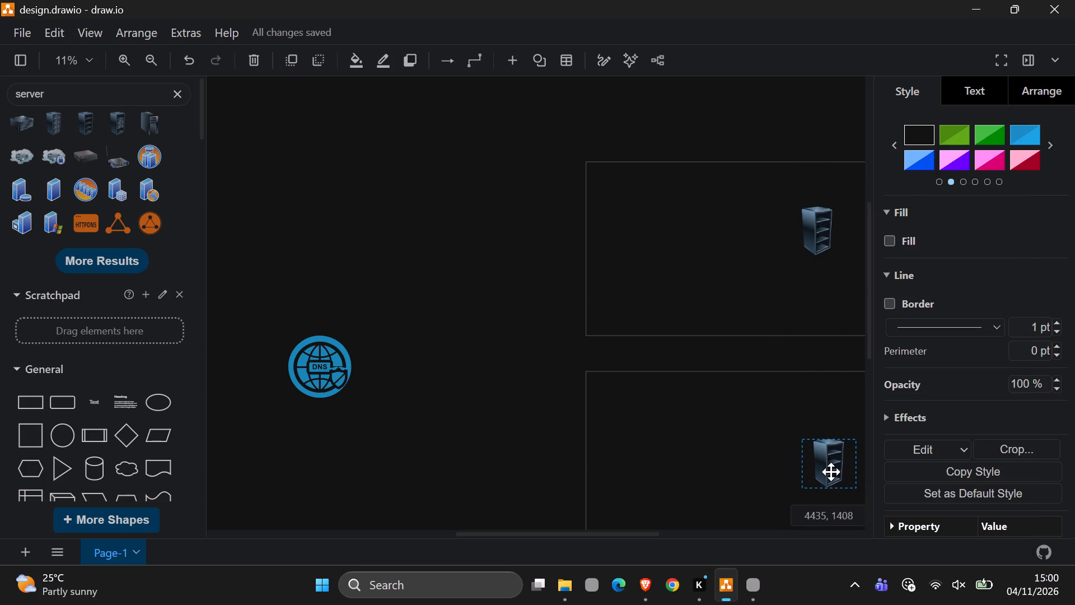
{"action": "left_click_drag", "start_coordinate": [831, 472], "coordinate": [816, 486]}
{"action": "scroll", "coordinate": [617, 324], "scroll_direction": "down", "scroll_amount": 1}
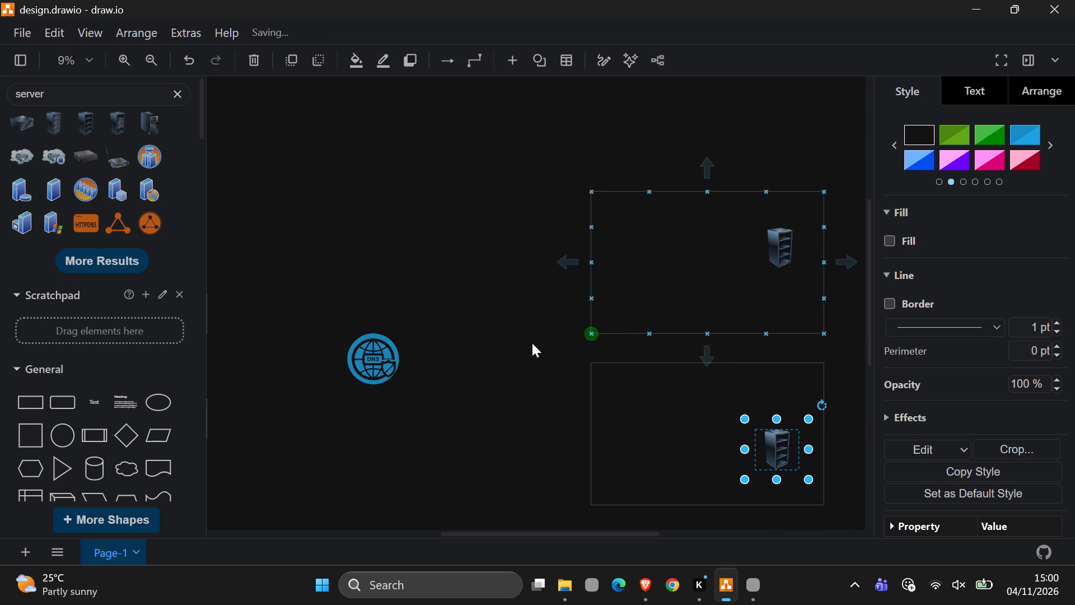
{"action": "left_click_drag", "start_coordinate": [779, 447], "coordinate": [775, 436]}
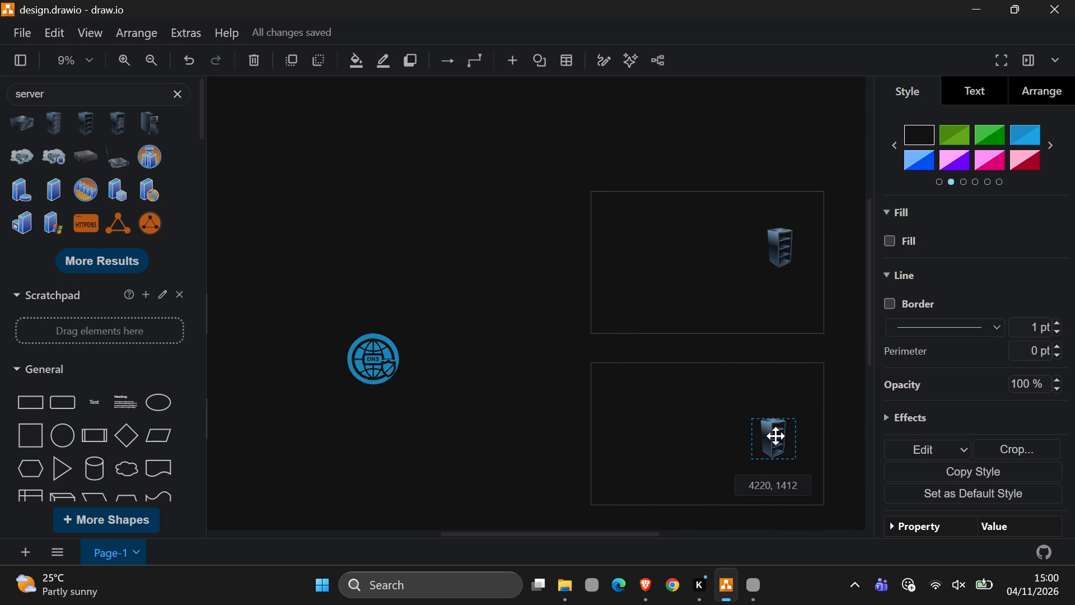
{"action": "left_click_drag", "start_coordinate": [775, 436], "coordinate": [775, 429]}
Search all shapes for "database".
{"action": "left_click", "coordinate": [64, 87]}
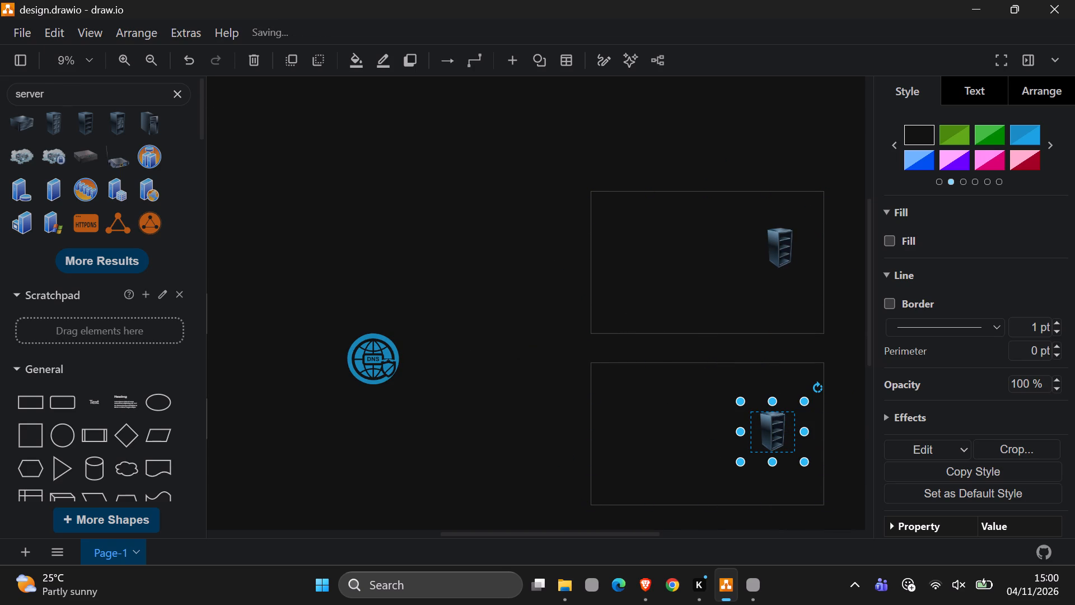
{"action": "key", "text": "BackSpace"}
{"action": "key", "text": "BackSpace"}
{"action": "key", "text": "BackSpace"}
{"action": "key", "text": "BackSpace"}
{"action": "key", "text": "BackSpace"}
{"action": "type", "text": "databse"}
{"action": "key", "text": "BackSpace"}
{"action": "key", "text": "BackSpace"}
{"action": "type", "text": "ase"}
{"action": "left_click", "coordinate": [64, 142]}
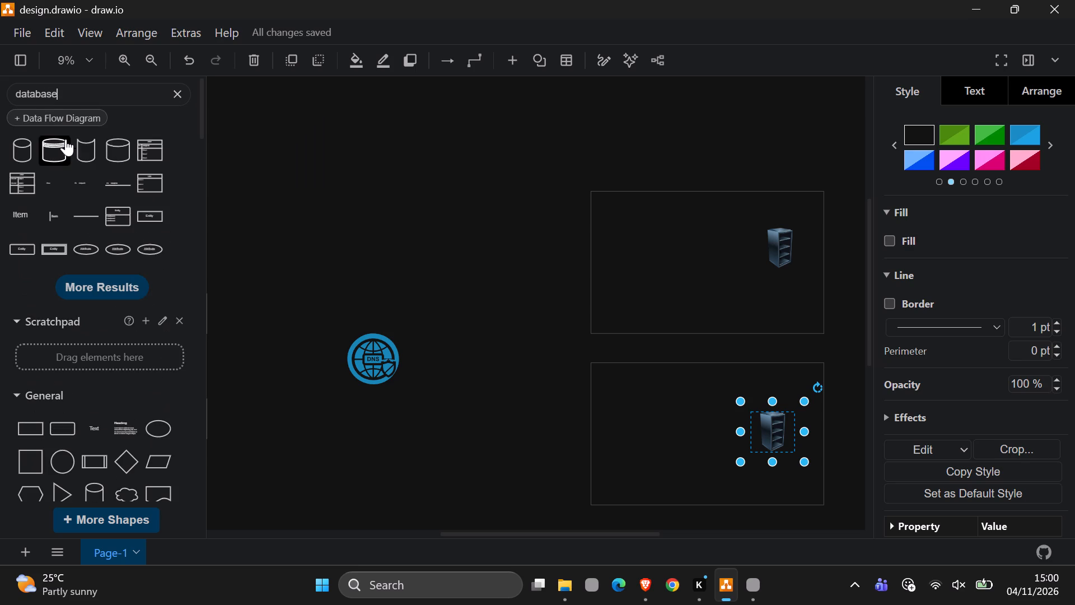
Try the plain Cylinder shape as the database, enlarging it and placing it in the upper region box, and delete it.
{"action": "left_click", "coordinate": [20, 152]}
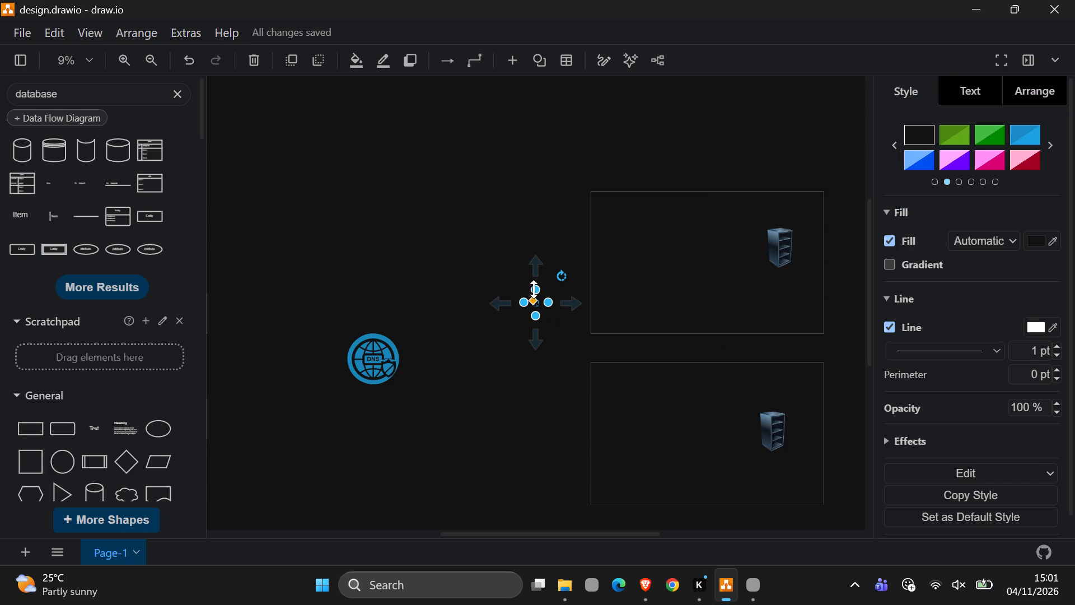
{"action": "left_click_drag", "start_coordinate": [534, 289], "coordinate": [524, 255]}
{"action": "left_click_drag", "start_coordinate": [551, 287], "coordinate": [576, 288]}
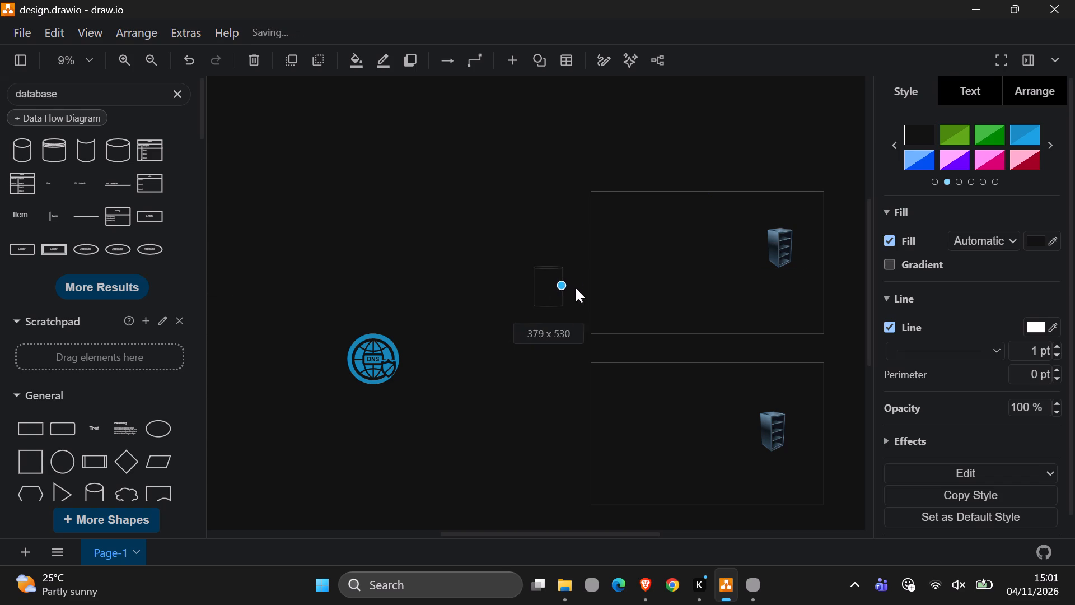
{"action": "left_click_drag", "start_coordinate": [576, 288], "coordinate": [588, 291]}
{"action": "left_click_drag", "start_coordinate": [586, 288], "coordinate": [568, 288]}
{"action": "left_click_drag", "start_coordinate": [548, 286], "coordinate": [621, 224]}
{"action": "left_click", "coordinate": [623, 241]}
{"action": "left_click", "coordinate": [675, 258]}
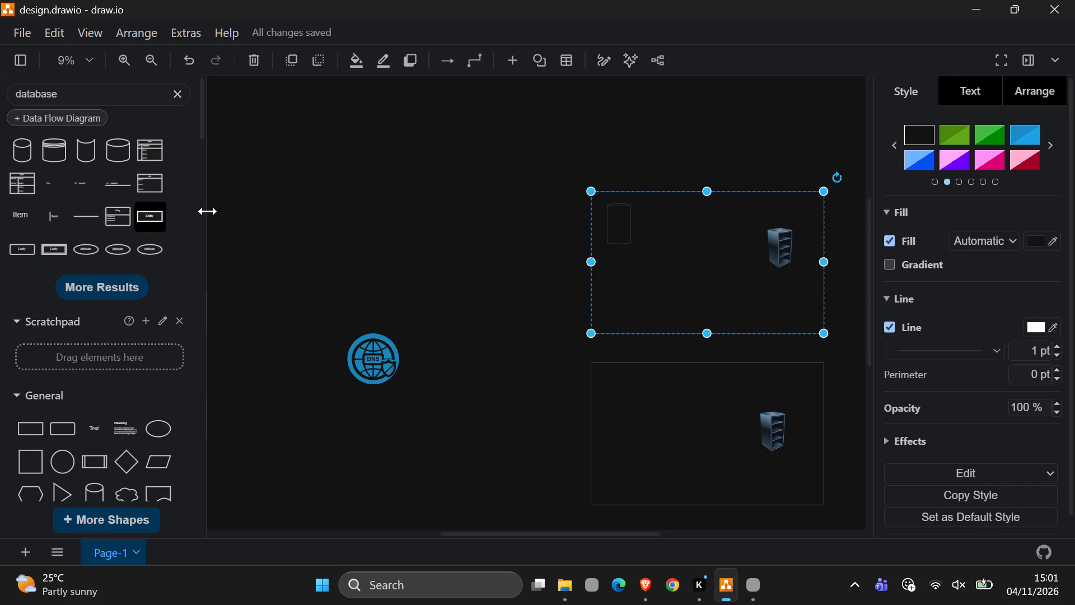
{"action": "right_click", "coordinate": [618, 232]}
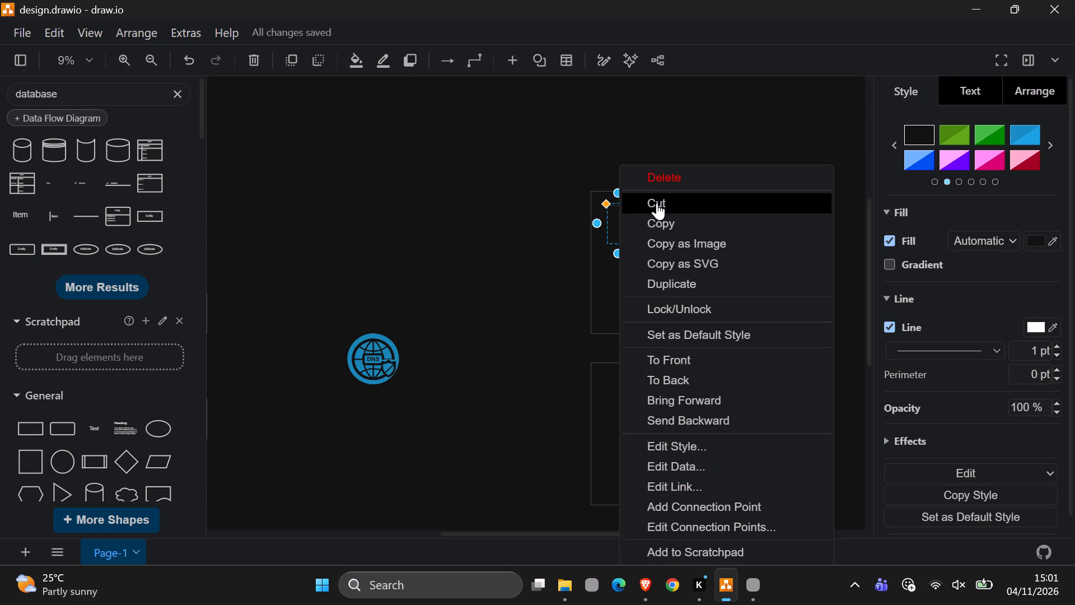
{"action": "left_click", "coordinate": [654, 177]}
Insert the database cylinder with the banded top, enlarge it to about 504 wide, and place it in the upper region box's top-left corner.
{"action": "left_click", "coordinate": [57, 152]}
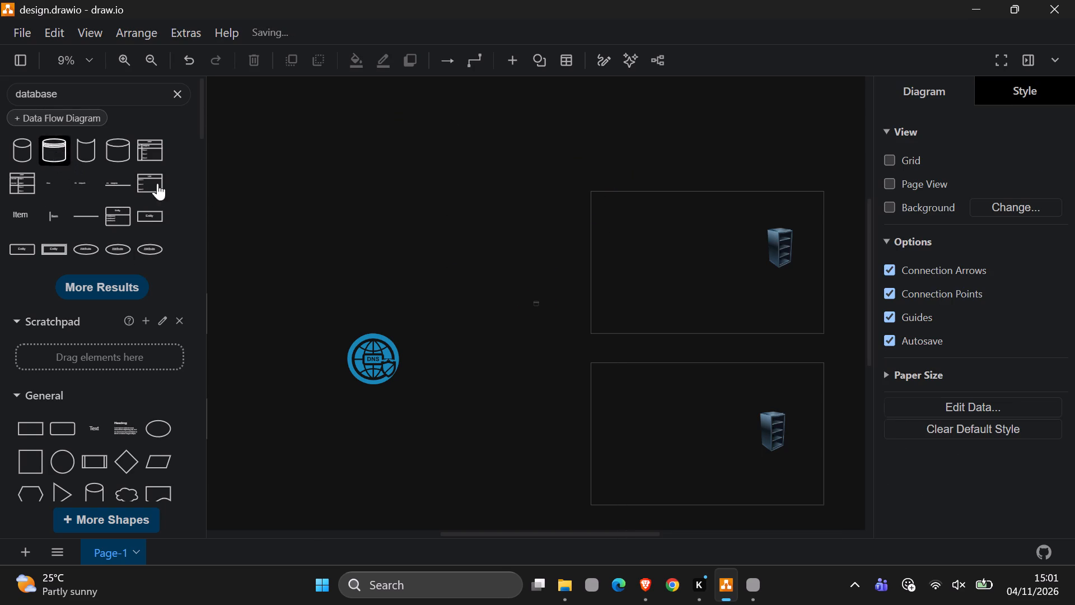
{"action": "left_click_drag", "start_coordinate": [533, 291], "coordinate": [524, 253]}
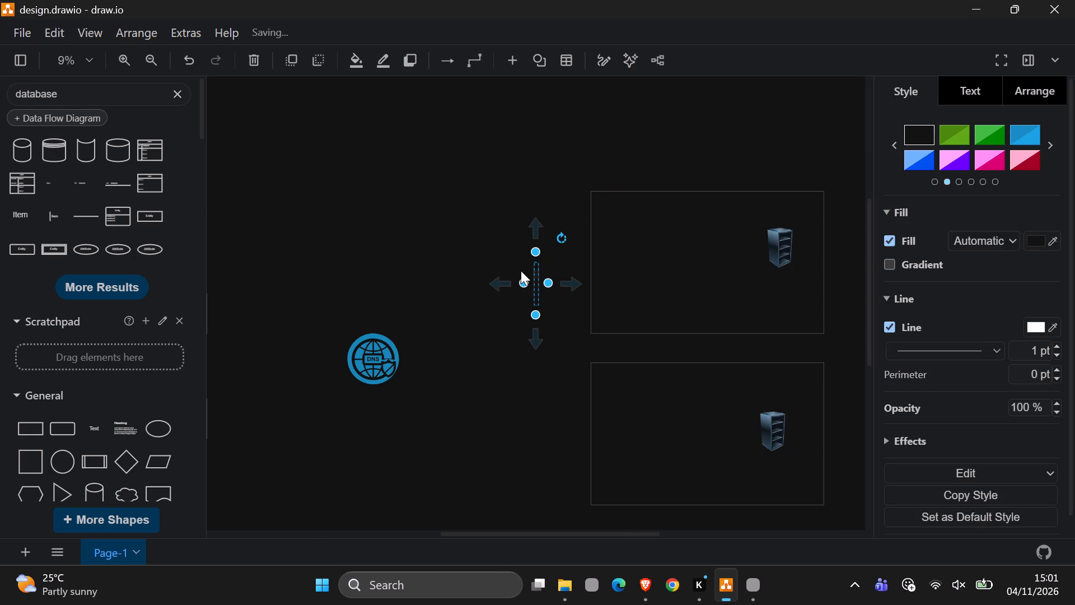
{"action": "left_click_drag", "start_coordinate": [521, 281], "coordinate": [487, 281]}
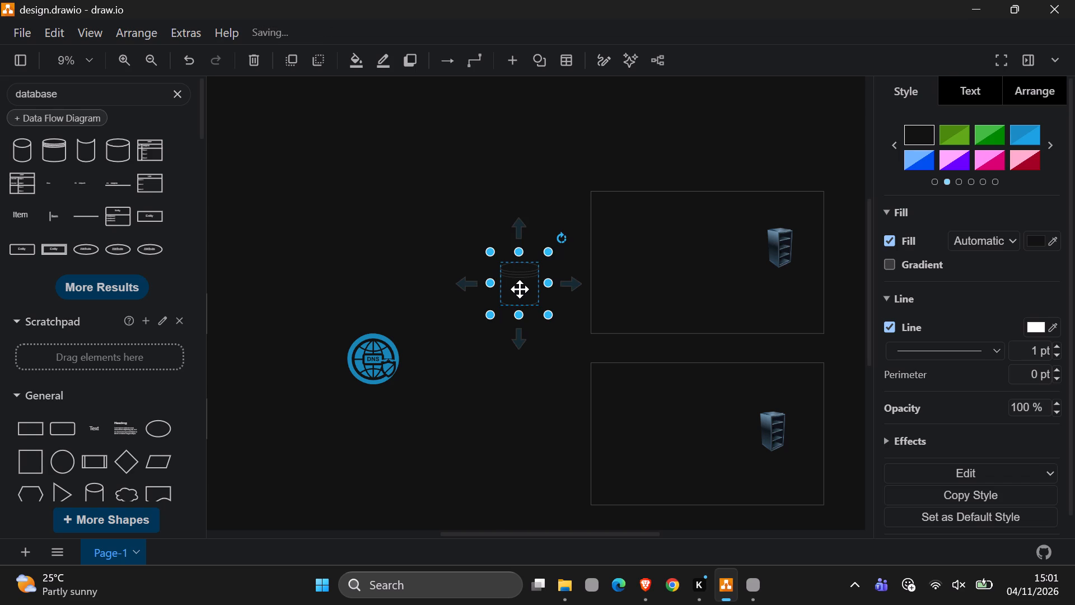
{"action": "left_click_drag", "start_coordinate": [522, 309], "coordinate": [520, 297]}
{"action": "left_click_drag", "start_coordinate": [517, 306], "coordinate": [516, 301]}
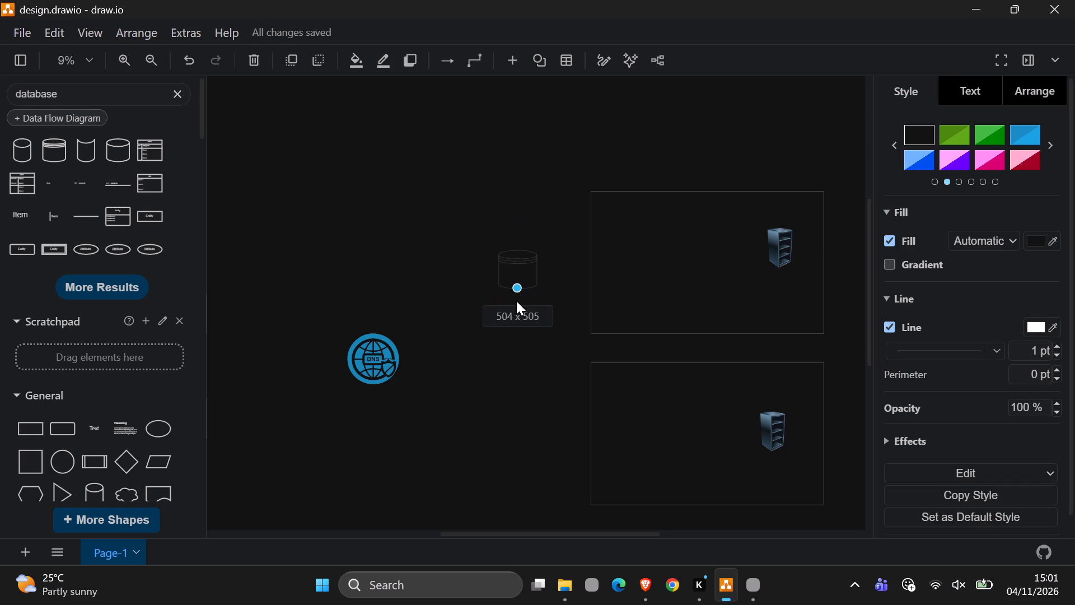
{"action": "left_click_drag", "start_coordinate": [516, 301], "coordinate": [516, 296]}
{"action": "left_click_drag", "start_coordinate": [517, 267], "coordinate": [611, 221]}
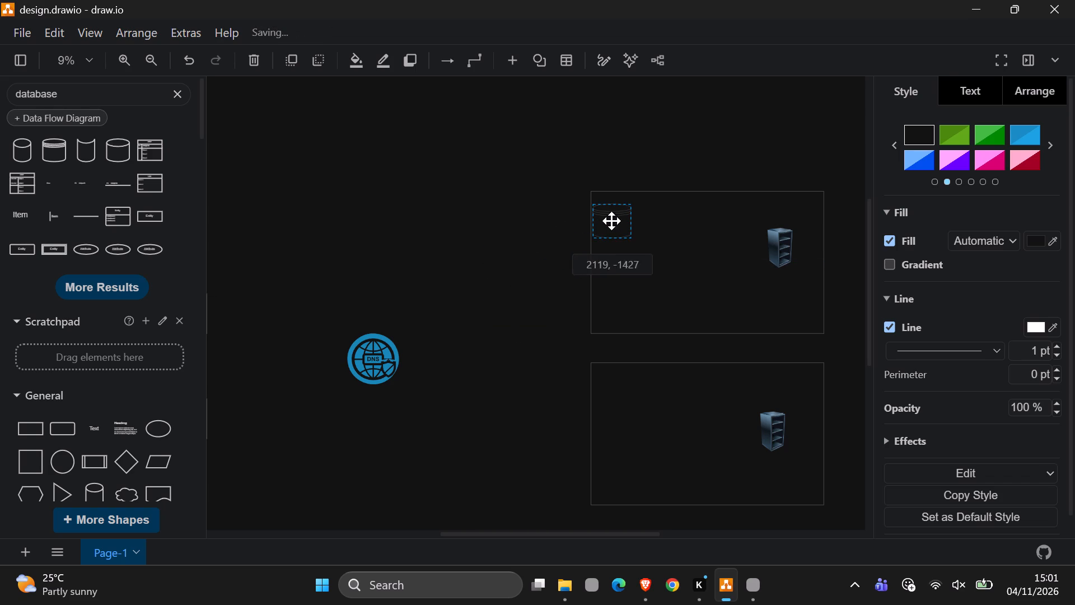
{"action": "left_click_drag", "start_coordinate": [611, 221], "coordinate": [619, 221]}
Duplicate the database cylinder and place the copy in the lower region box's top-left corner, directly beneath the original.
{"action": "right_click", "coordinate": [621, 221]}
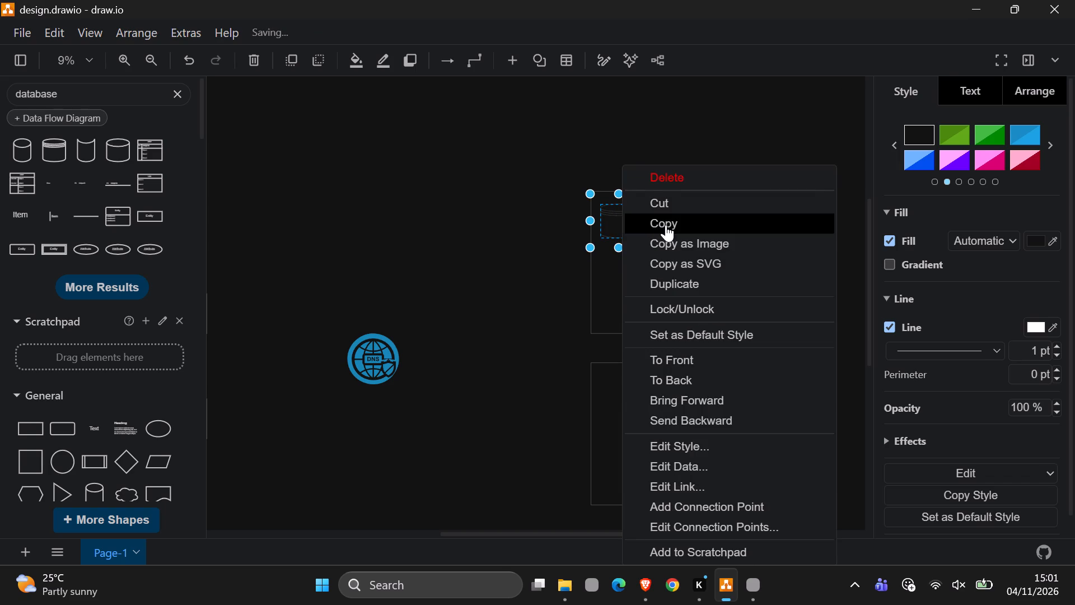
{"action": "left_click", "coordinate": [671, 287]}
{"action": "left_click_drag", "start_coordinate": [621, 227], "coordinate": [609, 407]}
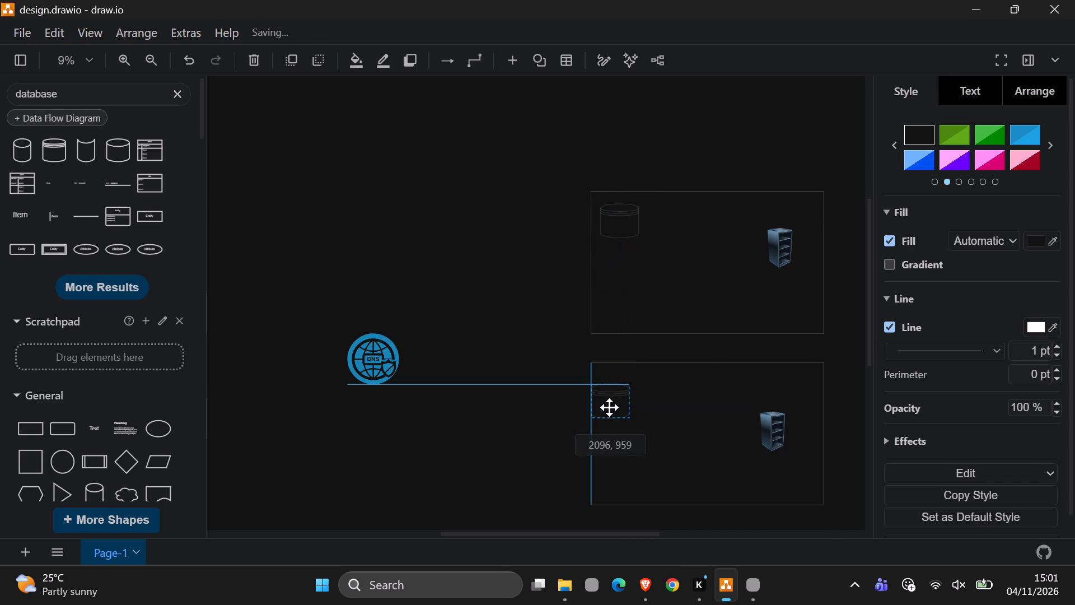
{"action": "left_click_drag", "start_coordinate": [609, 407], "coordinate": [619, 399]}
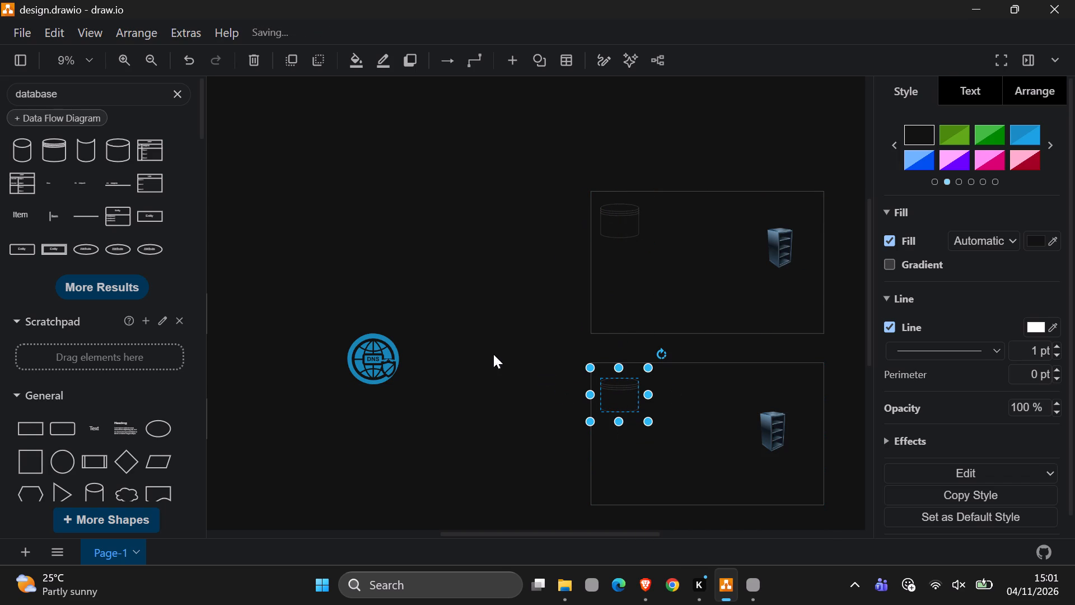
{"action": "left_click", "coordinate": [364, 276]}
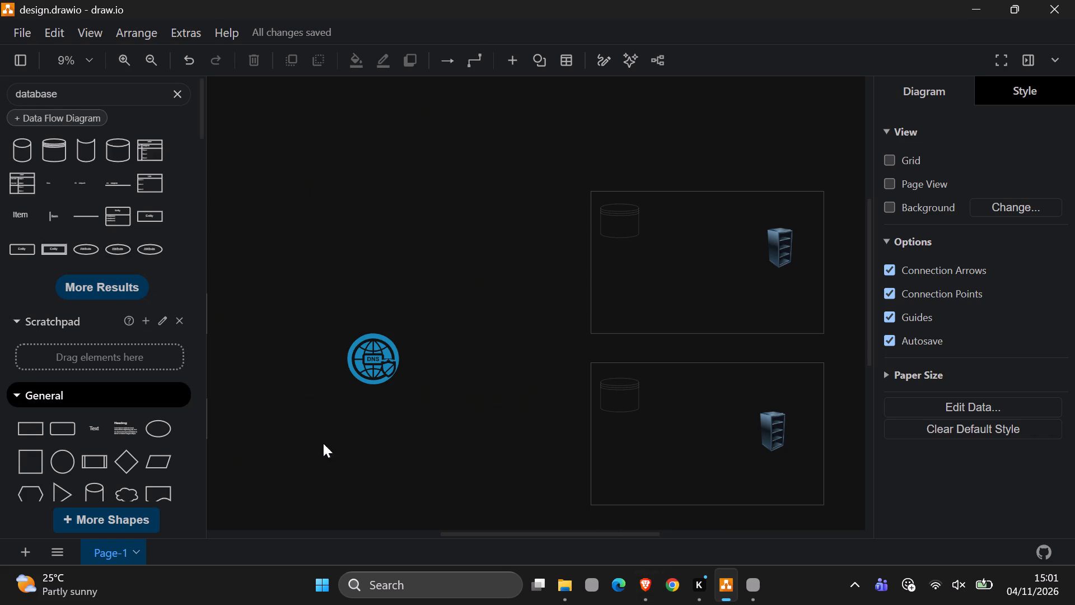
Switch briefly to Photos to check the reference image and return to the draw.io design.
{"action": "left_click", "coordinate": [754, 587]}
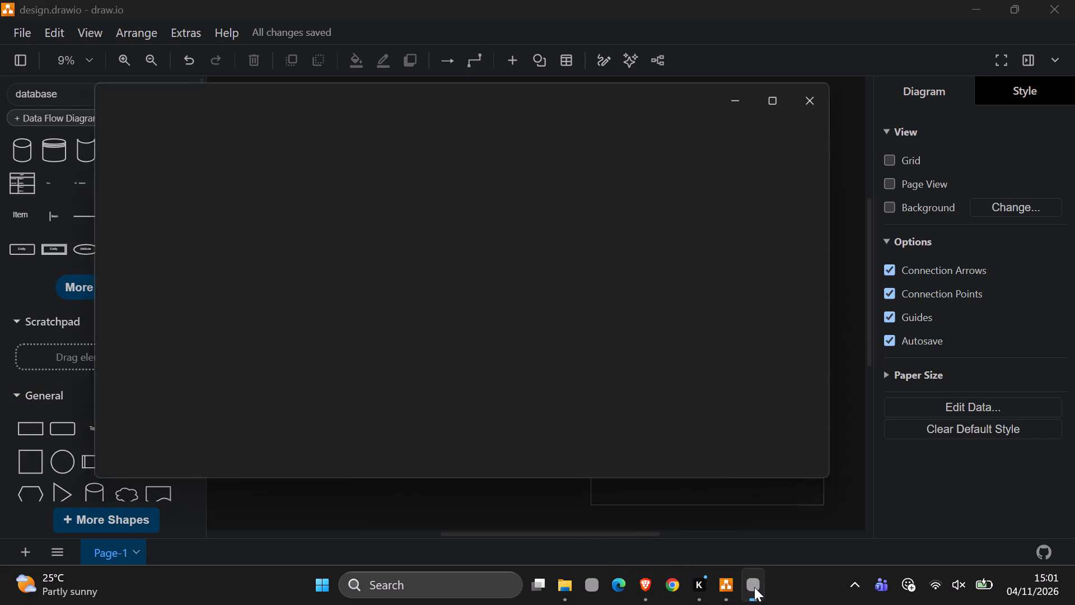
{"action": "left_click", "coordinate": [754, 587]}
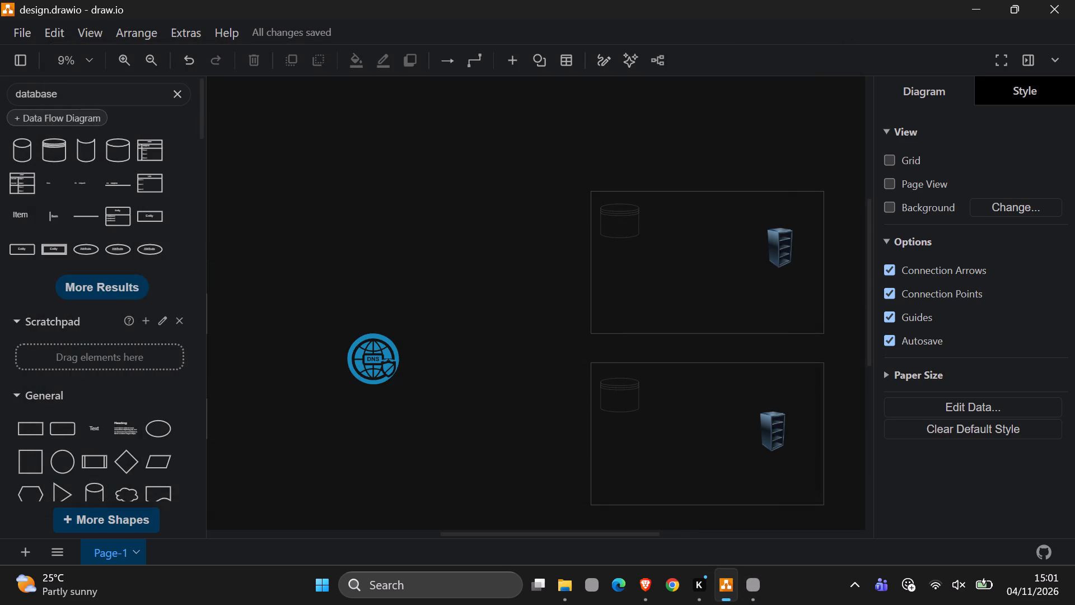
Search shapes for "load balancer", insert the rectangular outlined icon with branching arrows, enlarge it, and place it below the upper region box's database.
{"action": "left_click_drag", "start_coordinate": [102, 90], "coordinate": [0, 87]}
{"action": "key", "text": "BackSpace"}
{"action": "type", "text": "load balancer"}
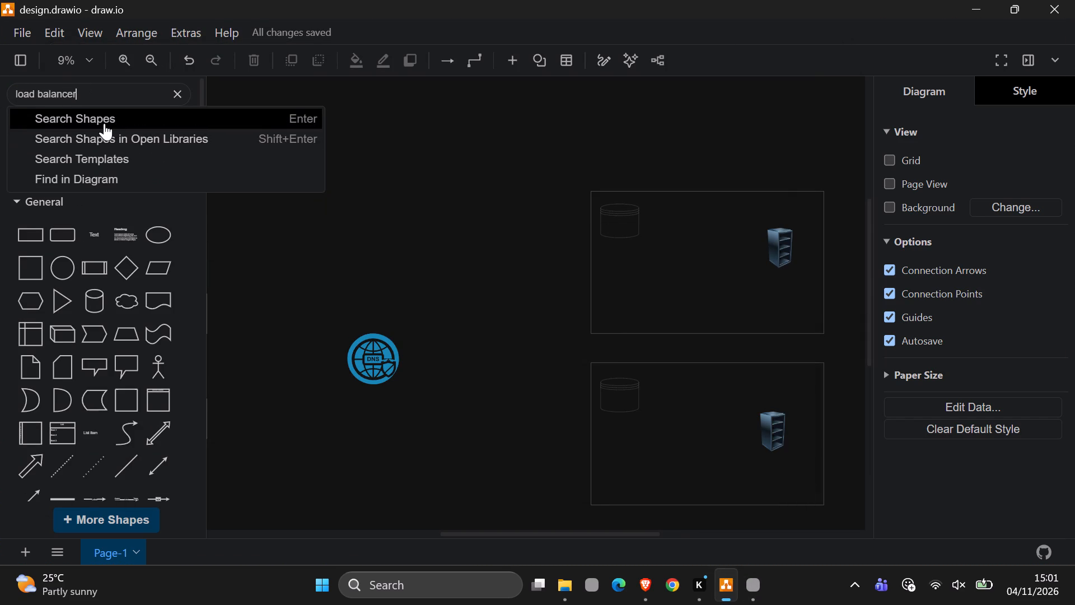
{"action": "left_click", "coordinate": [104, 123]}
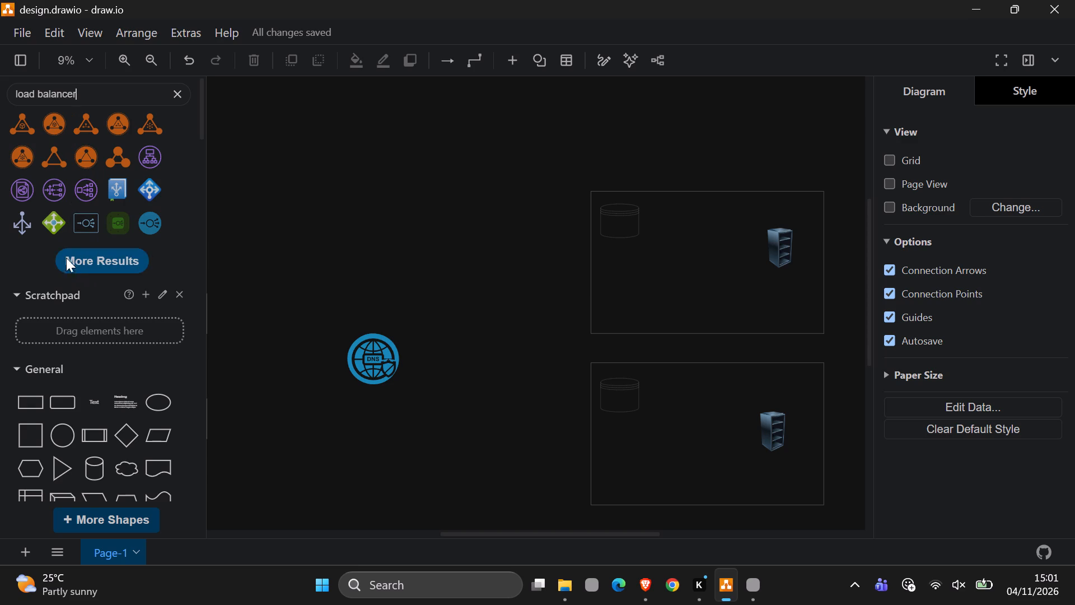
{"action": "left_click", "coordinate": [91, 222]}
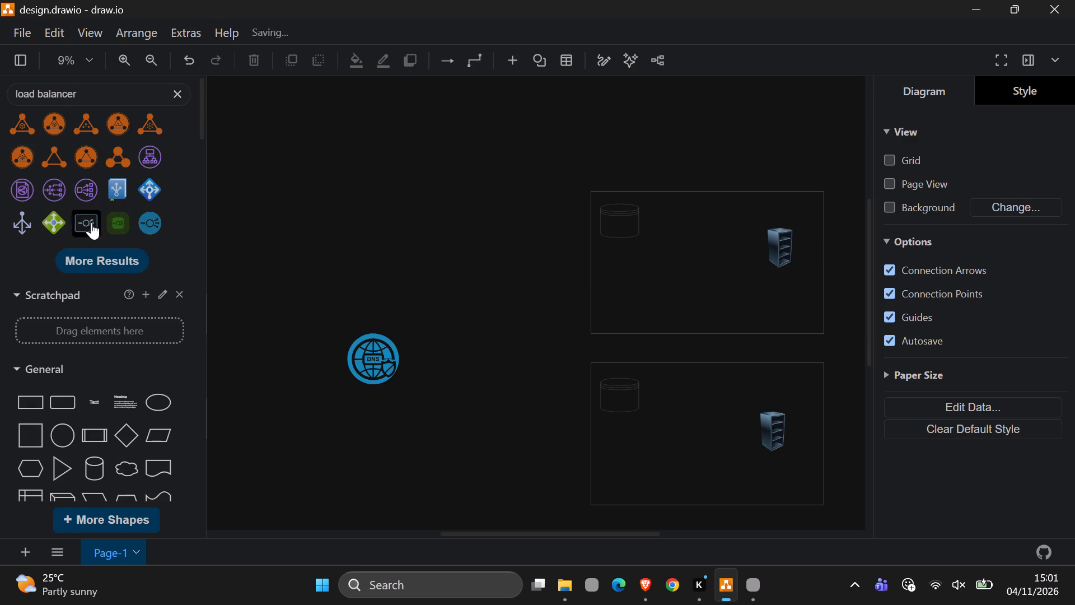
{"action": "left_click_drag", "start_coordinate": [550, 306], "coordinate": [581, 306]}
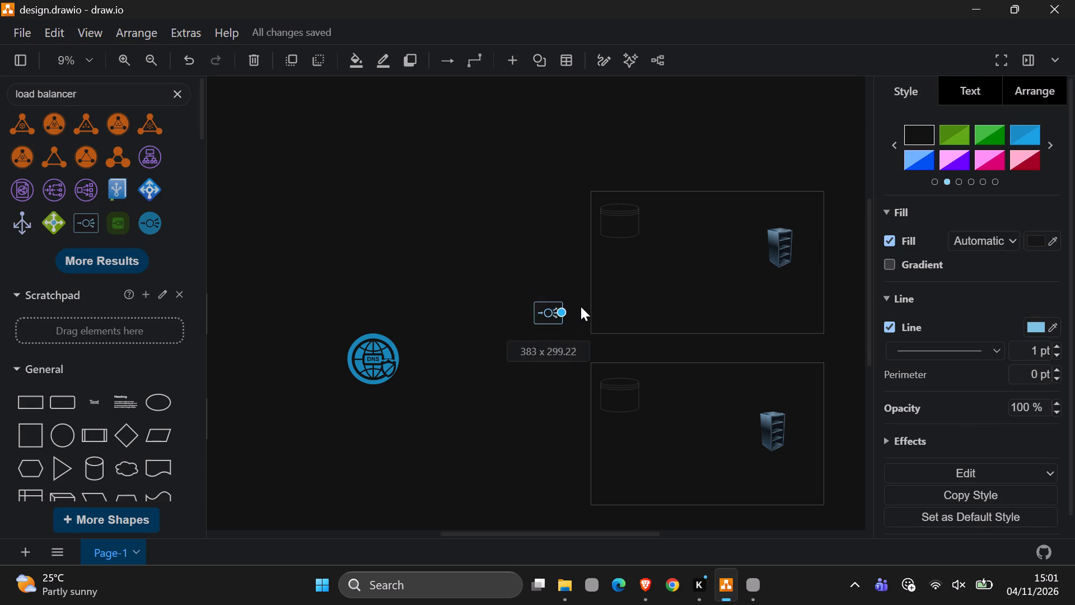
{"action": "left_click_drag", "start_coordinate": [581, 306], "coordinate": [596, 306]}
{"action": "left_click_drag", "start_coordinate": [558, 293], "coordinate": [549, 274]}
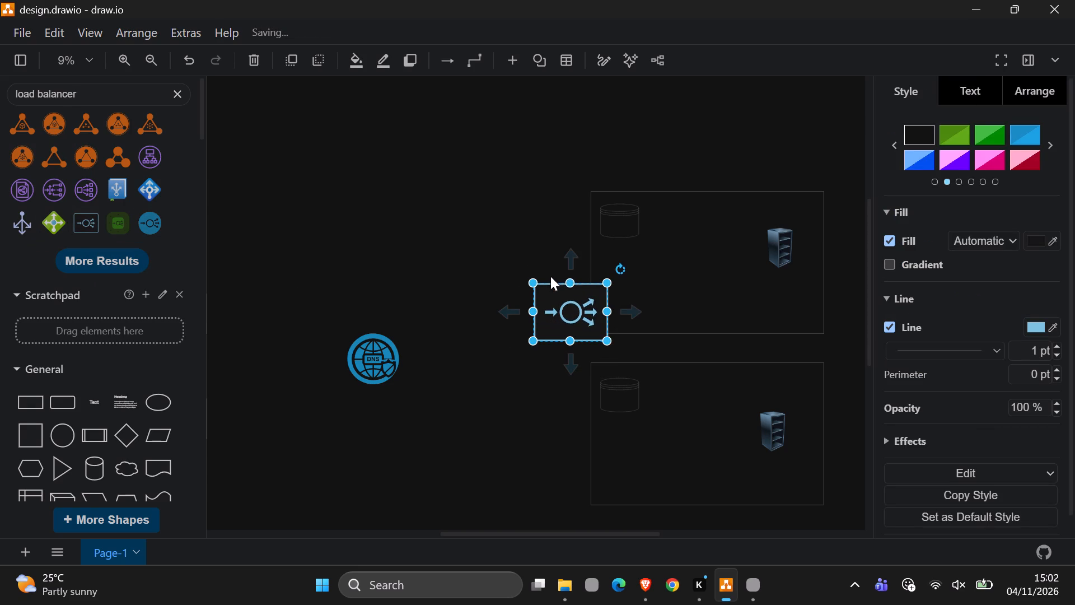
{"action": "left_click_drag", "start_coordinate": [568, 282], "coordinate": [565, 302]}
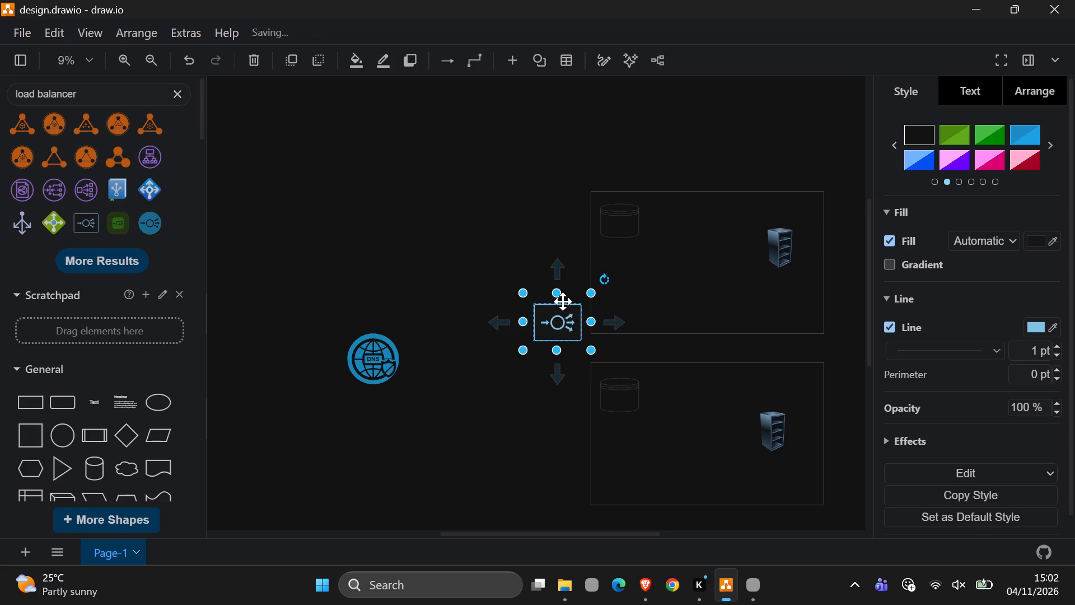
{"action": "left_click_drag", "start_coordinate": [558, 320], "coordinate": [629, 294]}
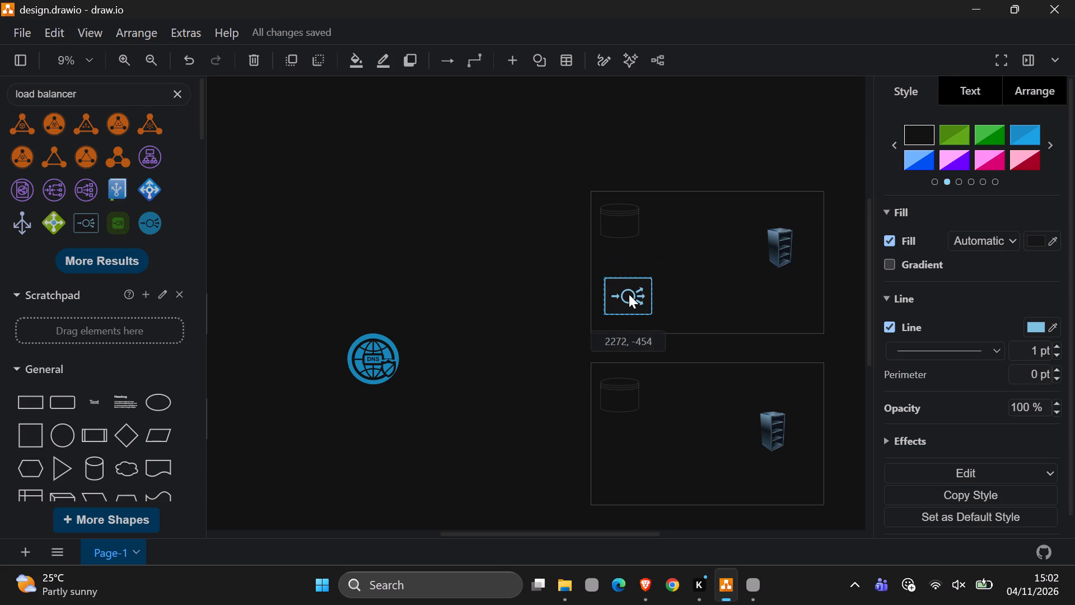
{"action": "left_click_drag", "start_coordinate": [629, 294], "coordinate": [629, 295]}
Duplicate the load balancer and place the copy in the lower region box, beneath the database cylinder.
{"action": "right_click", "coordinate": [628, 300]}
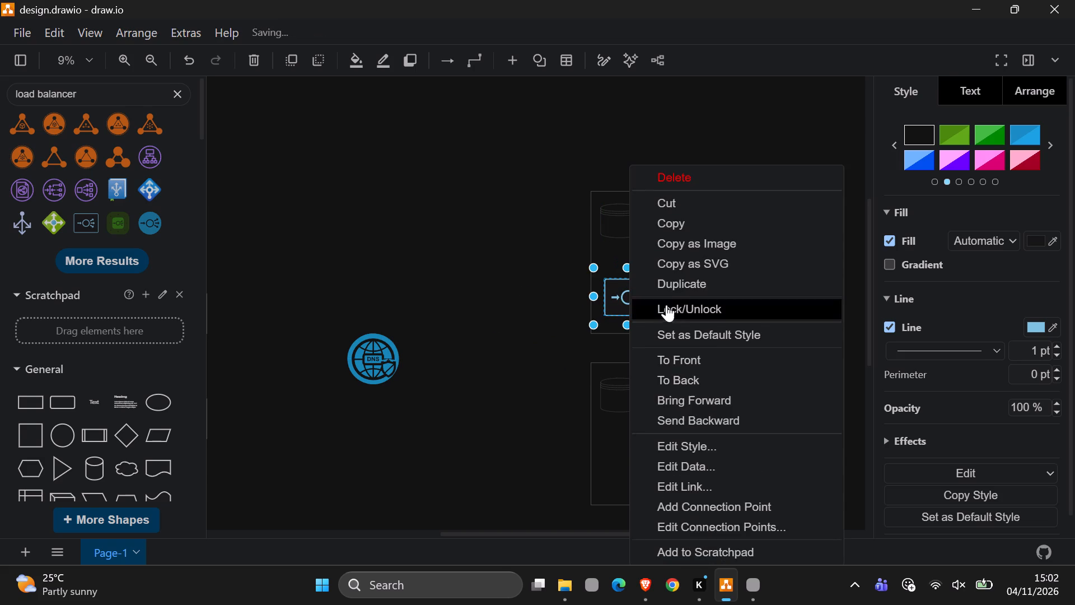
{"action": "left_click", "coordinate": [676, 283]}
{"action": "left_click_drag", "start_coordinate": [625, 302], "coordinate": [623, 450]}
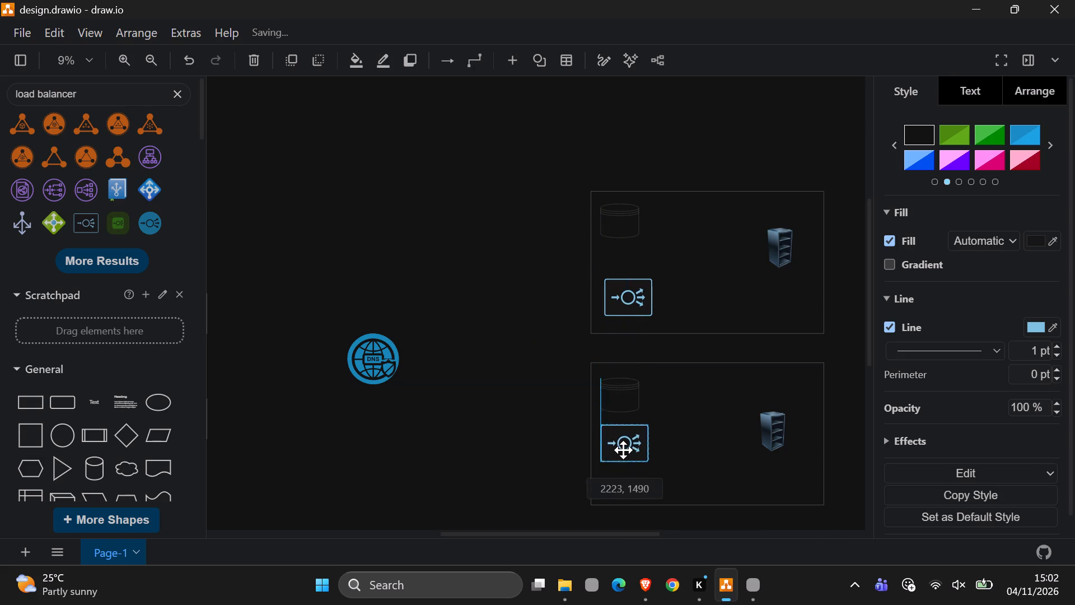
{"action": "left_click_drag", "start_coordinate": [623, 450], "coordinate": [627, 474]}
{"action": "left_click", "coordinate": [462, 380]}
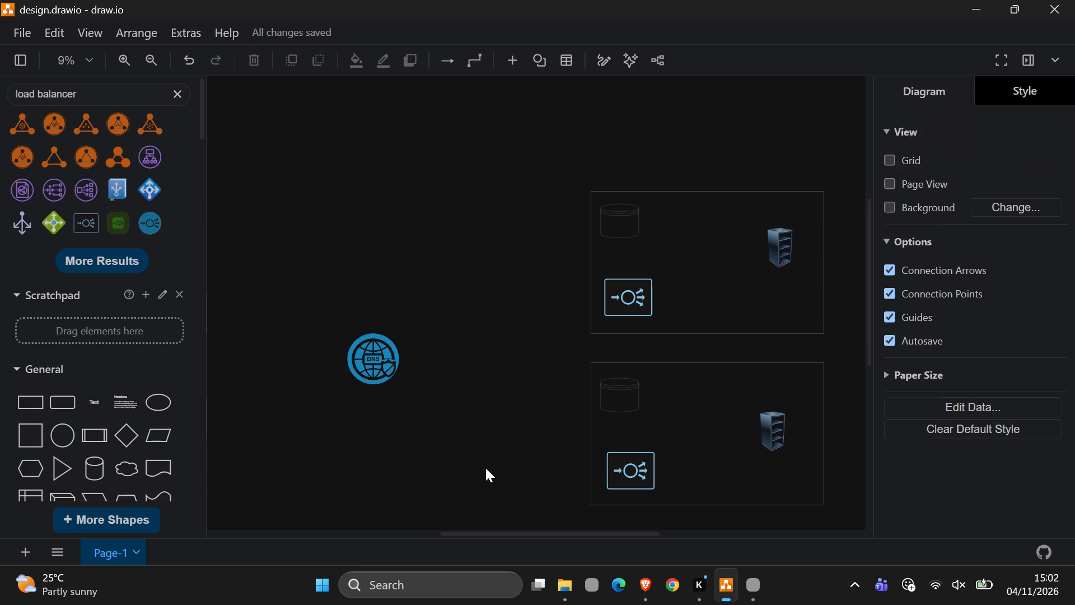
Check the reference image in Photos, and swap the lower region box's items so the load balancer sits above the database cylinder.
{"action": "left_click", "coordinate": [757, 582]}
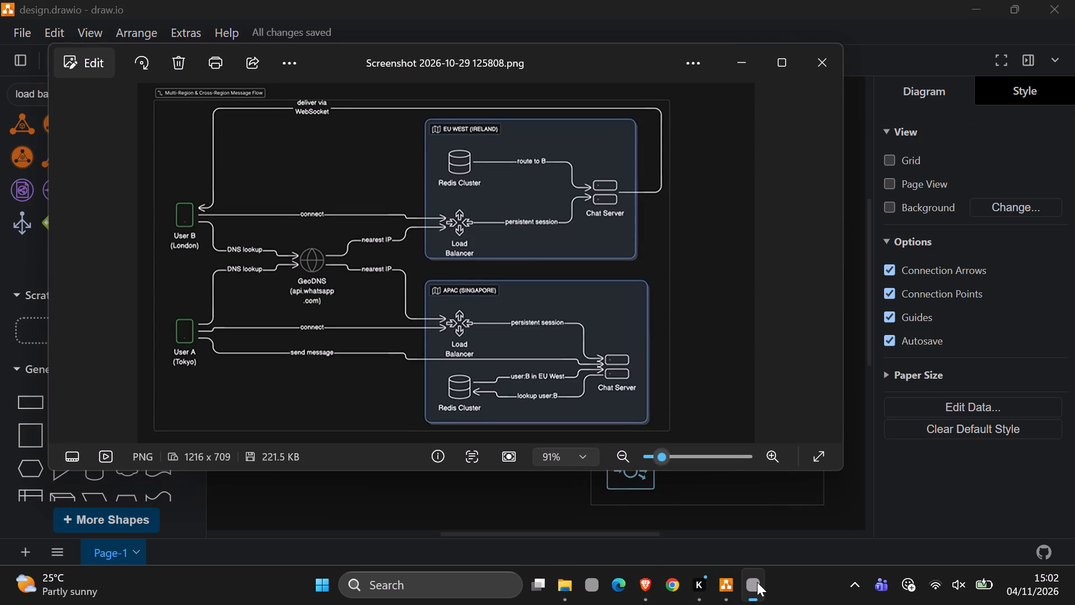
{"action": "left_click", "coordinate": [757, 582]}
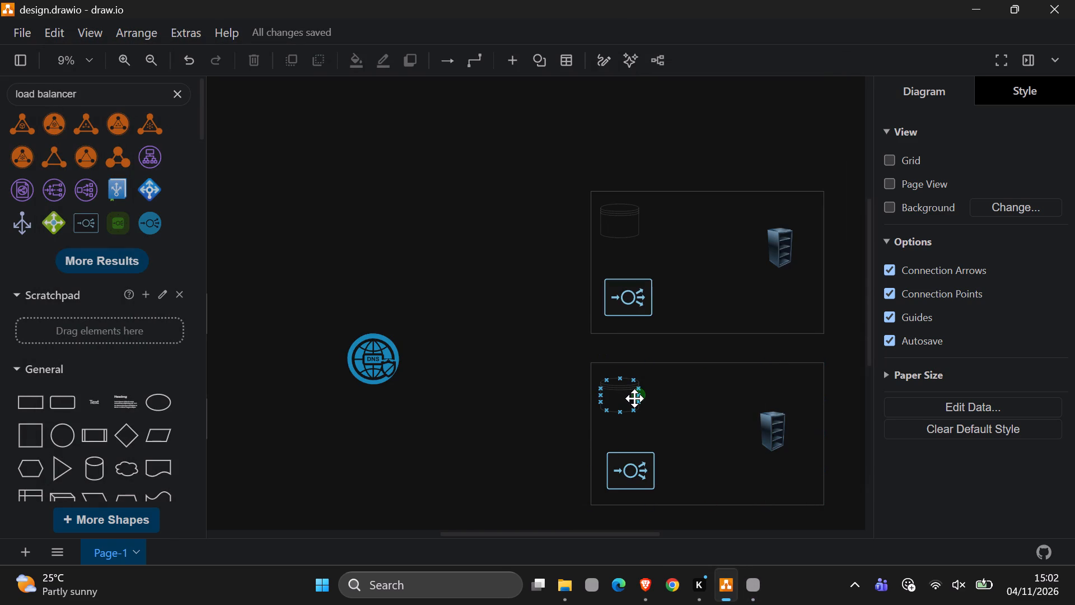
{"action": "left_click_drag", "start_coordinate": [621, 396], "coordinate": [725, 434]}
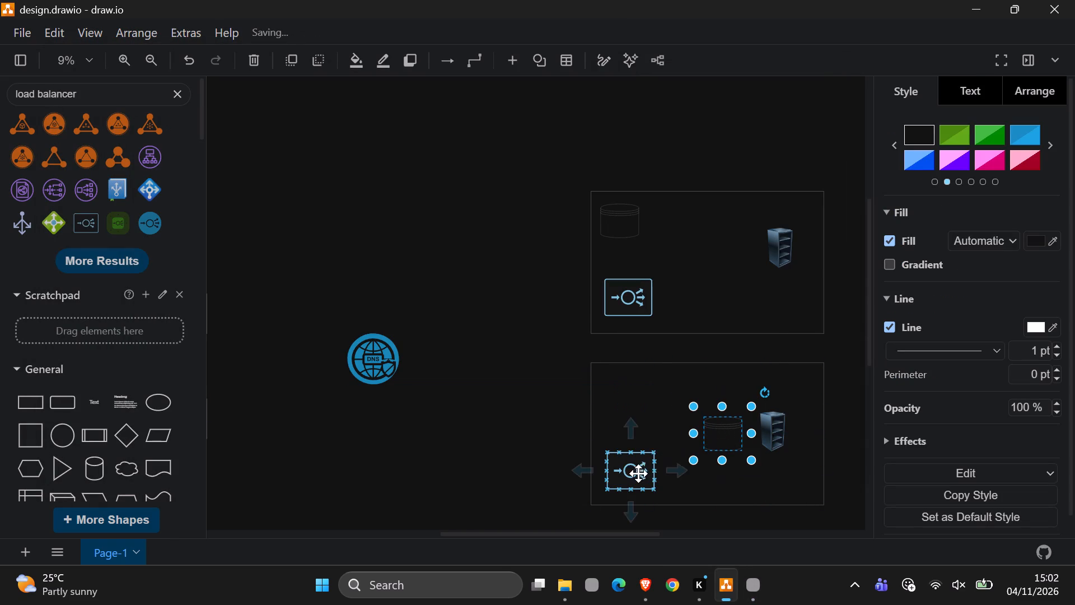
{"action": "left_click_drag", "start_coordinate": [632, 474], "coordinate": [630, 403]}
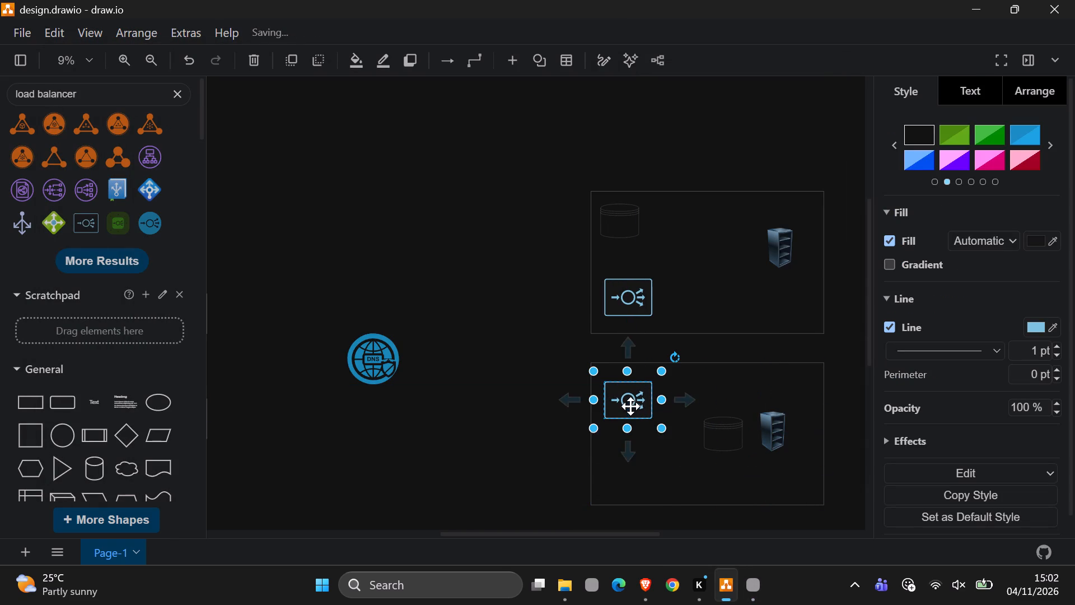
{"action": "left_click_drag", "start_coordinate": [725, 435], "coordinate": [630, 463]}
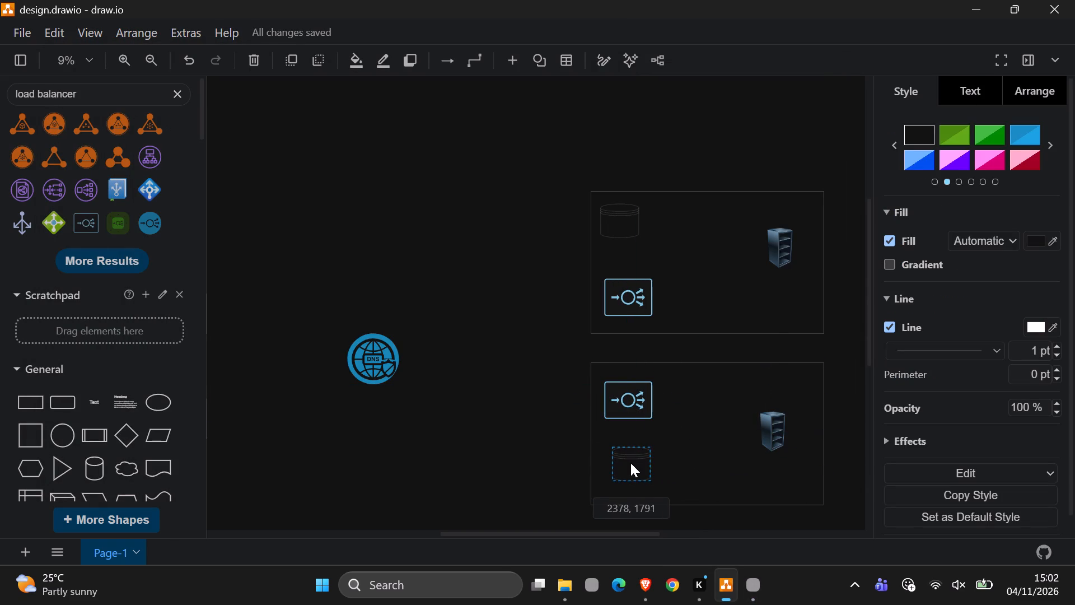
{"action": "left_click_drag", "start_coordinate": [630, 463], "coordinate": [629, 467]}
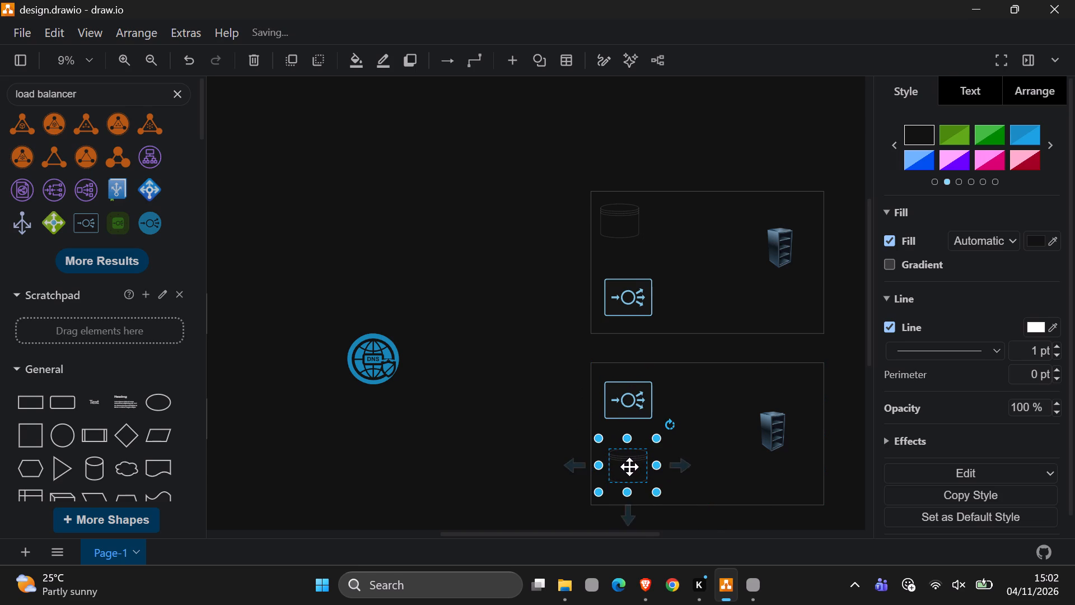
{"action": "left_click_drag", "start_coordinate": [627, 466], "coordinate": [627, 477]}
{"action": "left_click", "coordinate": [506, 411]}
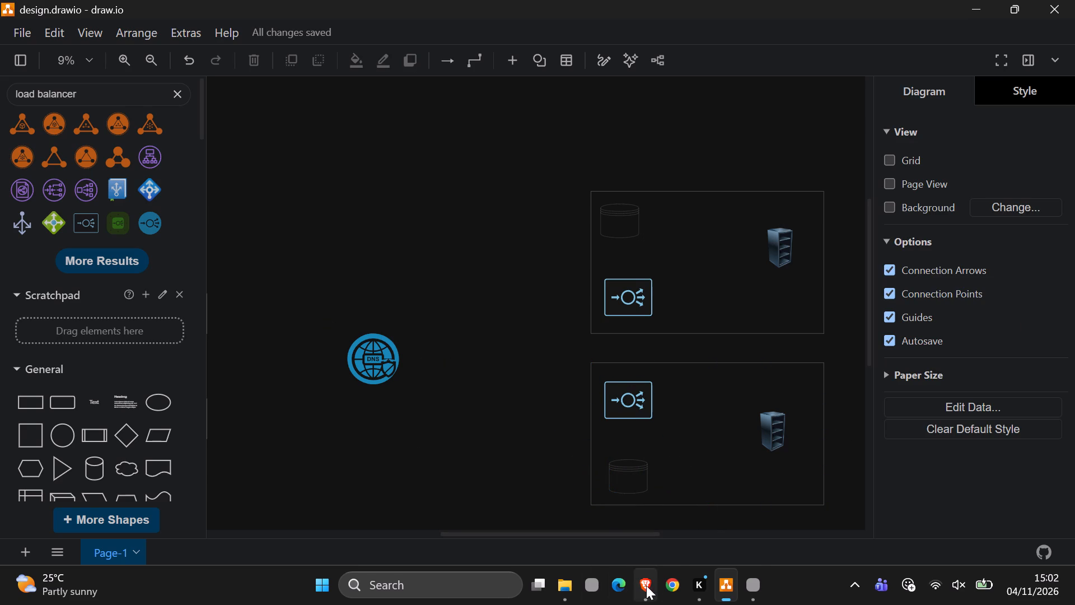
Check the reference image in Photos, and connect the upper region's server to the top of the upper user square in draw.io.
{"action": "left_click", "coordinate": [755, 585]}
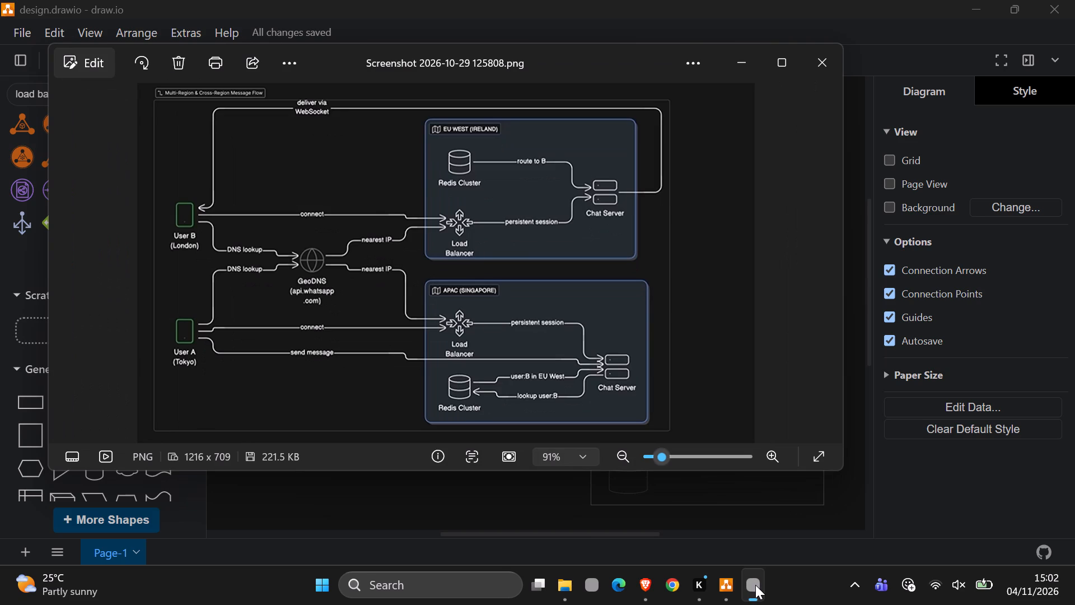
{"action": "left_click", "coordinate": [755, 585]}
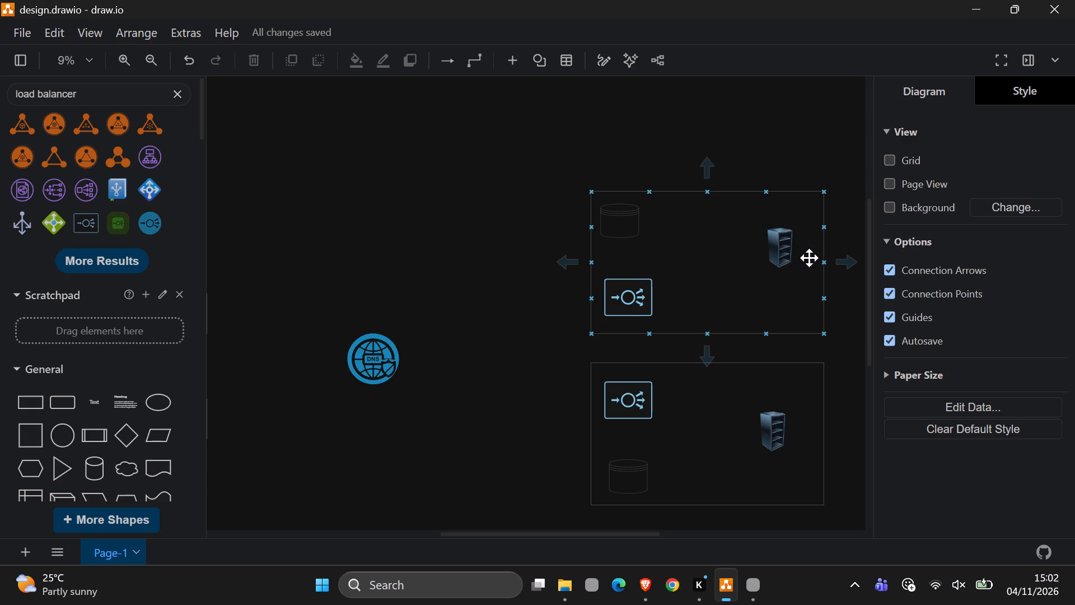
{"action": "left_click", "coordinate": [789, 245]}
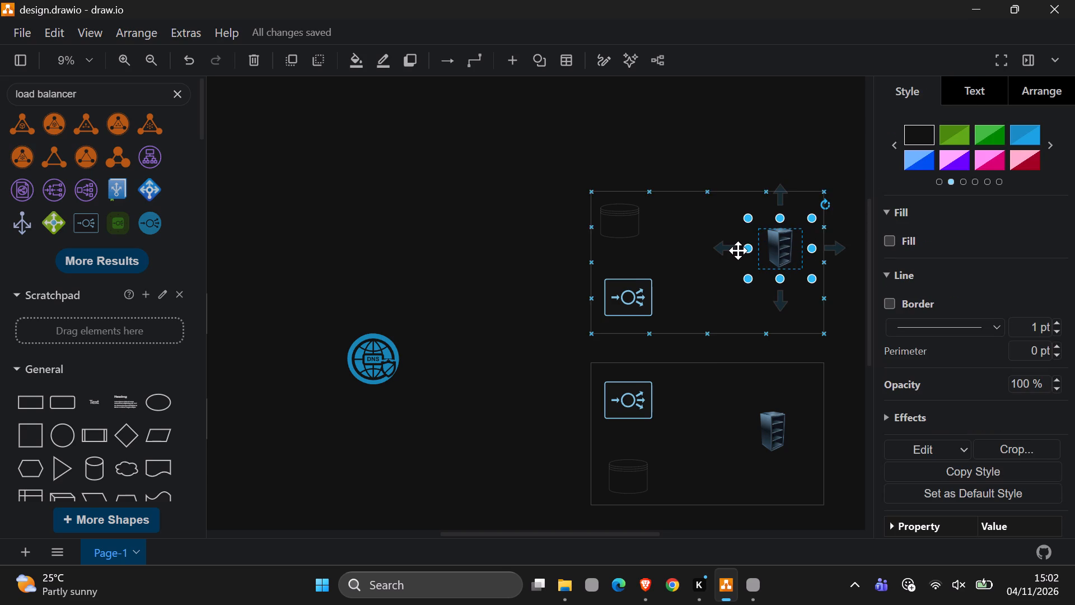
{"action": "left_click_drag", "start_coordinate": [726, 247], "coordinate": [412, 325]}
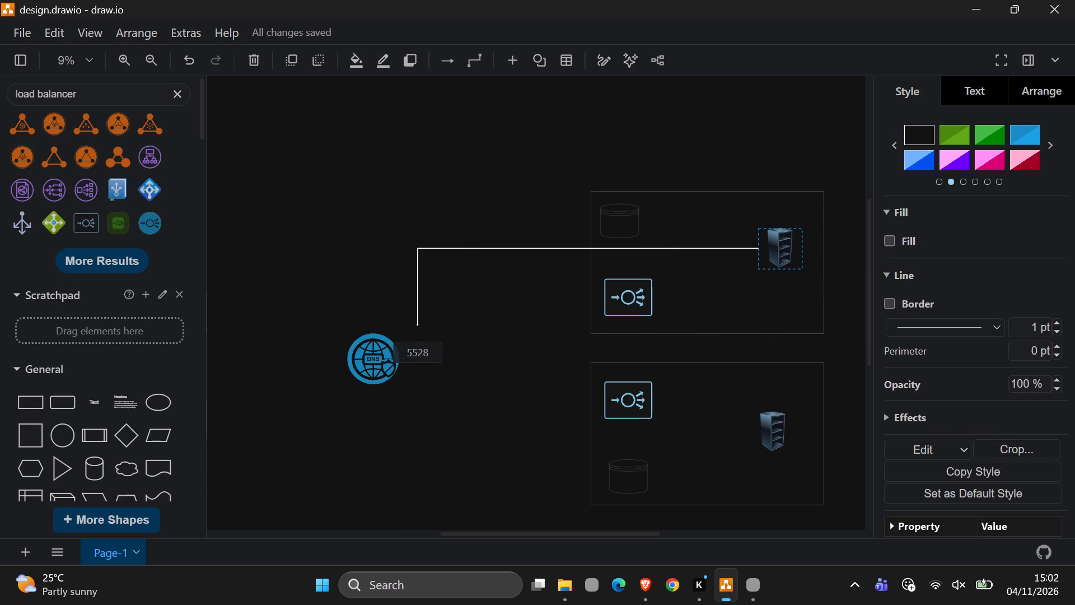
{"action": "left_click_drag", "start_coordinate": [412, 325], "coordinate": [384, 321]}
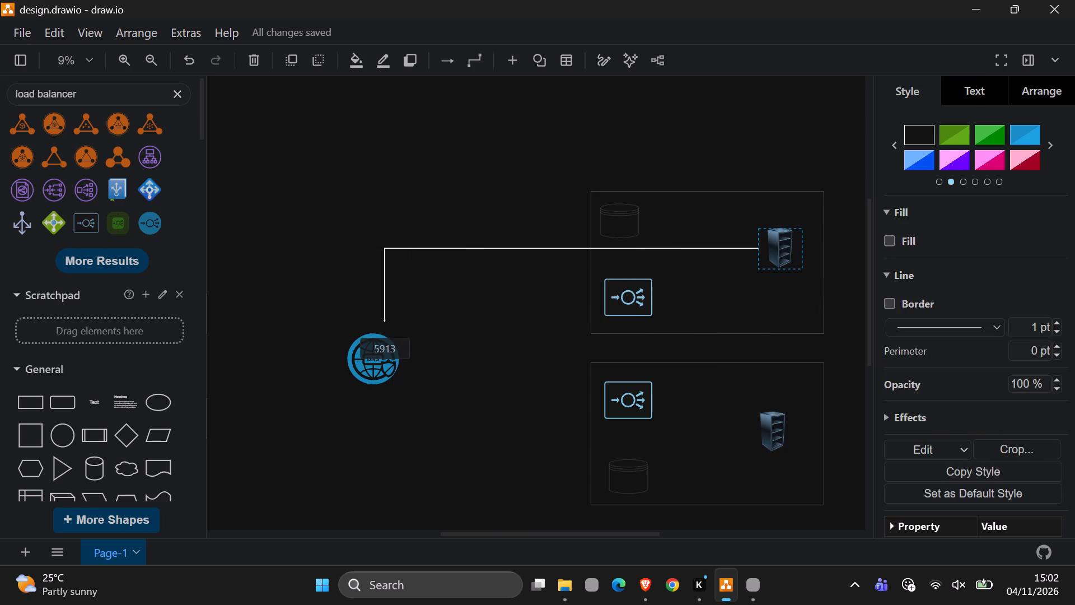
{"action": "left_click_drag", "start_coordinate": [384, 321], "coordinate": [325, 299]}
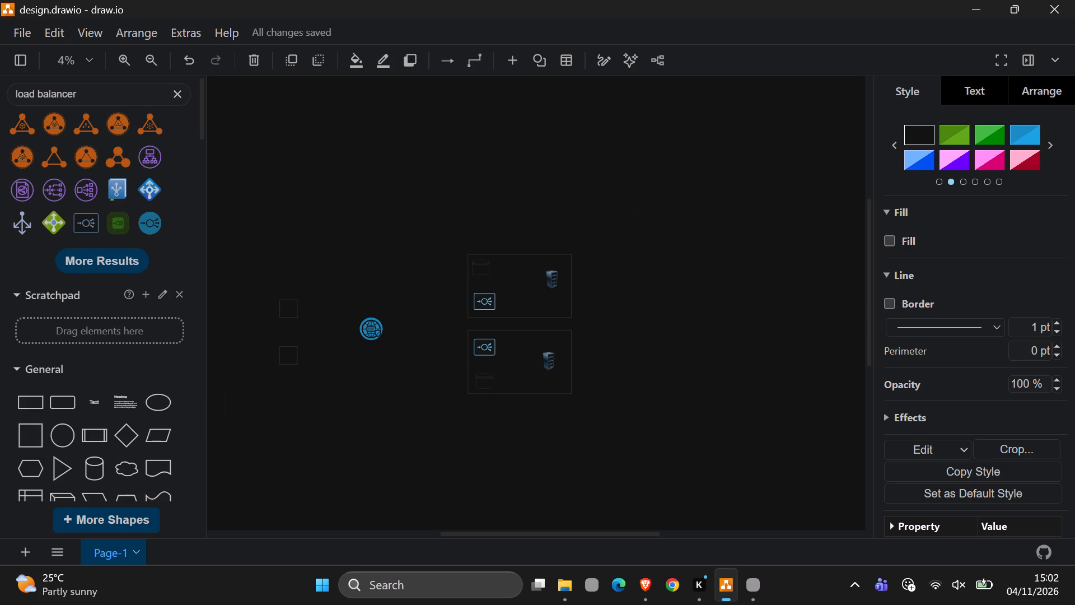
{"action": "left_click_drag", "start_coordinate": [325, 299], "coordinate": [289, 304]}
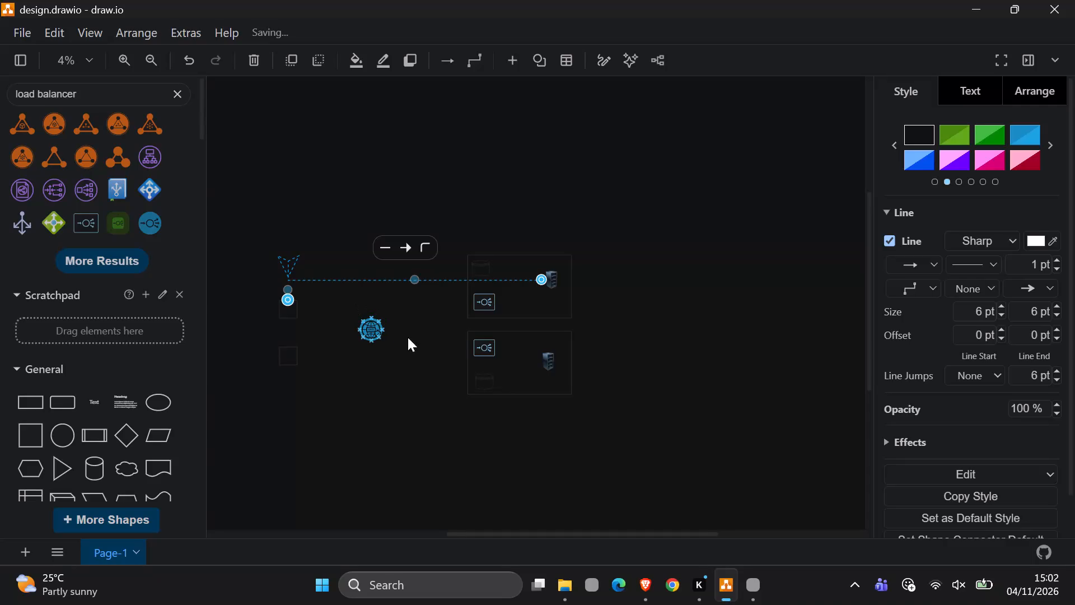
Examine the route and both ends of the connector between the upper region's server and the upper user square.
{"action": "scroll", "coordinate": [359, 319], "scroll_direction": "right", "scroll_amount": 1}
{"action": "scroll", "coordinate": [348, 293], "scroll_direction": "up", "scroll_amount": 4}
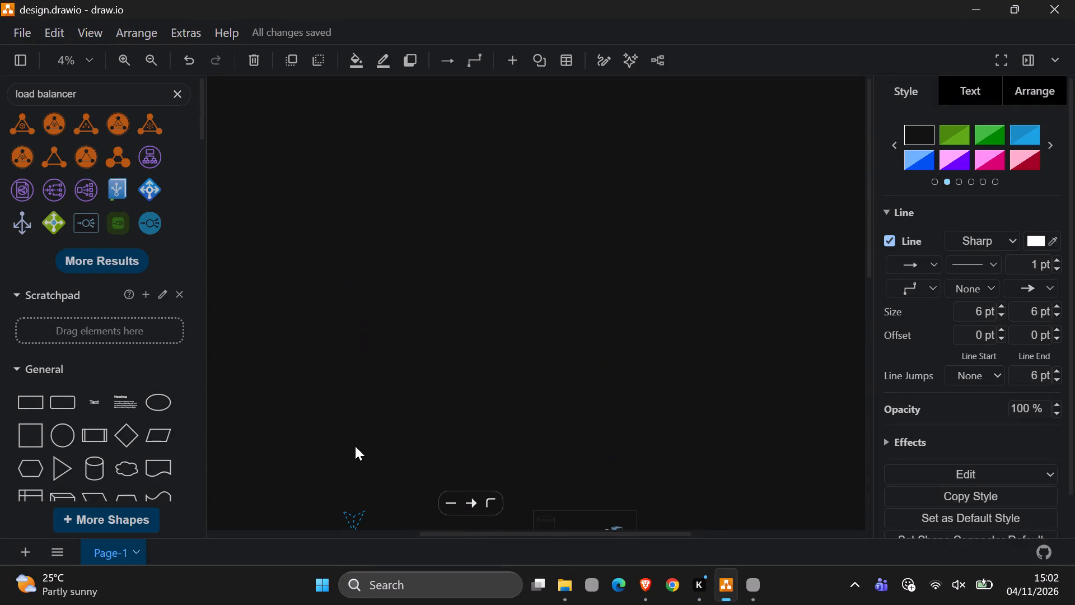
{"action": "scroll", "coordinate": [353, 427], "scroll_direction": "down", "scroll_amount": 1}
{"action": "scroll", "coordinate": [363, 450], "scroll_direction": "up", "scroll_amount": 1}
{"action": "left_click", "coordinate": [368, 452]}
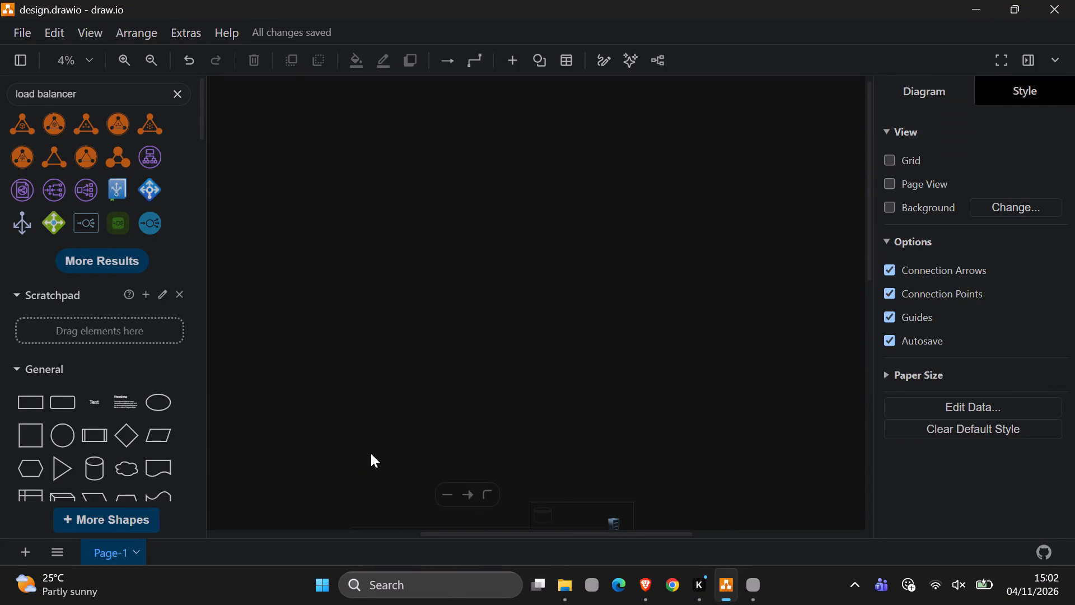
{"action": "scroll", "coordinate": [374, 445], "scroll_direction": "down", "scroll_amount": 3}
{"action": "scroll", "coordinate": [457, 325], "scroll_direction": "up", "scroll_amount": 1}
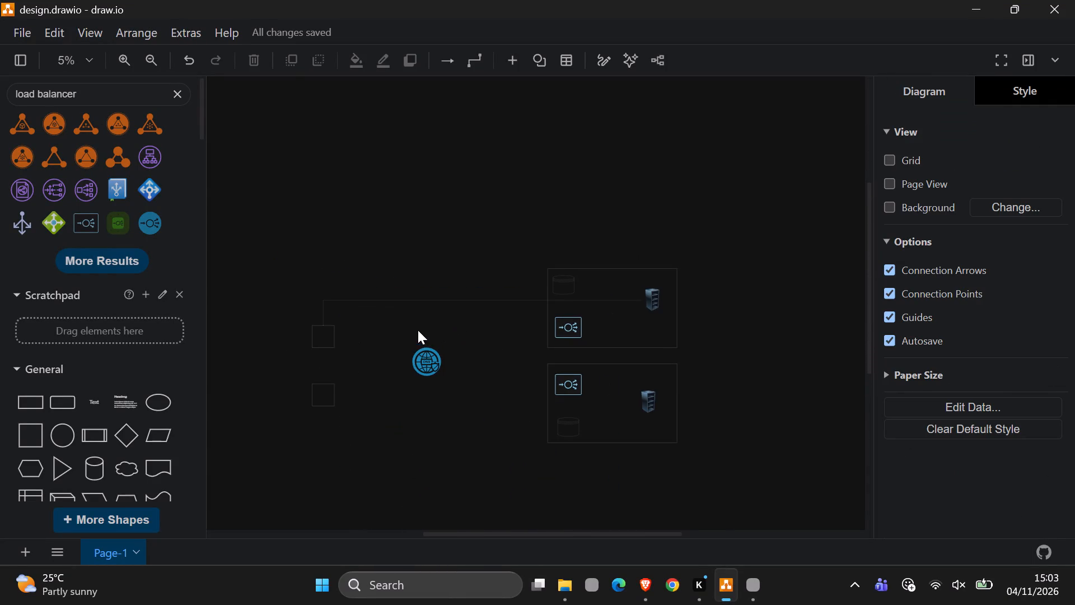
{"action": "scroll", "coordinate": [367, 306], "scroll_direction": "up", "scroll_amount": 4}
{"action": "scroll", "coordinate": [321, 338], "scroll_direction": "up", "scroll_amount": 6}
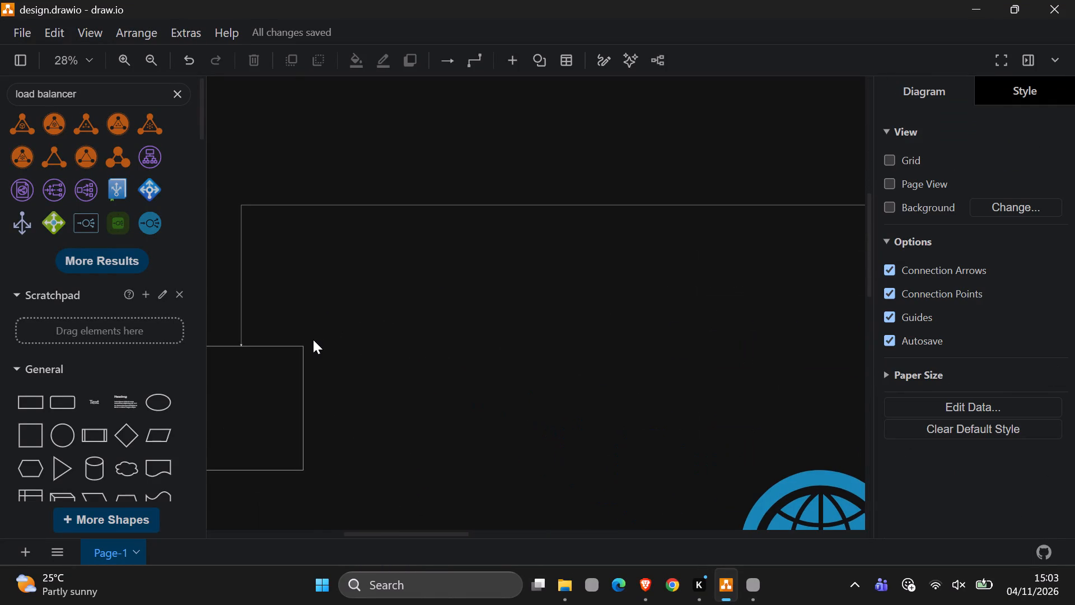
{"action": "scroll", "coordinate": [355, 353], "scroll_direction": "down", "scroll_amount": 1}
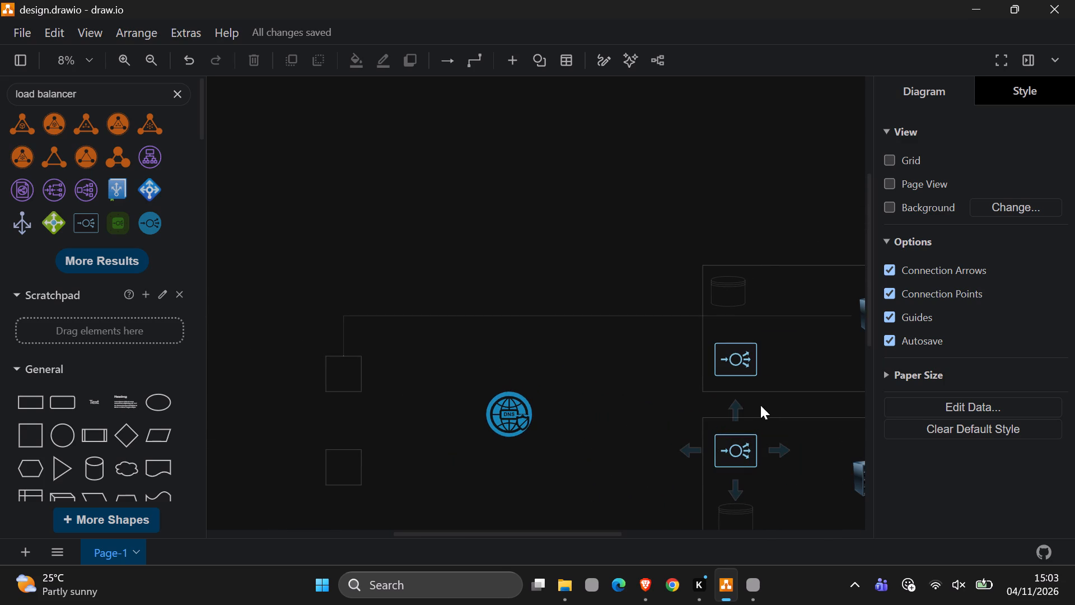
{"action": "scroll", "coordinate": [636, 387], "scroll_direction": "left", "scroll_amount": 3}
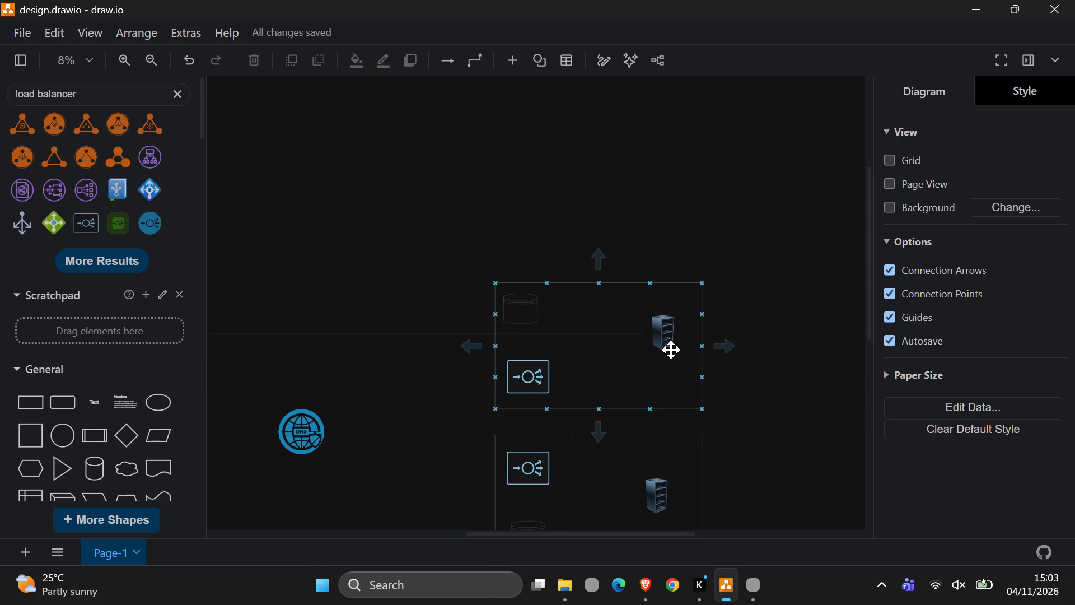
{"action": "scroll", "coordinate": [664, 333], "scroll_direction": "up", "scroll_amount": 1}
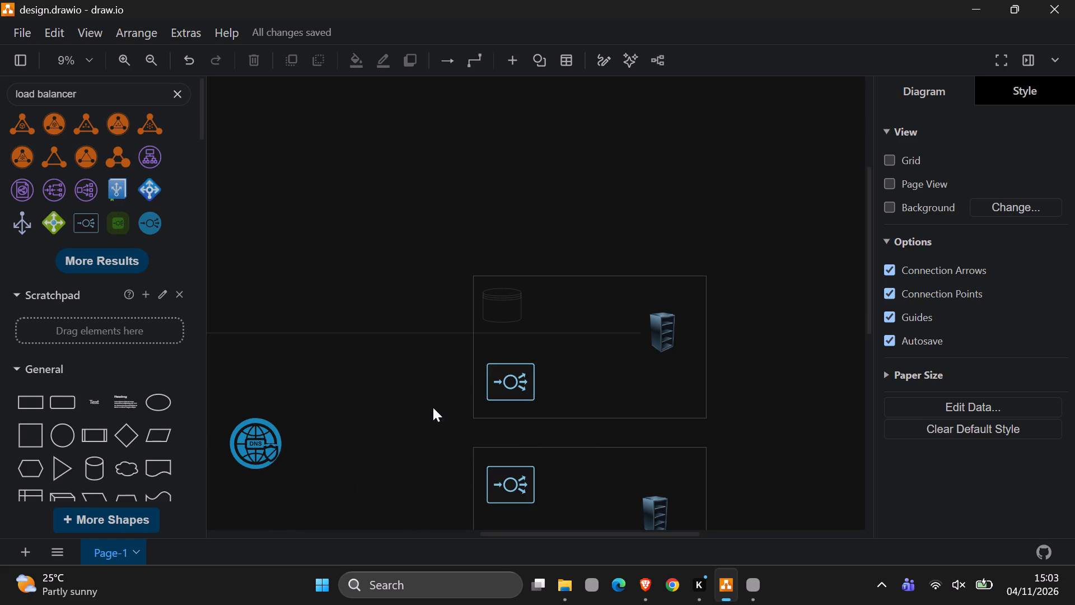
Switch to the Brave browser window with the Colab notebook.
{"action": "left_click", "coordinate": [647, 602]}
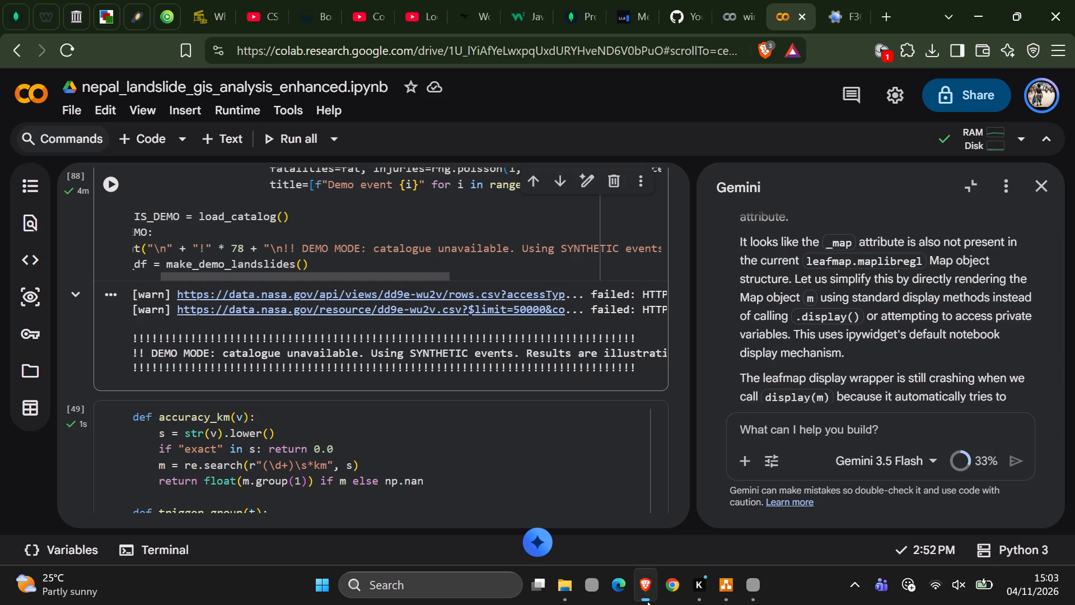
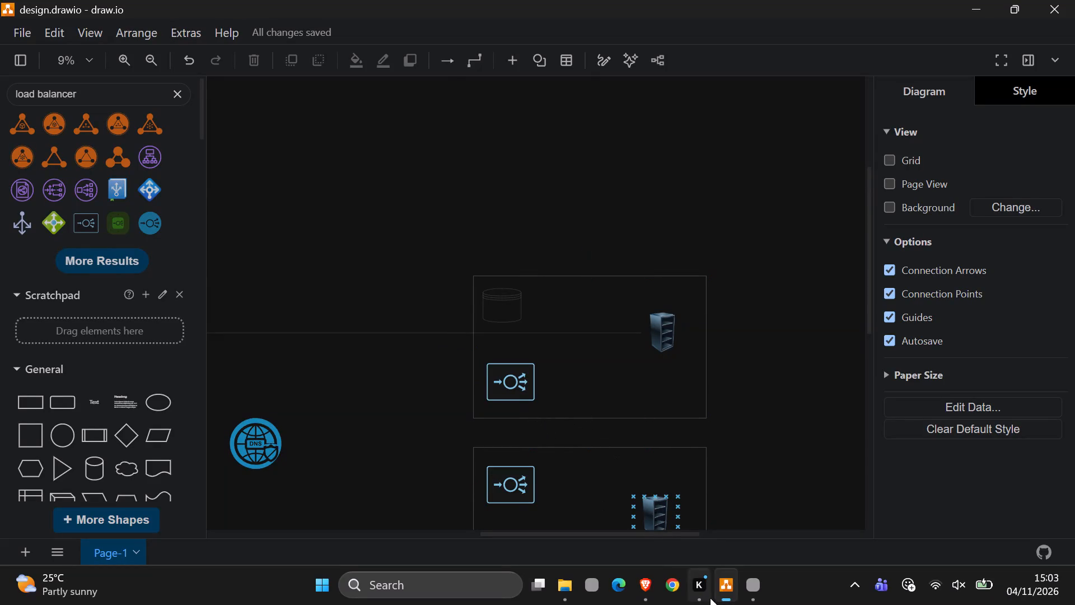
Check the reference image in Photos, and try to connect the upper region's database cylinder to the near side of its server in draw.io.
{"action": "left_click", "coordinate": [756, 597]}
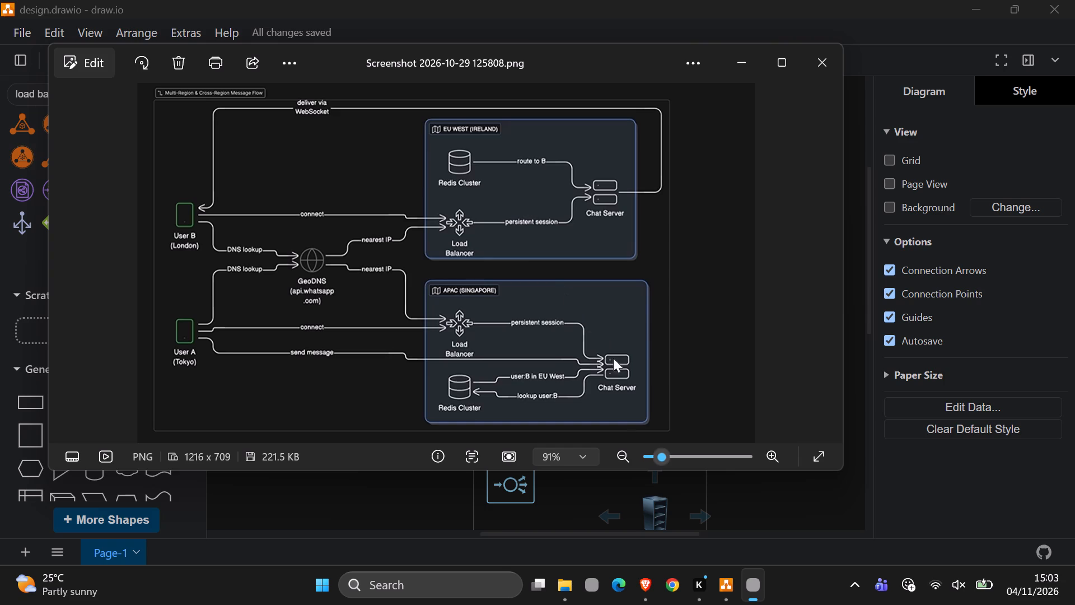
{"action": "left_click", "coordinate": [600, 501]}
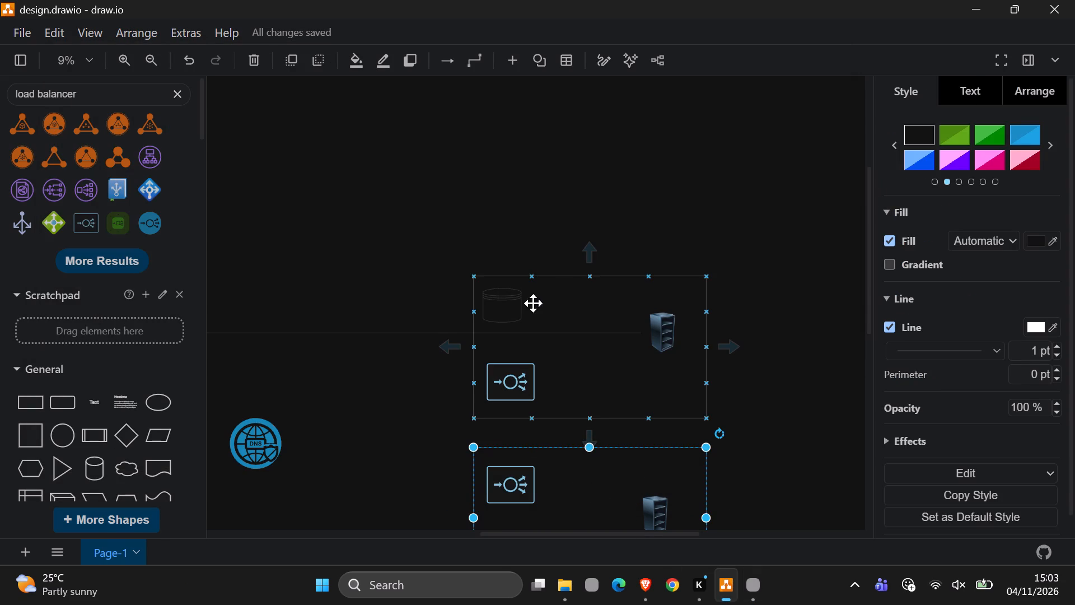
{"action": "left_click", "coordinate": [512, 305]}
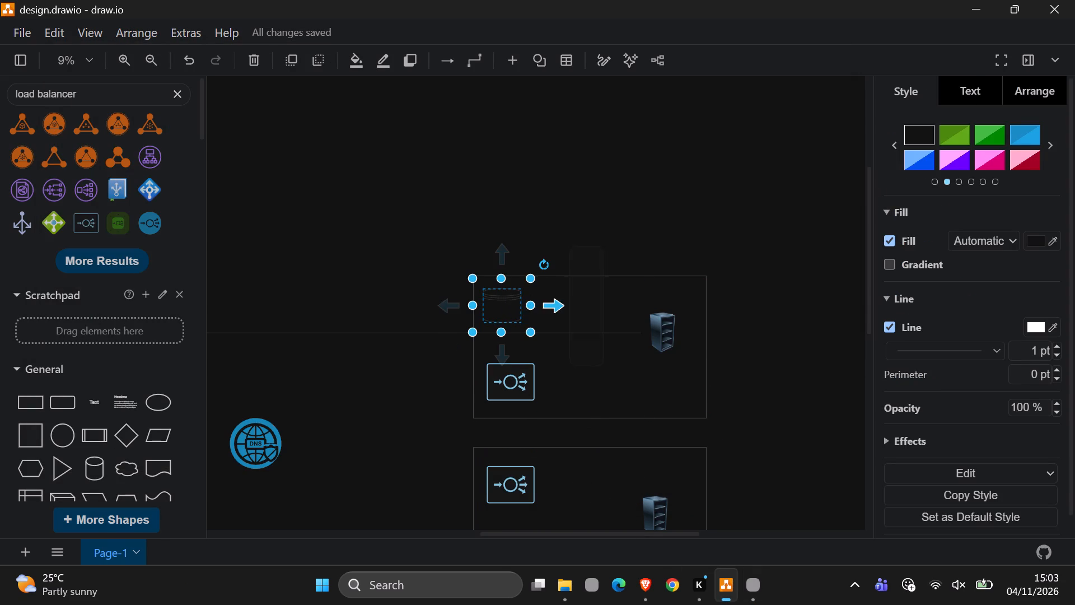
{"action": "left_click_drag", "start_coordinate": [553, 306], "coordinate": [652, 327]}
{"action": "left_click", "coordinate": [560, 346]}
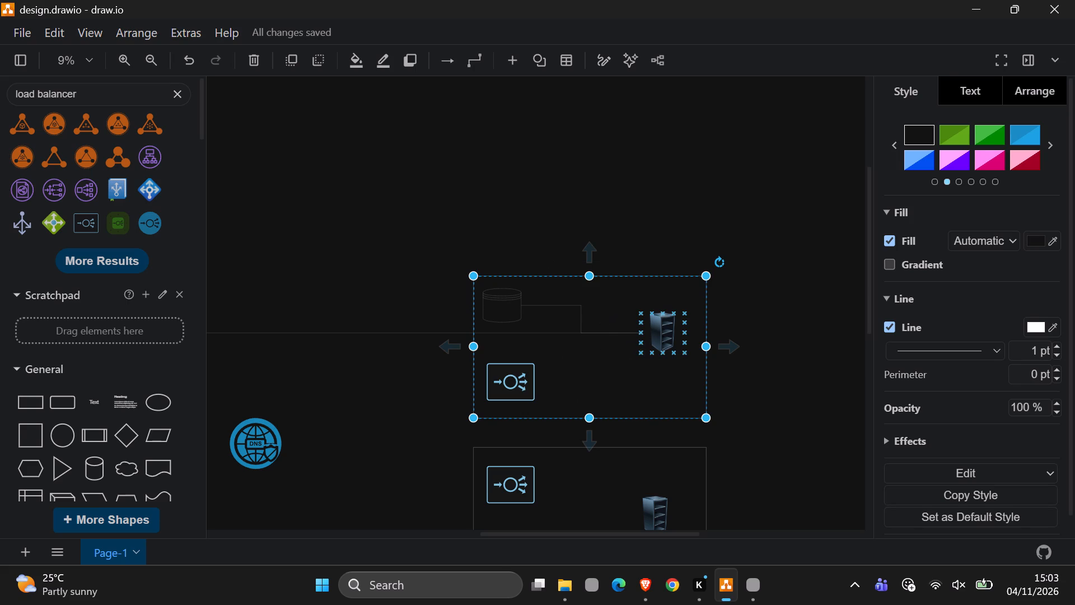
Delete the upper region's cylinder-to-server connector and redraw it from the database cylinder to the top of the server.
{"action": "left_click", "coordinate": [549, 306]}
{"action": "right_click", "coordinate": [549, 307]}
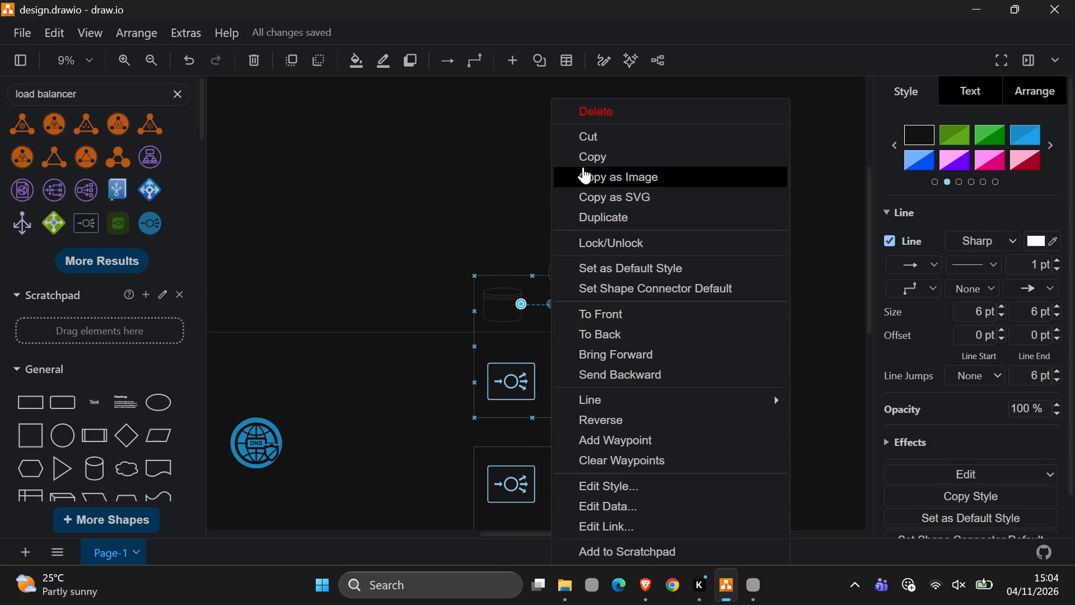
{"action": "left_click", "coordinate": [597, 112]}
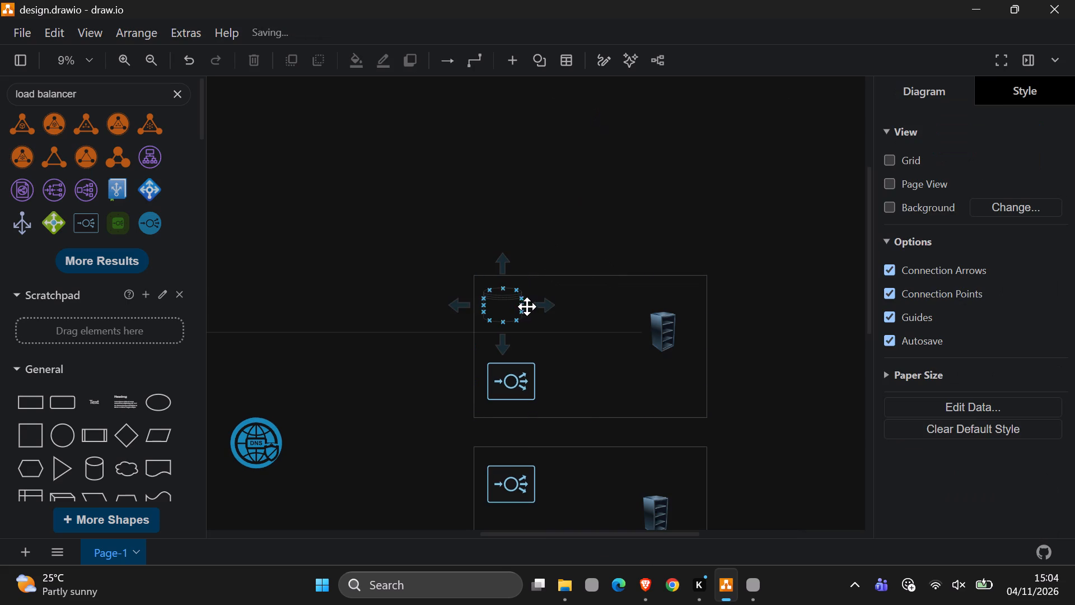
{"action": "left_click_drag", "start_coordinate": [546, 300], "coordinate": [669, 317]}
{"action": "left_click", "coordinate": [539, 319]}
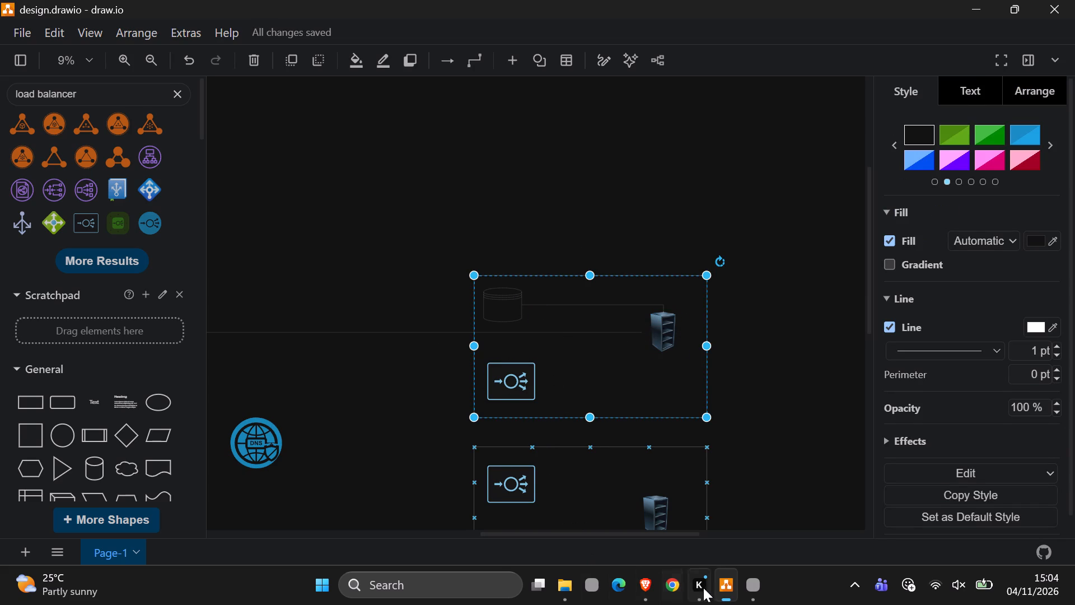
Check the reference image in Photos, and connect the upper region's load balancer to the bottom of its server in draw.io.
{"action": "left_click", "coordinate": [751, 599]}
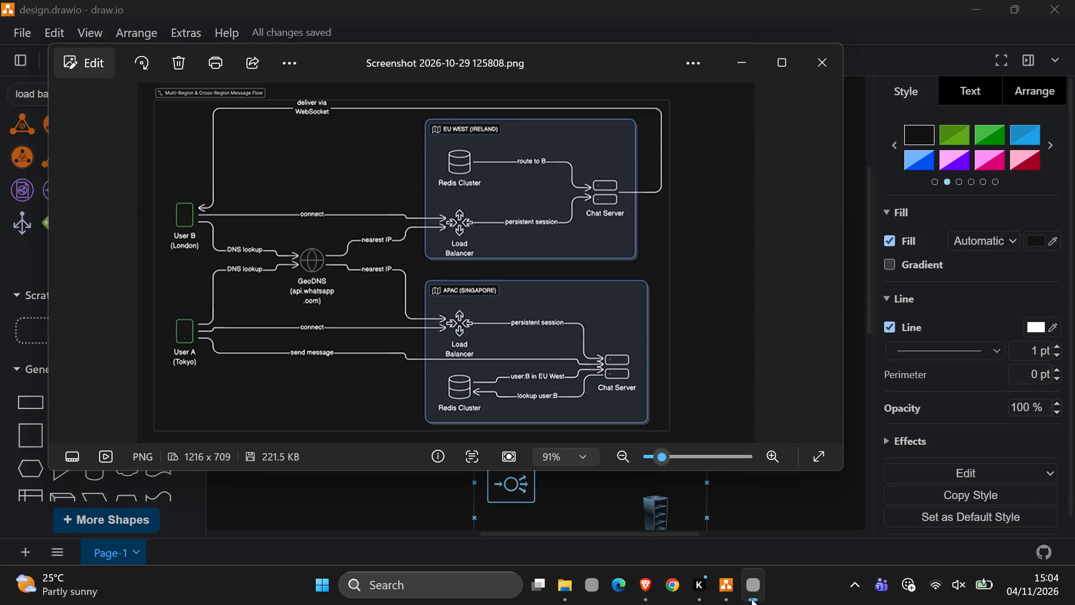
{"action": "left_click", "coordinate": [751, 599]}
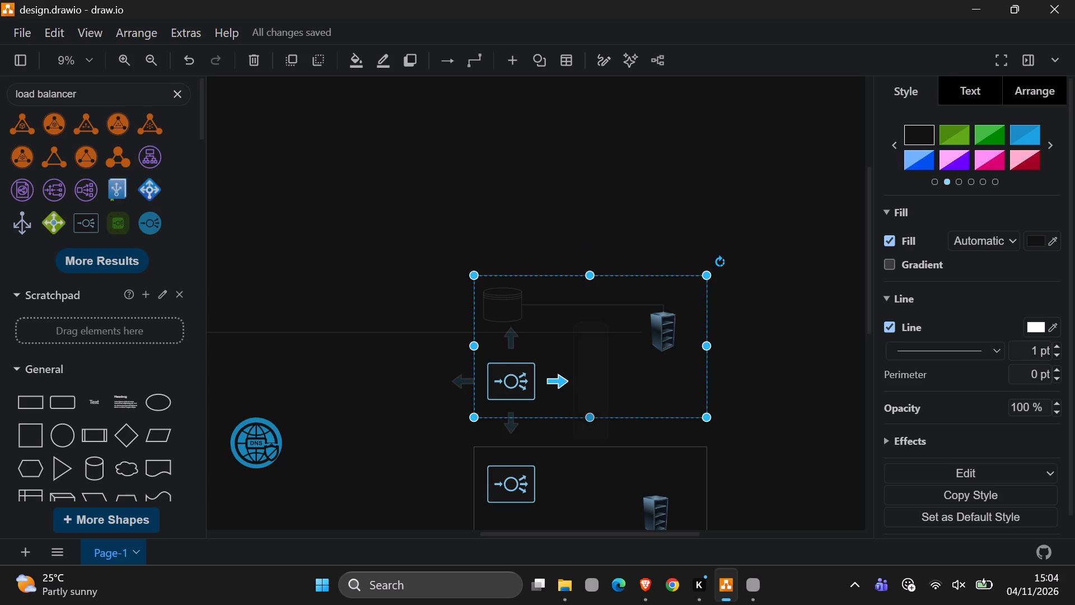
{"action": "left_click_drag", "start_coordinate": [561, 381], "coordinate": [665, 347]}
{"action": "left_click", "coordinate": [610, 351]}
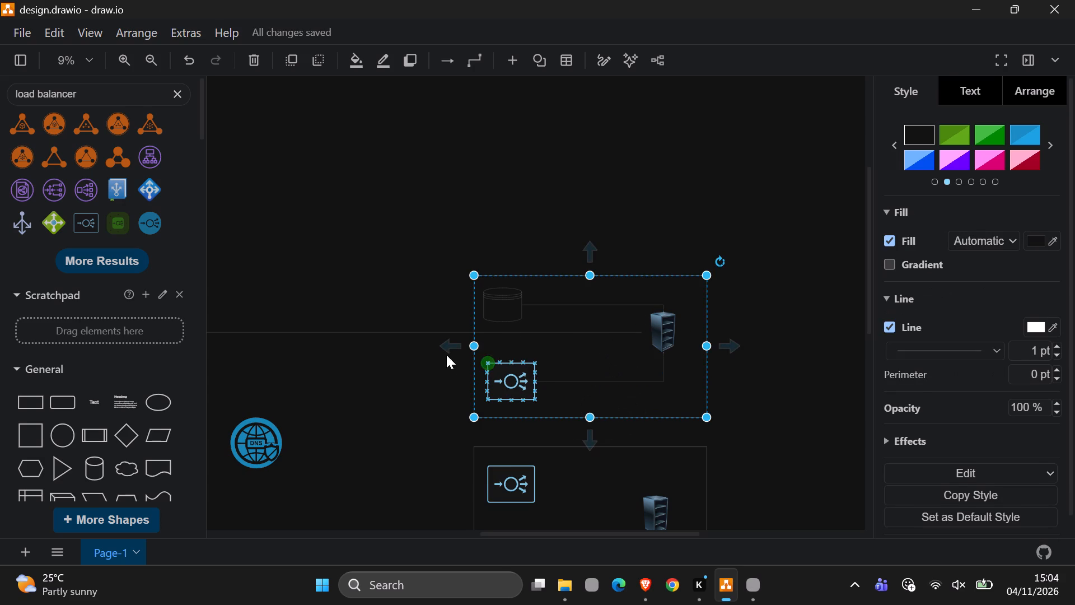
Check the reference image in Photos, and connect the upper user square to the upper region's load balancer in draw.io.
{"action": "left_click", "coordinate": [750, 594]}
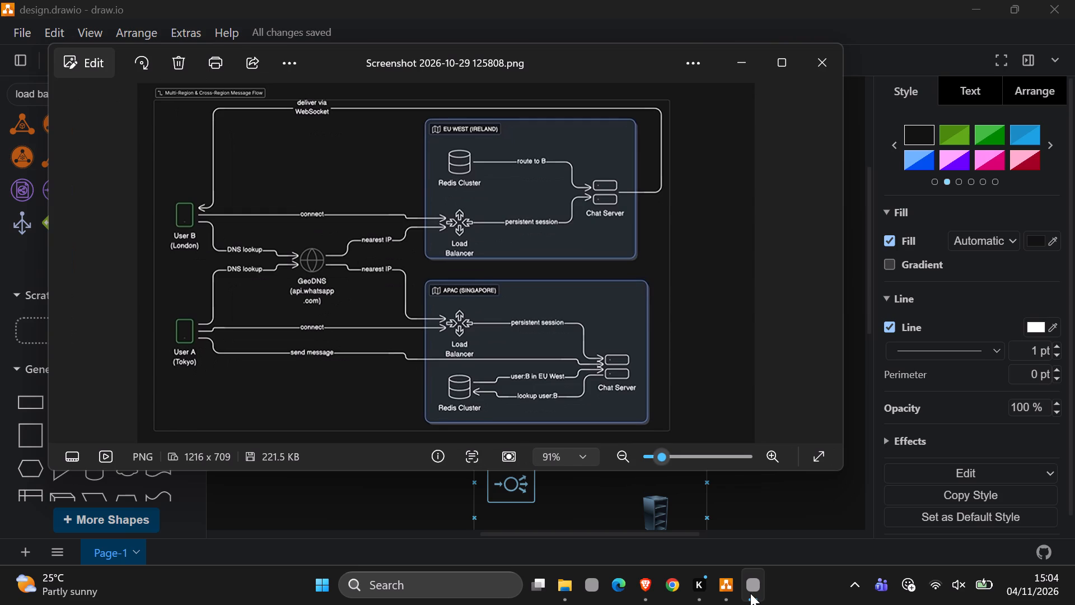
{"action": "left_click", "coordinate": [750, 593]}
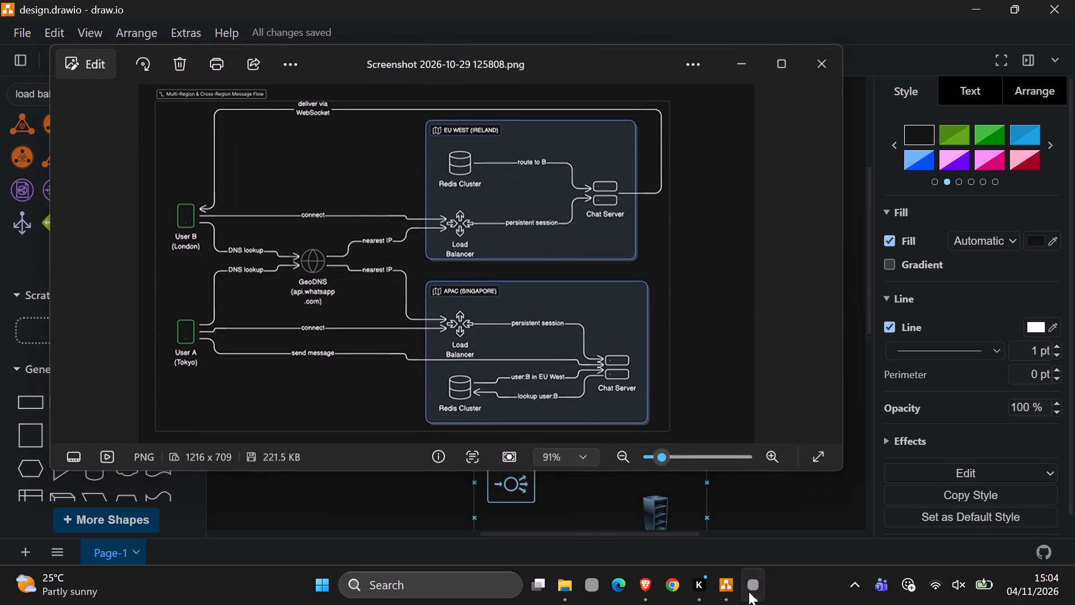
{"action": "scroll", "coordinate": [370, 318], "scroll_direction": "right", "scroll_amount": 1}
{"action": "scroll", "coordinate": [348, 365], "scroll_direction": "right", "scroll_amount": 1}
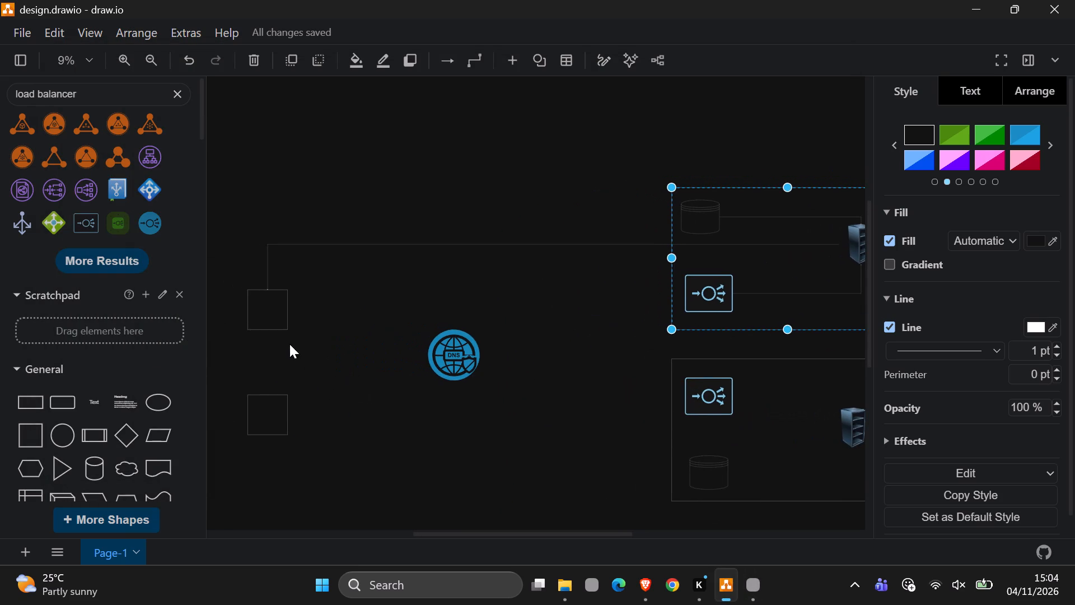
{"action": "left_click_drag", "start_coordinate": [315, 310], "coordinate": [554, 304]}
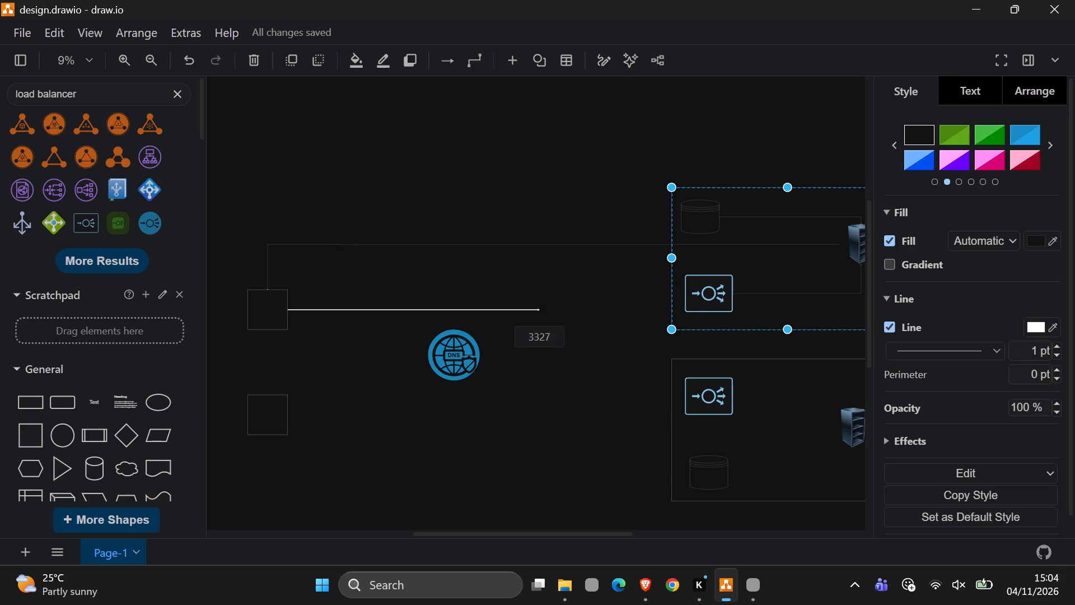
{"action": "left_click_drag", "start_coordinate": [554, 304], "coordinate": [691, 292]}
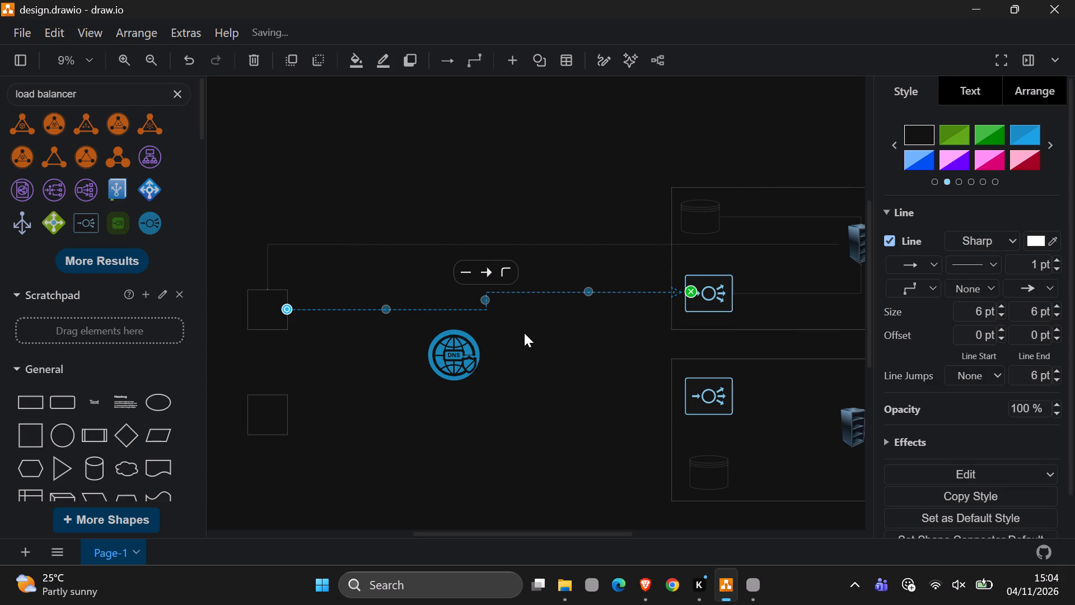
Connect the DNS globe to the upper region's load balancer, just below the incoming user connector.
{"action": "left_click_drag", "start_coordinate": [507, 355], "coordinate": [566, 356]}
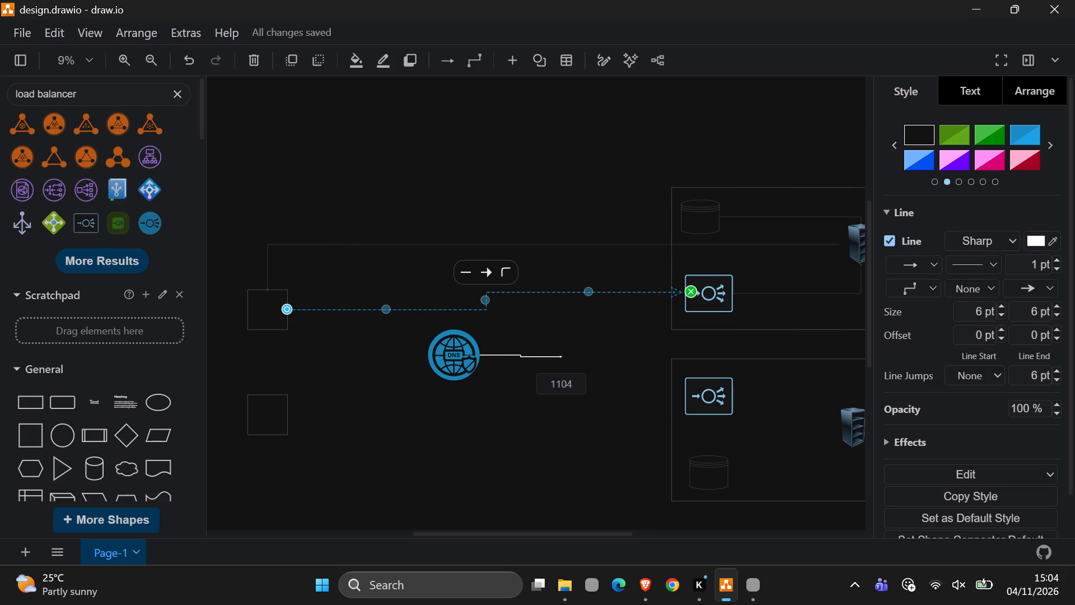
{"action": "left_click_drag", "start_coordinate": [566, 356], "coordinate": [686, 302]}
{"action": "left_click", "coordinate": [597, 365]}
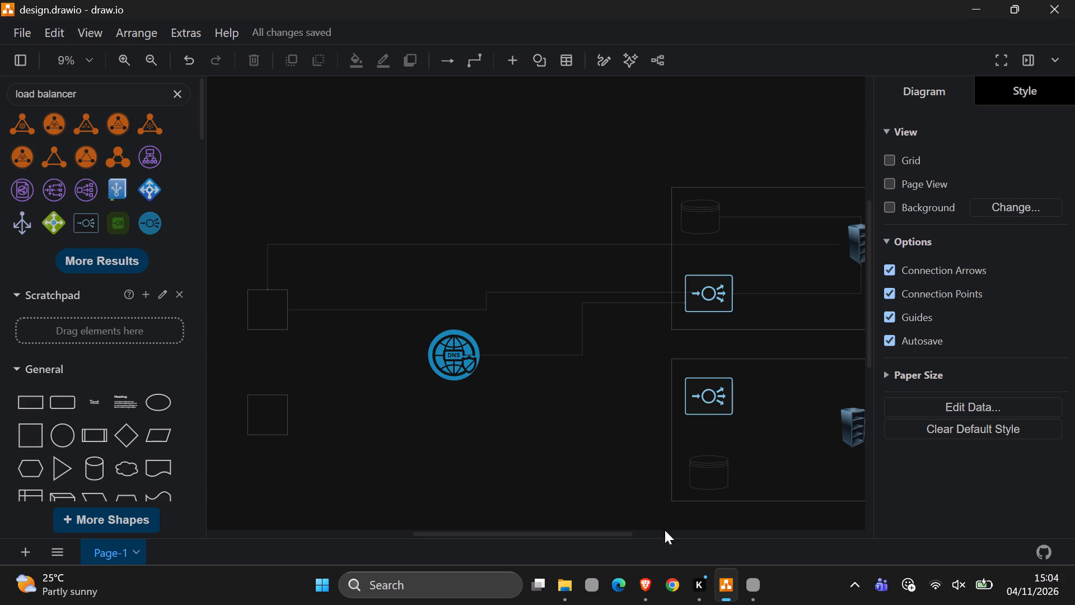
Check the reference image in Photos, and connect the upper user square to the left side of the DNS globe in draw.io.
{"action": "left_click", "coordinate": [747, 589]}
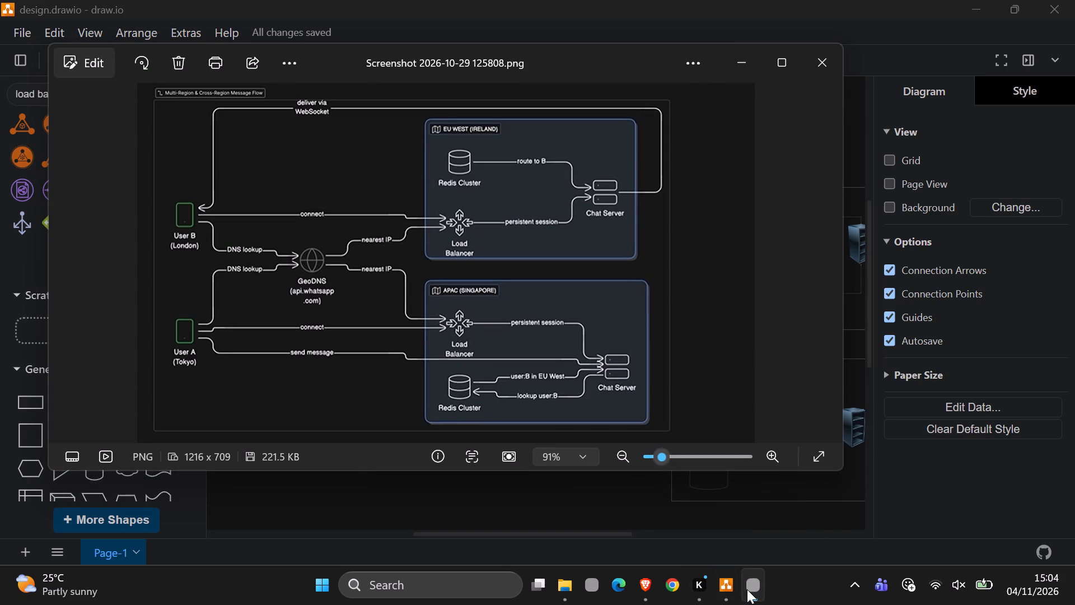
{"action": "left_click", "coordinate": [747, 589]}
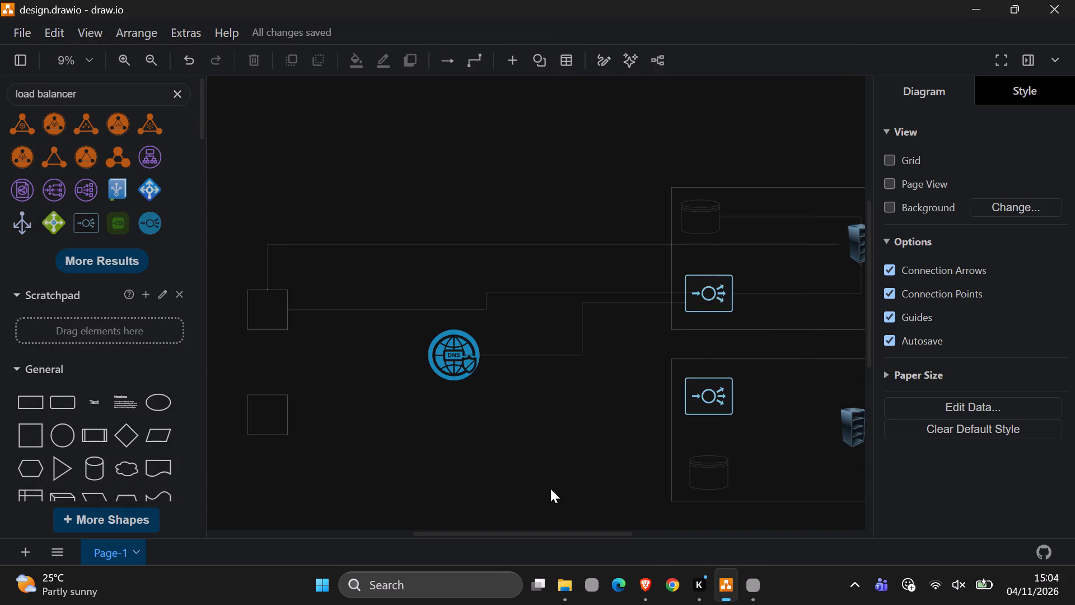
{"action": "scroll", "coordinate": [417, 385], "scroll_direction": "right", "scroll_amount": 1}
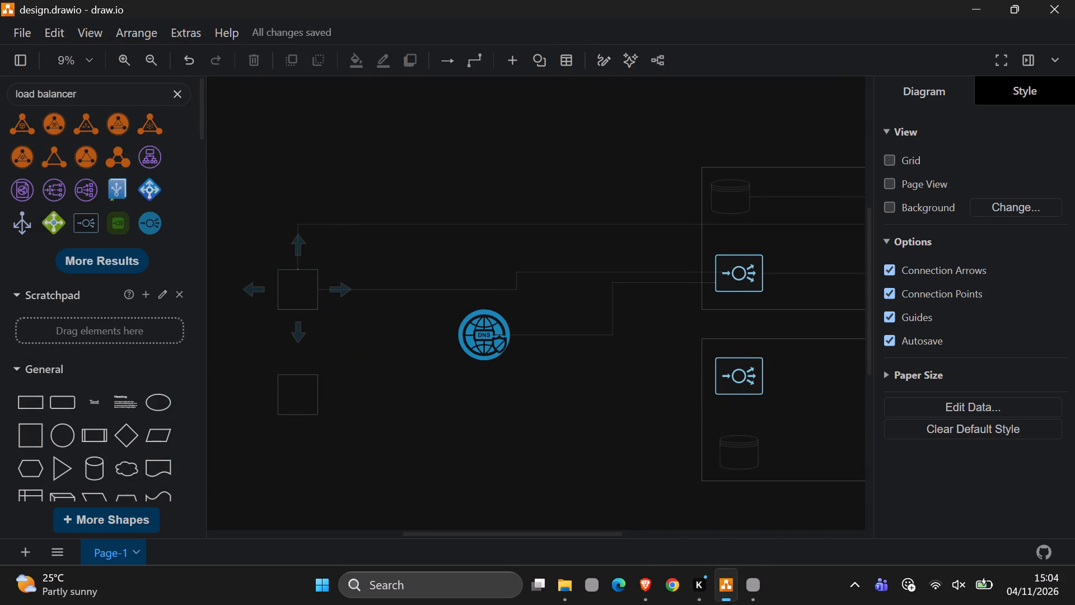
{"action": "left_click_drag", "start_coordinate": [345, 290], "coordinate": [468, 337]}
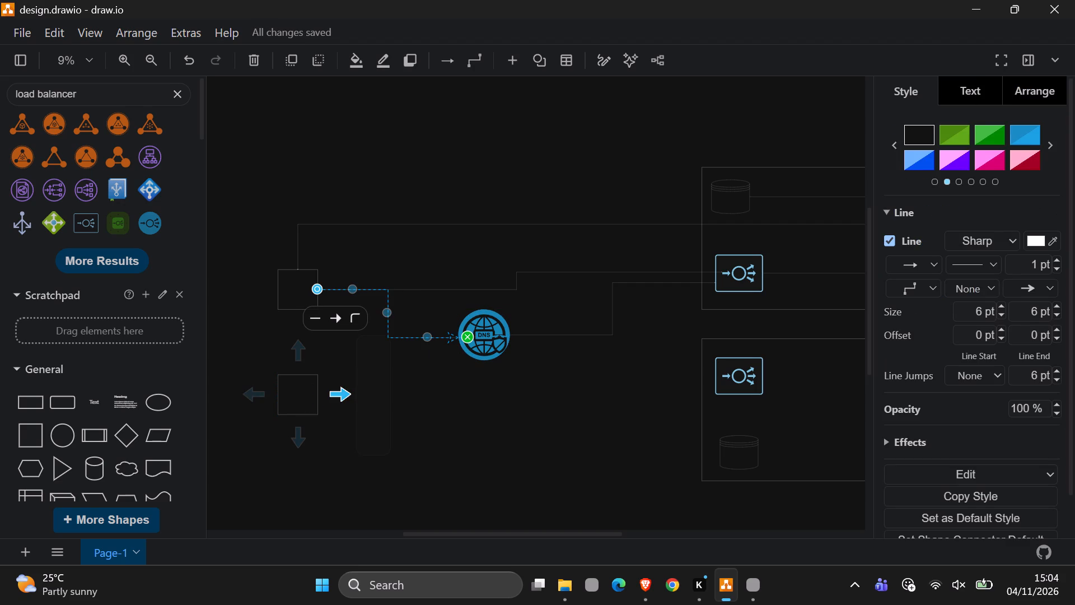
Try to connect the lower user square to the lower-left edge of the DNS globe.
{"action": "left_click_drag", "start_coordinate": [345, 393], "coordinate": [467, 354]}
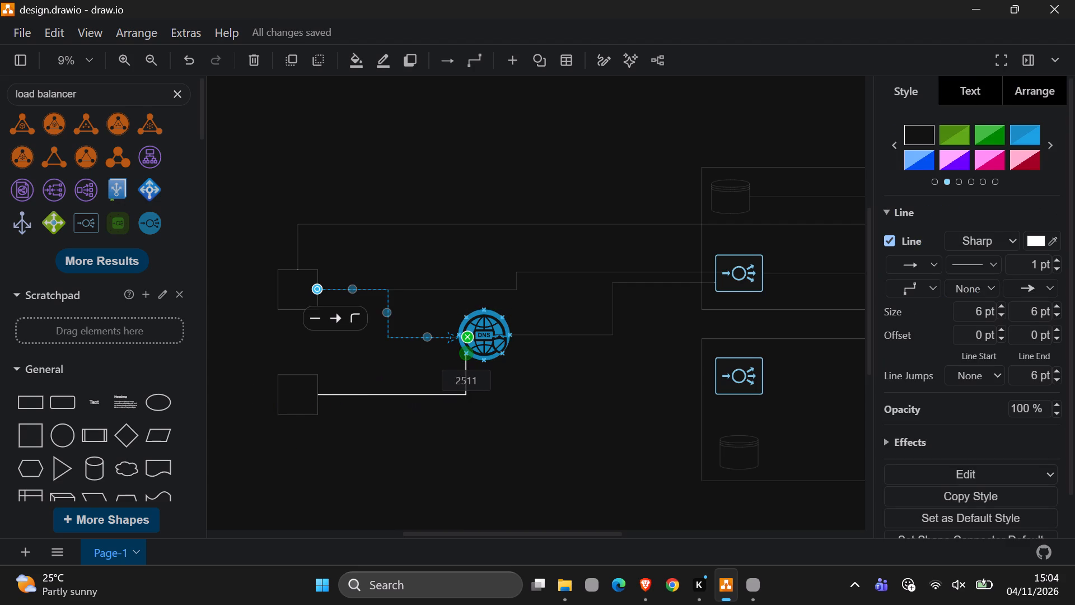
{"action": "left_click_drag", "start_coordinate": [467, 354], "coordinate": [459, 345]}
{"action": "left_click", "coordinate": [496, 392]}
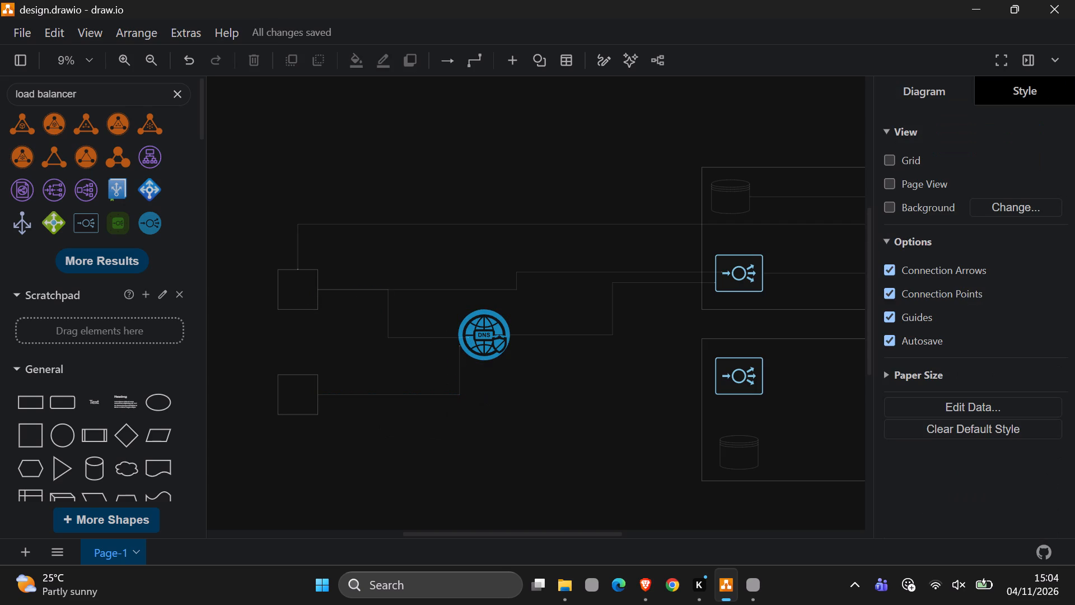
Delete the lower user square's connector to the DNS globe and redraw it to the bottom of the globe.
{"action": "left_click", "coordinate": [378, 396]}
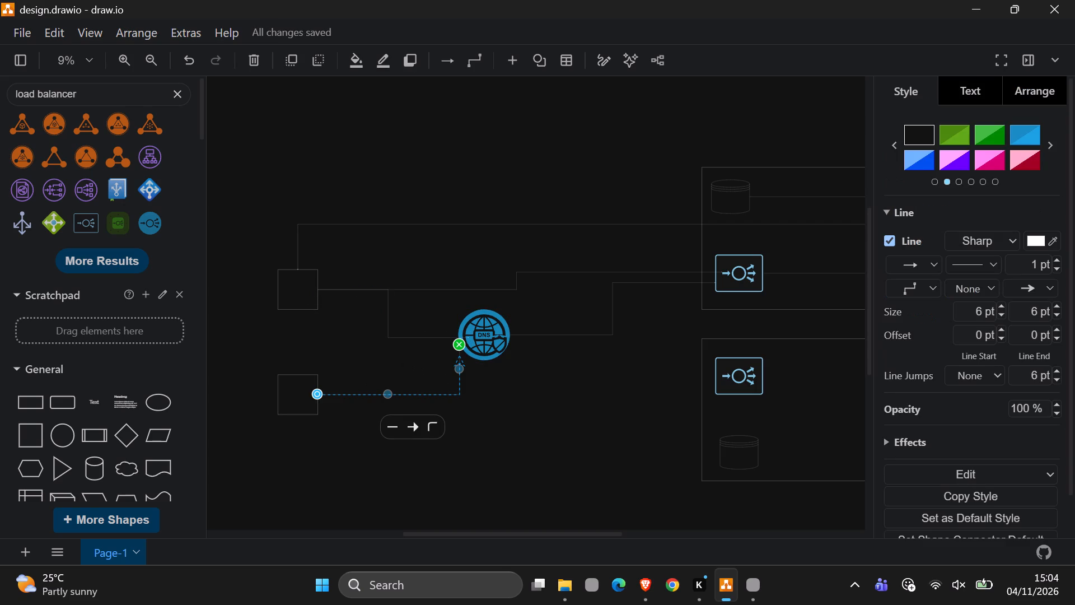
{"action": "right_click", "coordinate": [393, 393]}
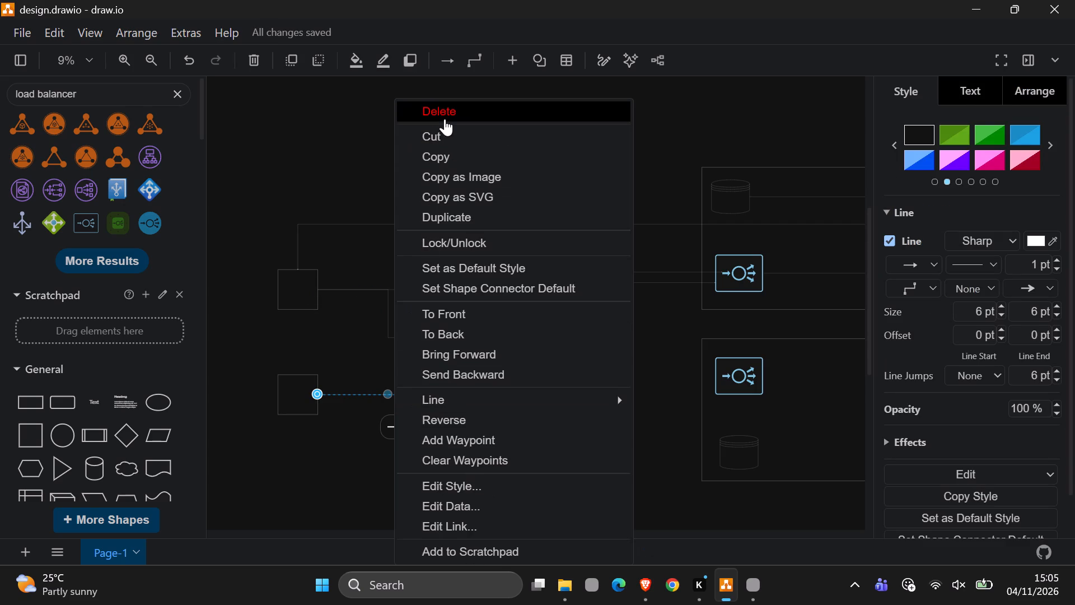
{"action": "left_click", "coordinate": [442, 109]}
{"action": "left_click_drag", "start_coordinate": [320, 398], "coordinate": [497, 376]}
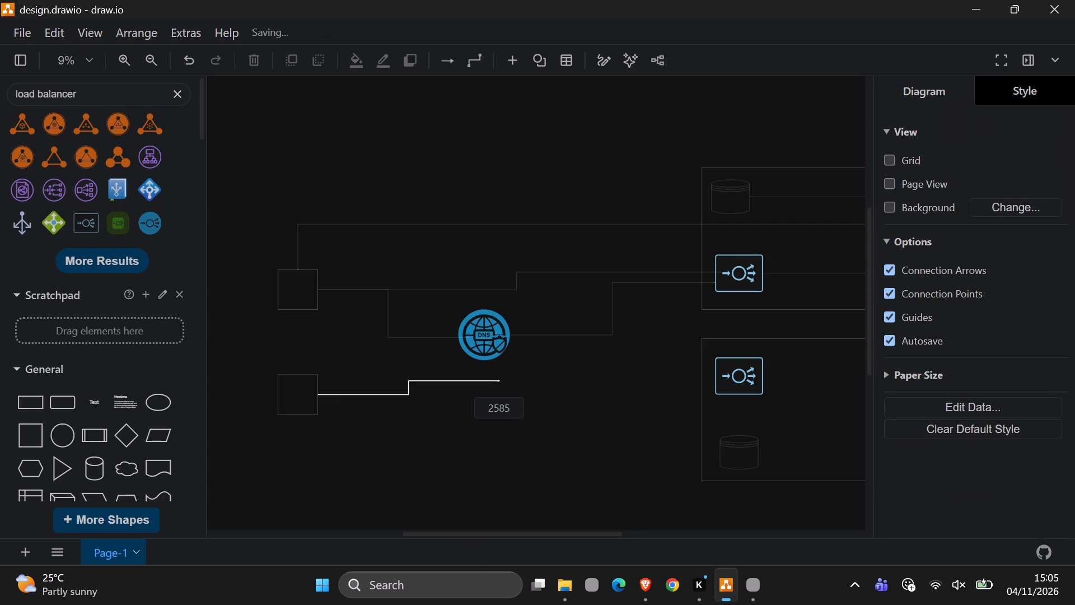
{"action": "left_click_drag", "start_coordinate": [497, 376], "coordinate": [465, 365]}
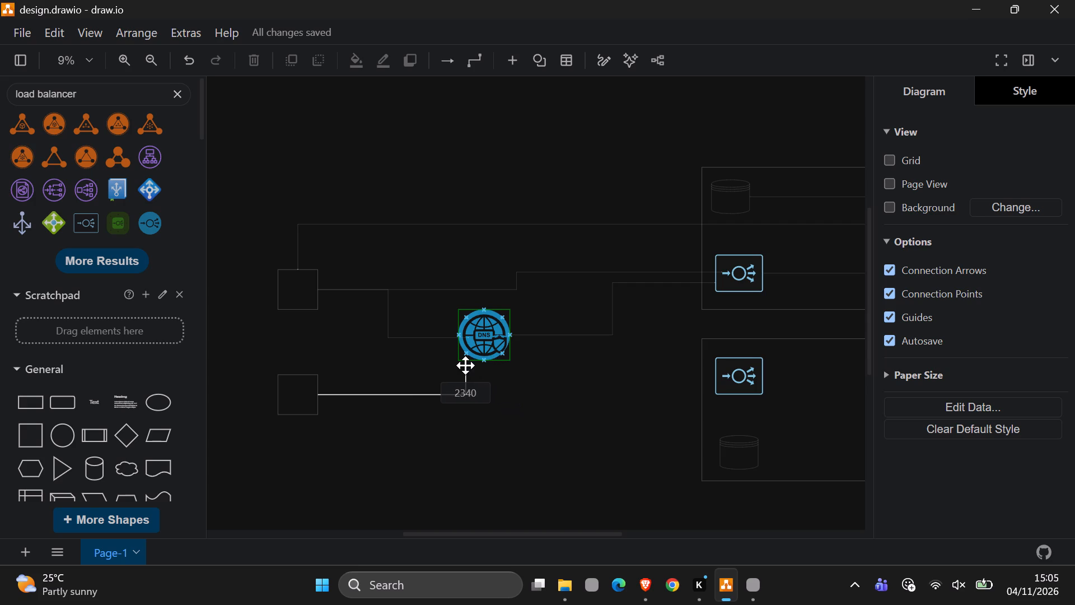
{"action": "left_click_drag", "start_coordinate": [465, 365], "coordinate": [432, 382]}
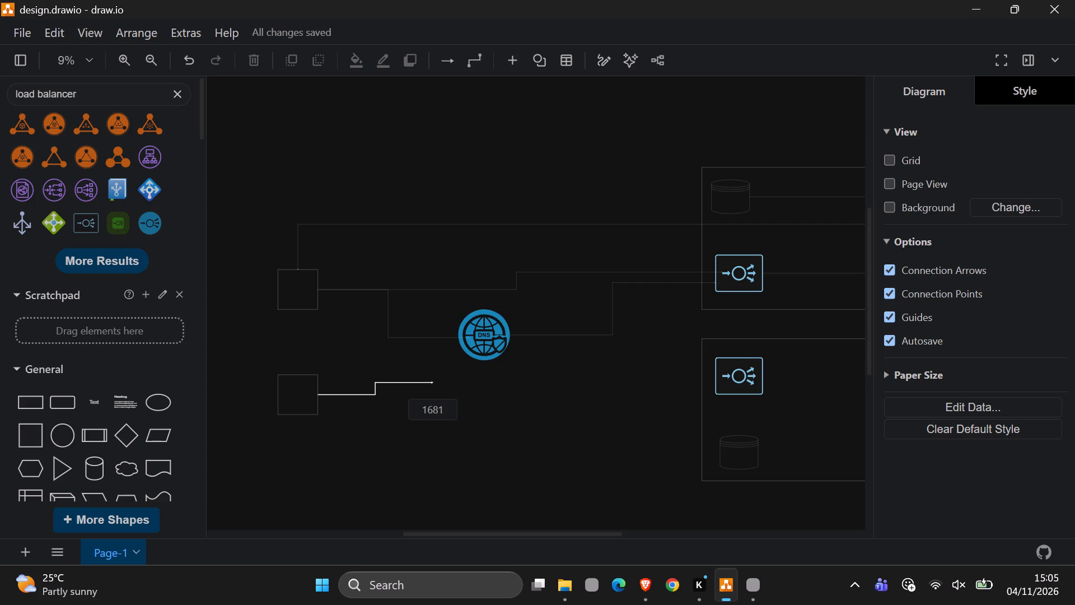
{"action": "left_click_drag", "start_coordinate": [432, 382], "coordinate": [441, 351]}
{"action": "left_click_drag", "start_coordinate": [441, 351], "coordinate": [484, 364]}
{"action": "left_click", "coordinate": [557, 402]}
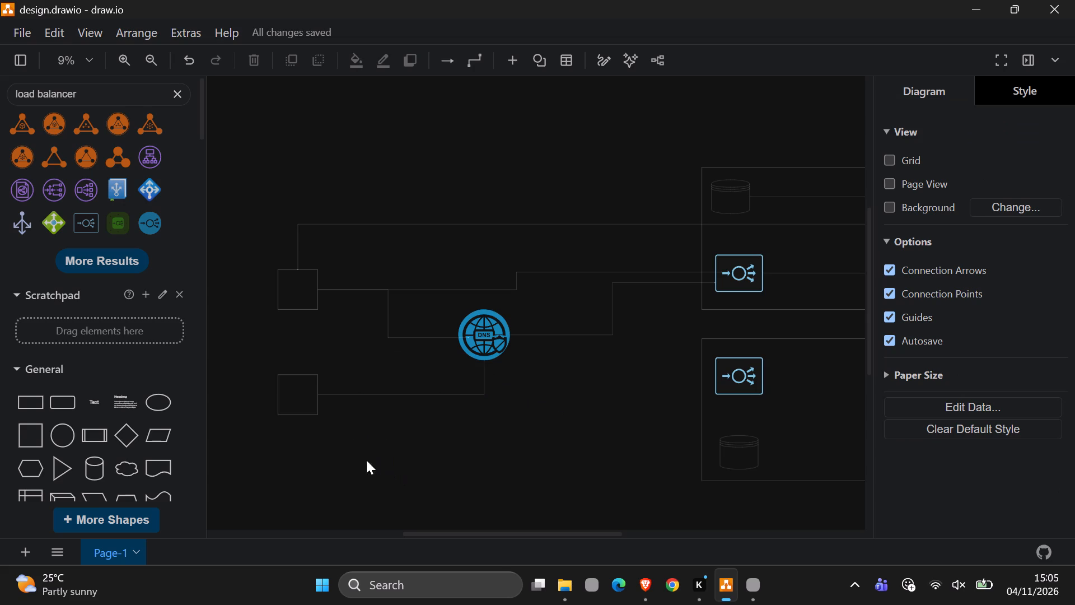
Check the reference image in Photos, and connect the lower user square to the lower region's load balancer in draw.io.
{"action": "left_click", "coordinate": [749, 598]}
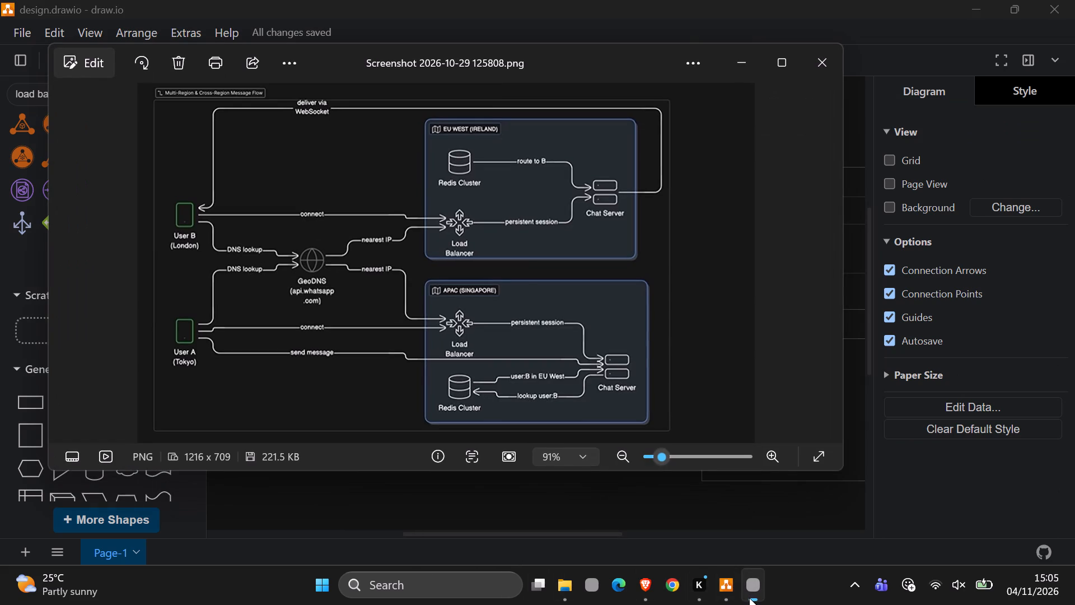
{"action": "left_click", "coordinate": [749, 598]}
{"action": "scroll", "coordinate": [460, 418], "scroll_direction": "down", "scroll_amount": 1}
{"action": "scroll", "coordinate": [459, 418], "scroll_direction": "left", "scroll_amount": 1}
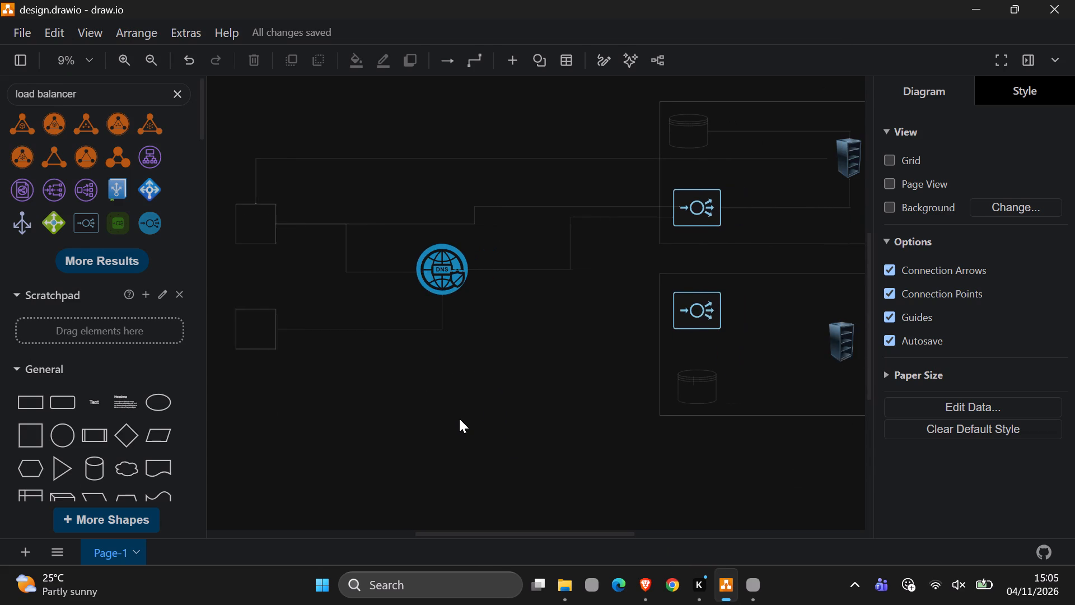
{"action": "scroll", "coordinate": [459, 418], "scroll_direction": "left", "scroll_amount": 1}
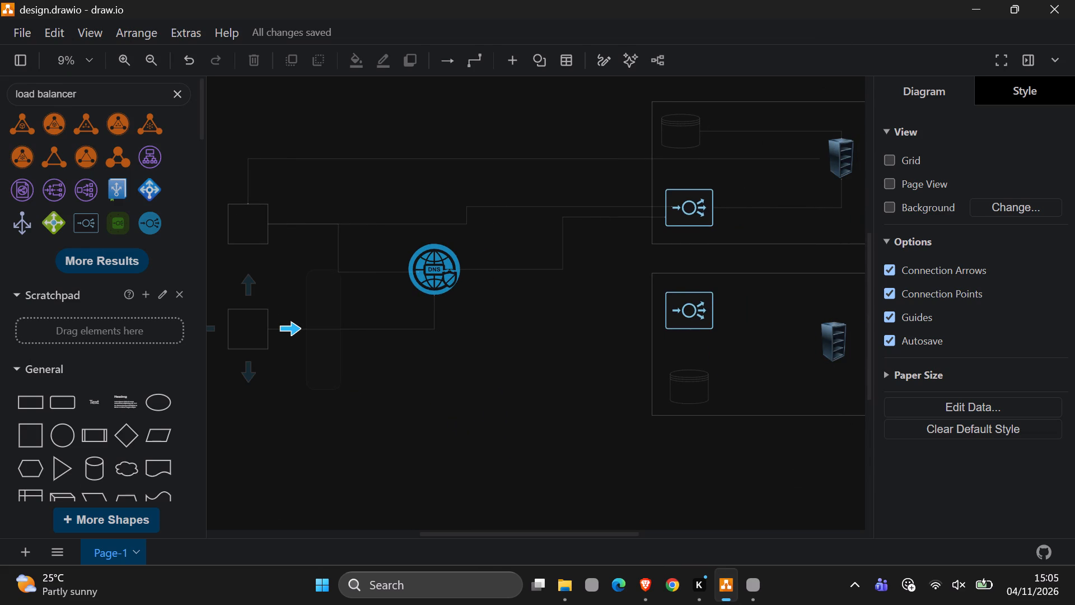
{"action": "left_click_drag", "start_coordinate": [291, 331], "coordinate": [660, 317]}
Connect the lower user square to the left edge of the lower region box, level with the database cylinder.
{"action": "left_click_drag", "start_coordinate": [296, 331], "coordinate": [545, 364]}
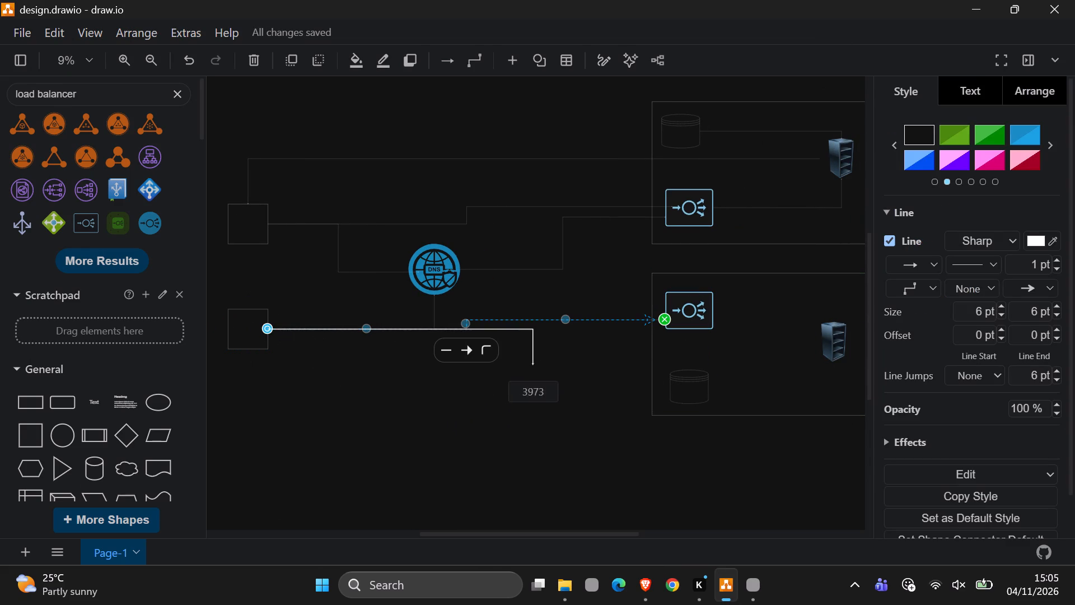
{"action": "left_click_drag", "start_coordinate": [545, 364], "coordinate": [666, 379]}
{"action": "left_click", "coordinate": [494, 433]}
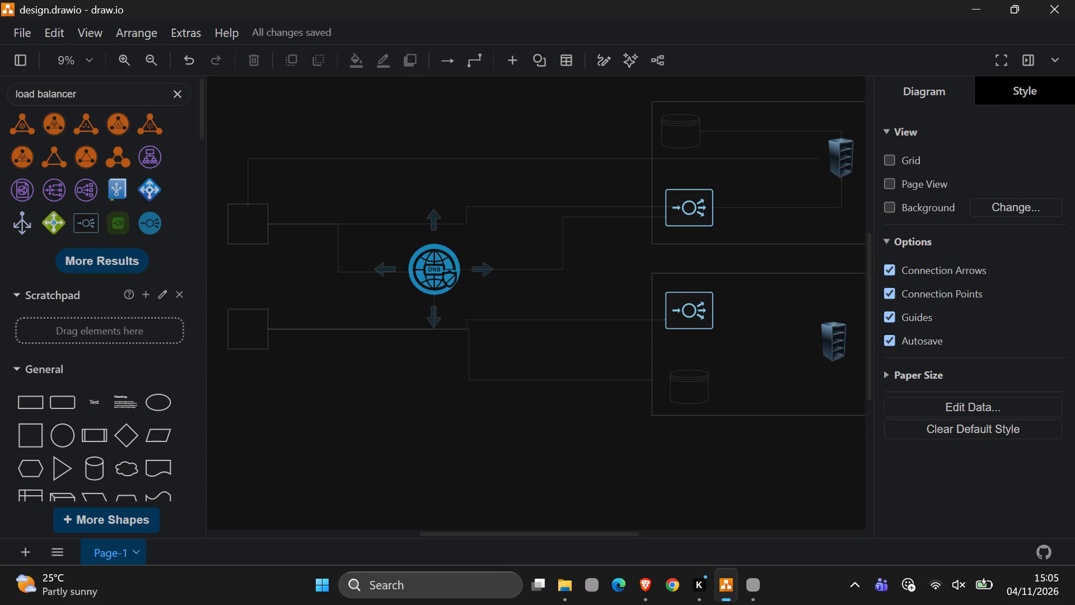
Check the reference image in Photos, and connect the right side of the DNS globe to the lower region's load balancer in draw.io.
{"action": "left_click", "coordinate": [745, 579]}
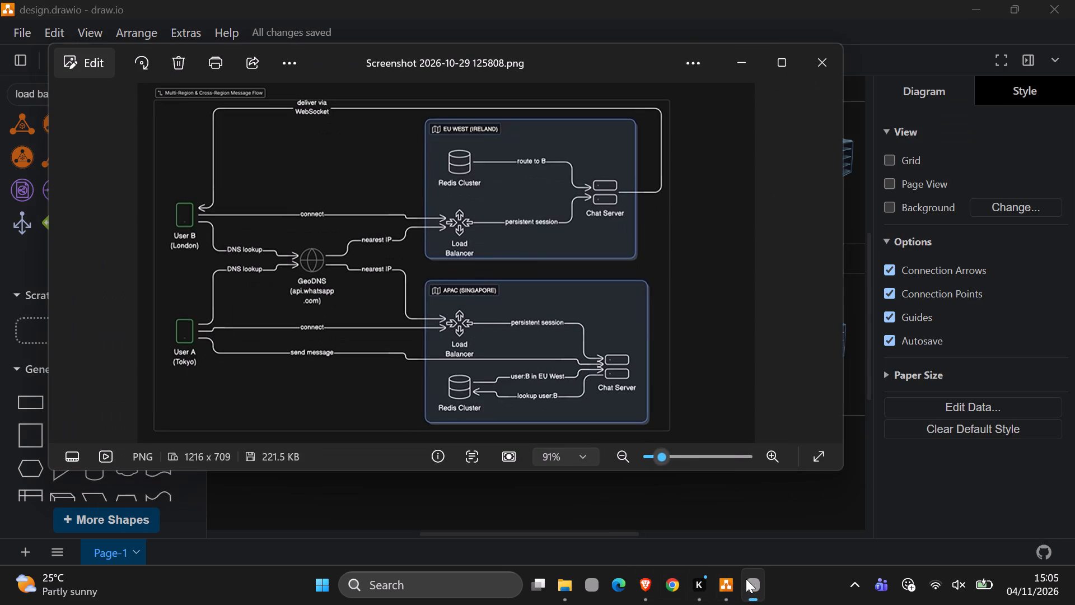
{"action": "left_click", "coordinate": [744, 579]}
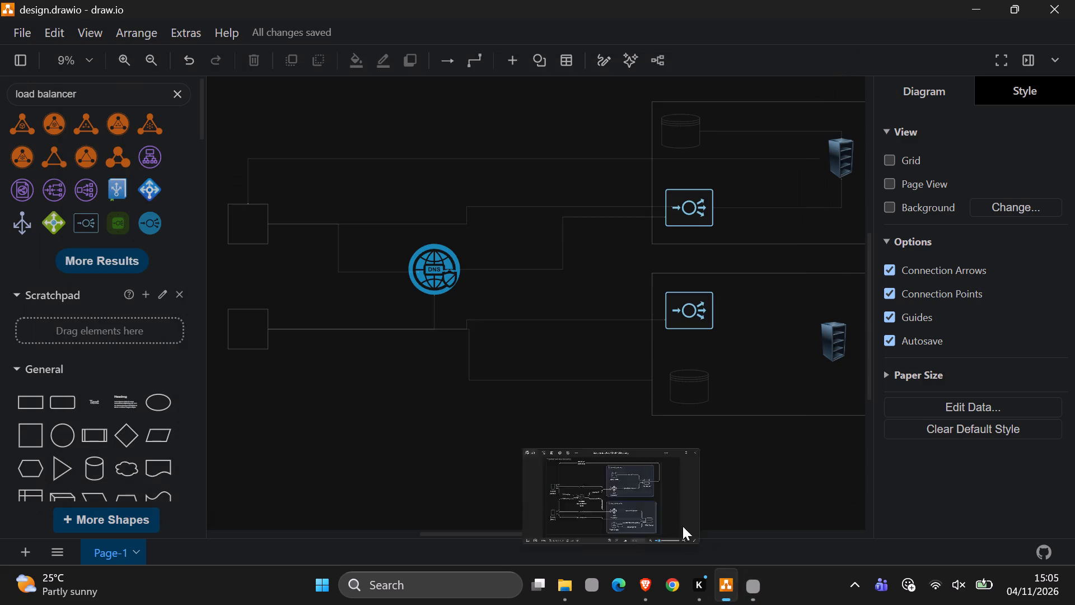
{"action": "left_click_drag", "start_coordinate": [484, 271], "coordinate": [679, 322]}
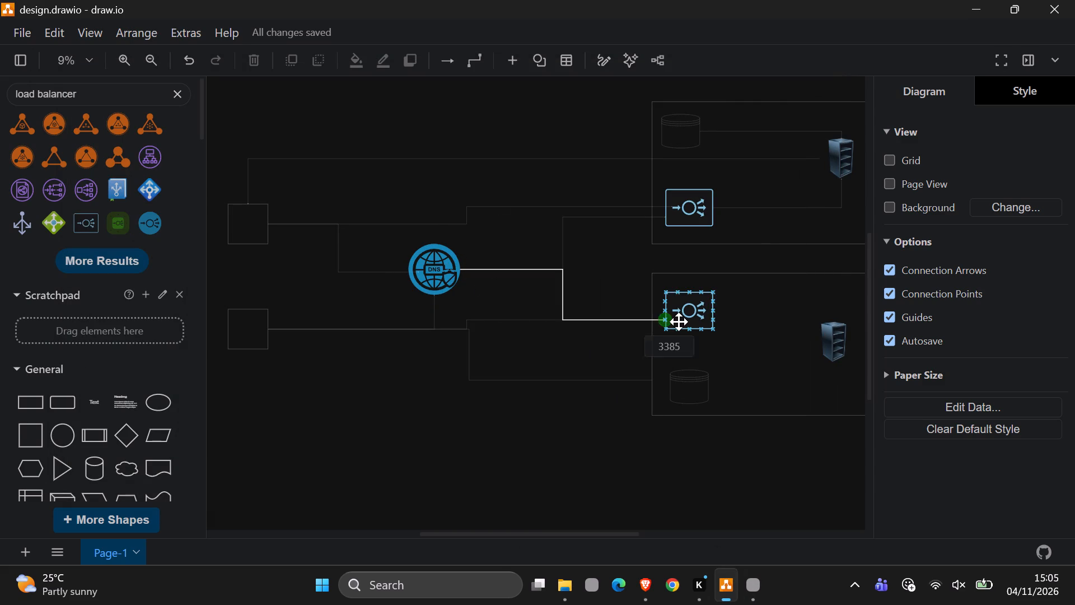
{"action": "left_click_drag", "start_coordinate": [679, 322], "coordinate": [680, 322]}
{"action": "left_click", "coordinate": [572, 362]}
{"action": "left_click", "coordinate": [536, 519]}
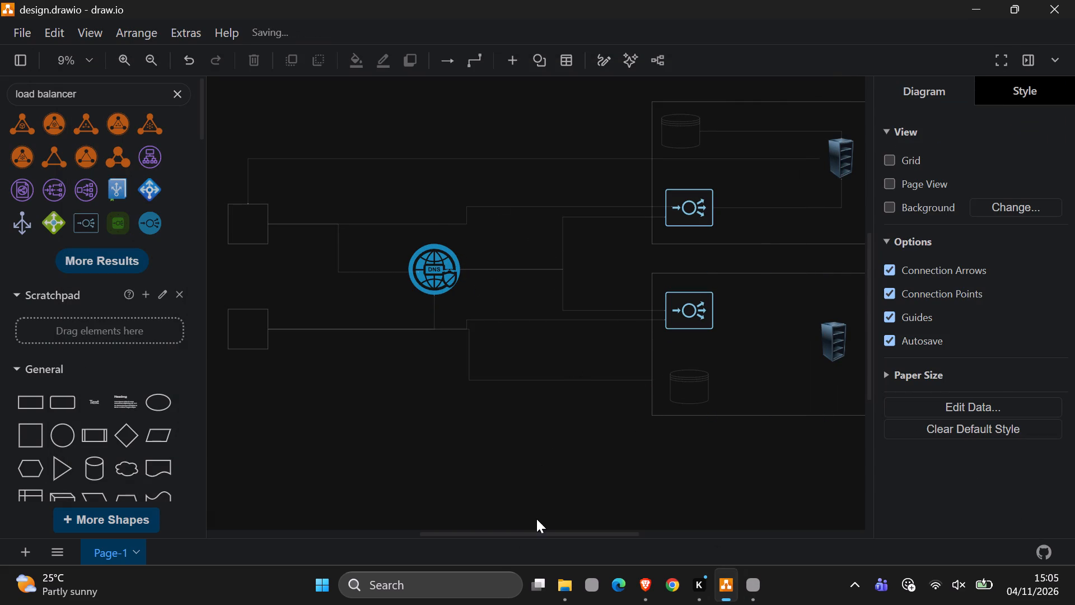
{"action": "scroll", "coordinate": [492, 492], "scroll_direction": "down", "scroll_amount": 1}
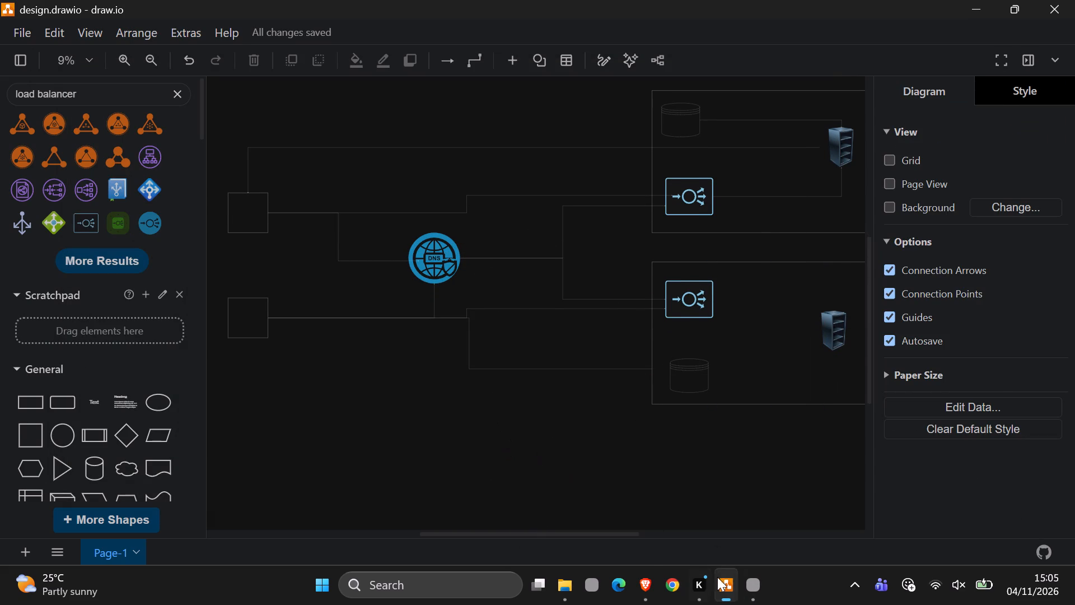
Check the reference image in Photos, and delete the lower user square's connector to the lower region box in draw.io.
{"action": "left_click", "coordinate": [758, 594]}
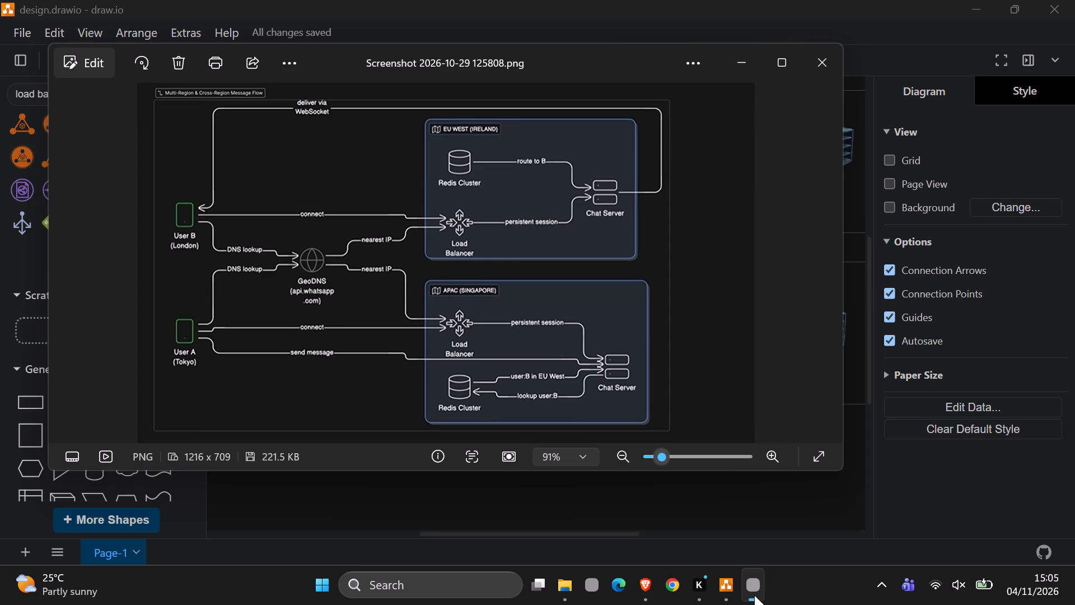
{"action": "left_click", "coordinate": [754, 595]}
{"action": "scroll", "coordinate": [625, 356], "scroll_direction": "left", "scroll_amount": 1}
{"action": "left_click", "coordinate": [623, 371]}
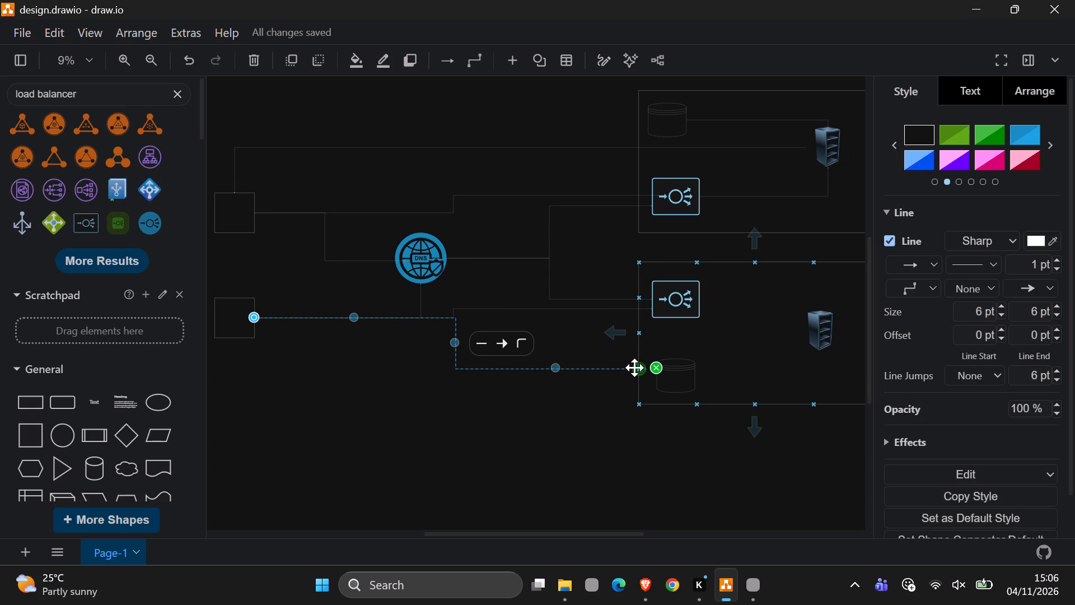
{"action": "left_click", "coordinate": [635, 370]}
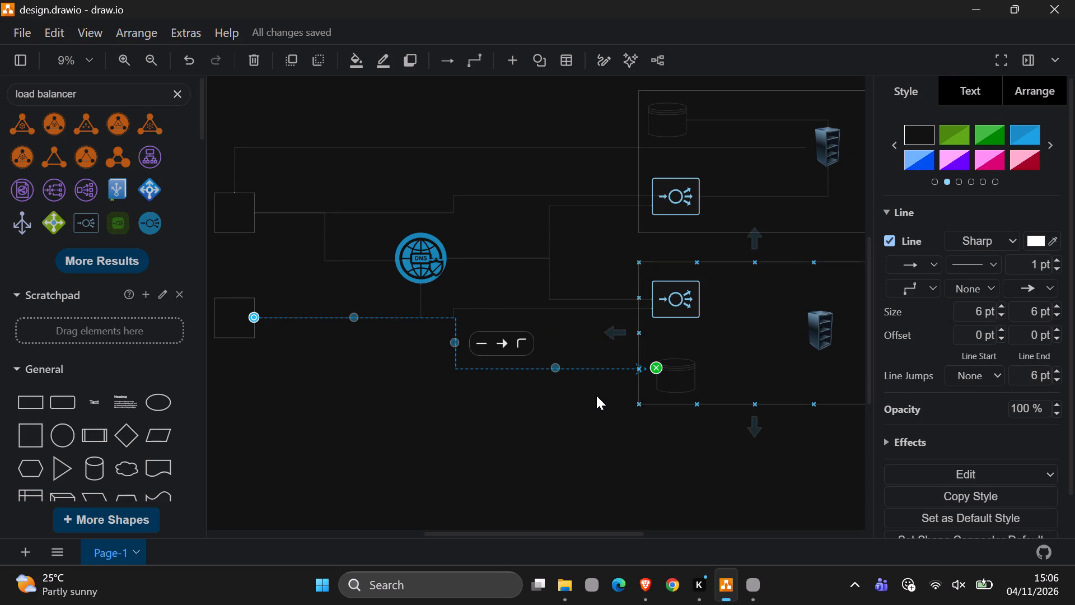
{"action": "left_click", "coordinate": [586, 401]}
{"action": "right_click", "coordinate": [496, 361]}
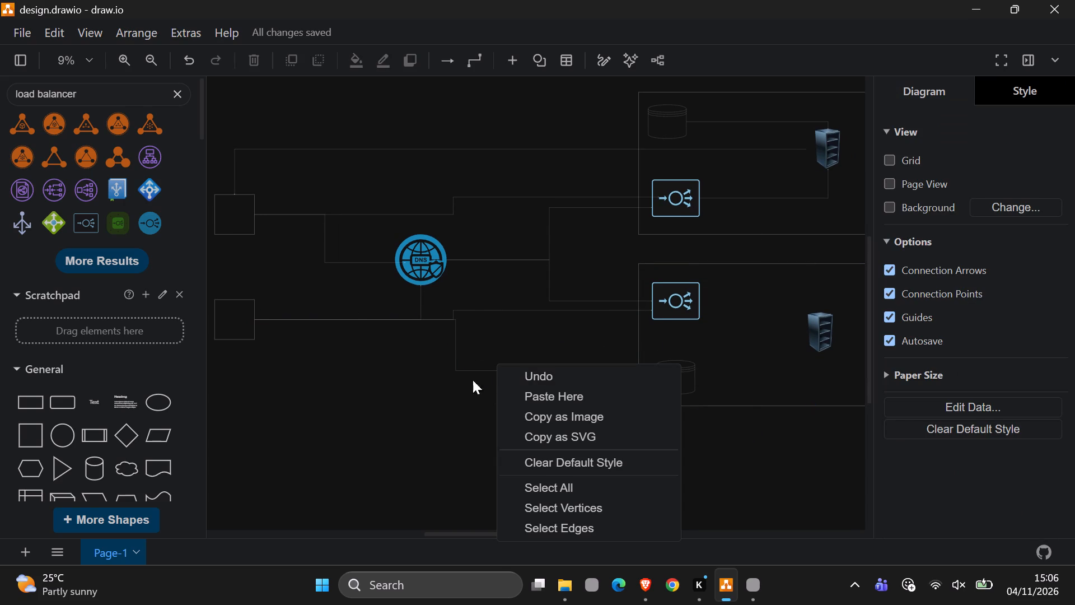
{"action": "left_click", "coordinate": [461, 370]}
{"action": "right_click", "coordinate": [465, 375]}
{"action": "left_click", "coordinate": [582, 109]}
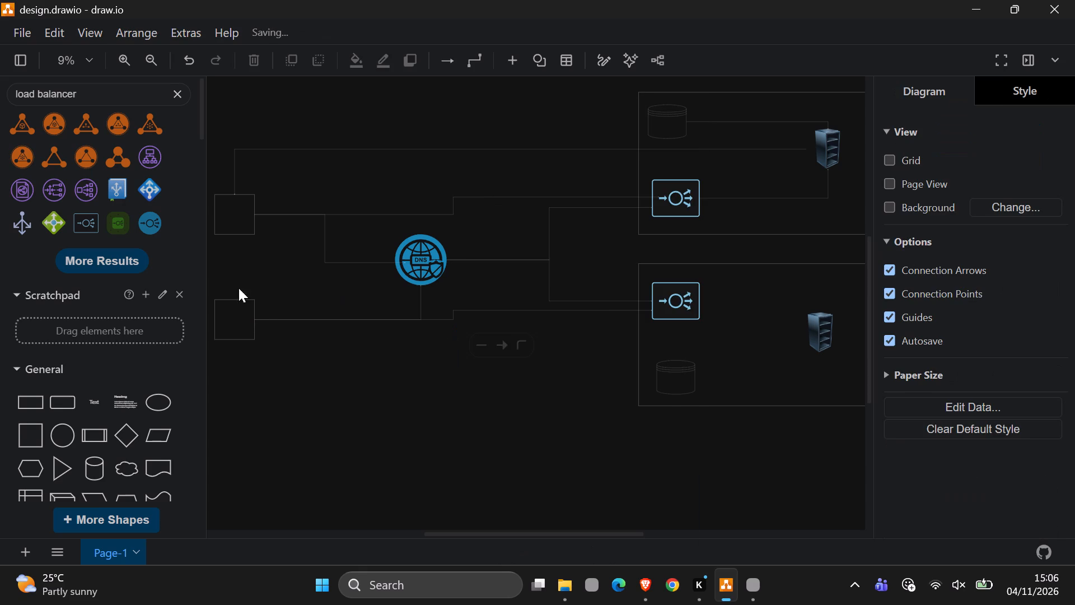
Connect the lower user square to the left side of the lower region's server.
{"action": "left_click_drag", "start_coordinate": [280, 316], "coordinate": [662, 329]}
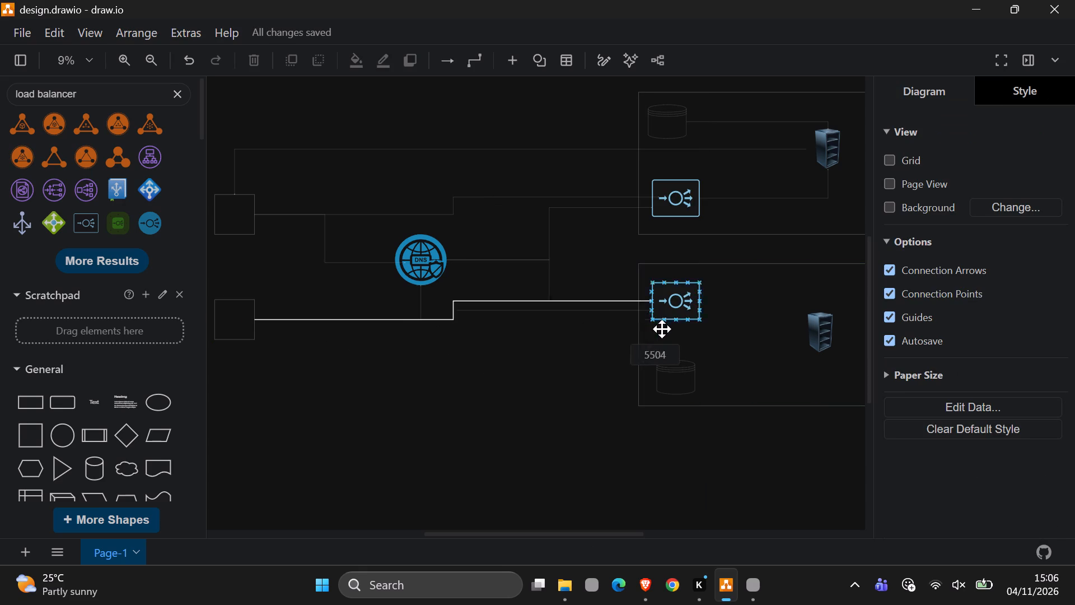
{"action": "left_click_drag", "start_coordinate": [662, 329], "coordinate": [808, 328]}
{"action": "left_click", "coordinate": [455, 400]}
Reattach the end of the lower user square's connector at the left edge of the lower region's server.
{"action": "scroll", "coordinate": [583, 384], "scroll_direction": "left", "scroll_amount": 3}
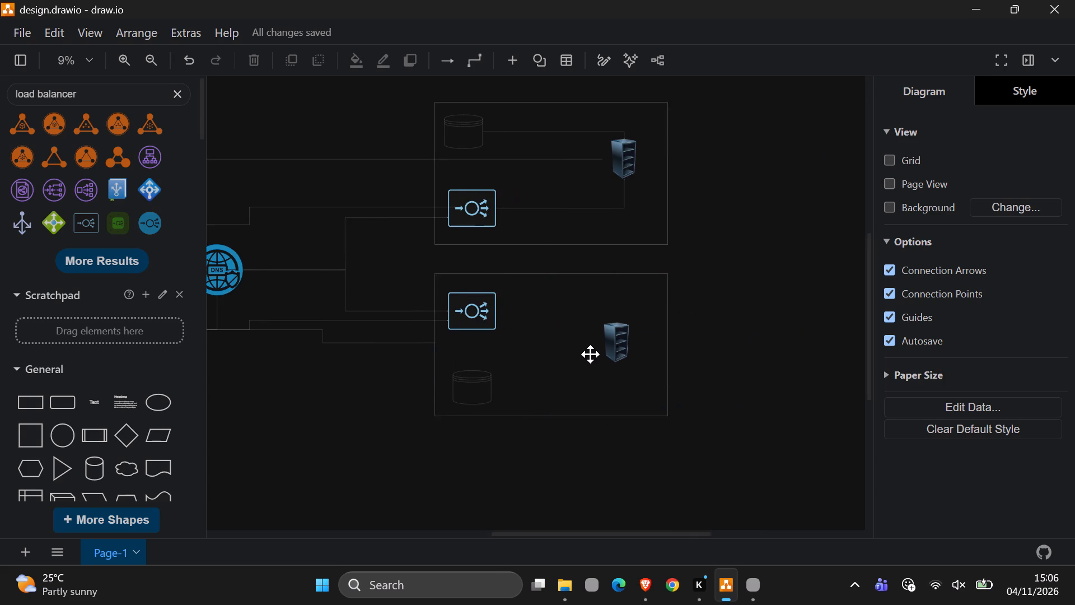
{"action": "scroll", "coordinate": [590, 354], "scroll_direction": "left", "scroll_amount": 1}
{"action": "scroll", "coordinate": [561, 348], "scroll_direction": "up", "scroll_amount": 1}
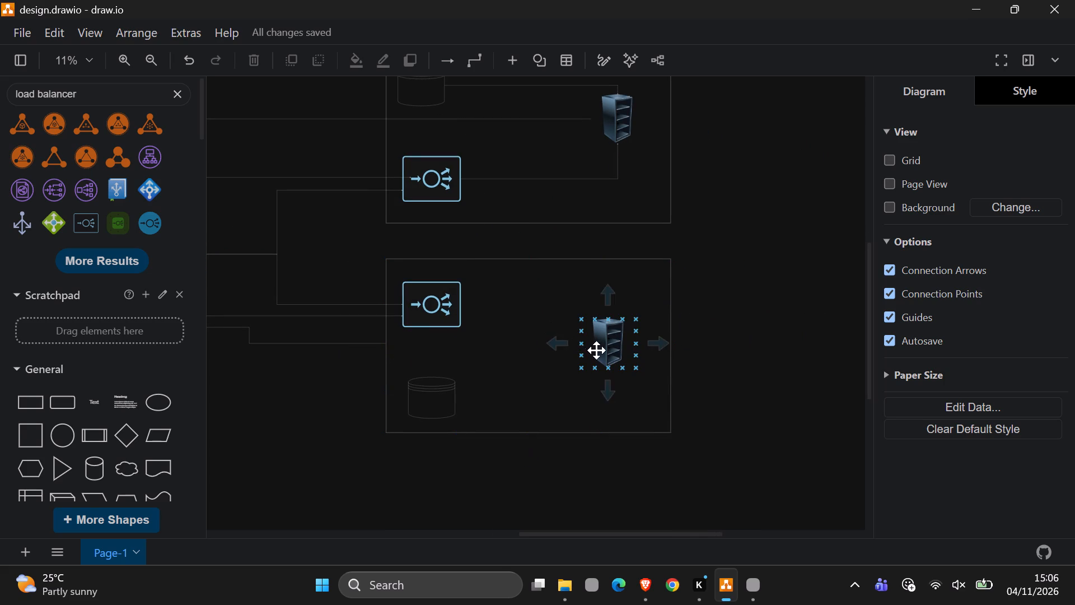
{"action": "left_click", "coordinate": [284, 346]}
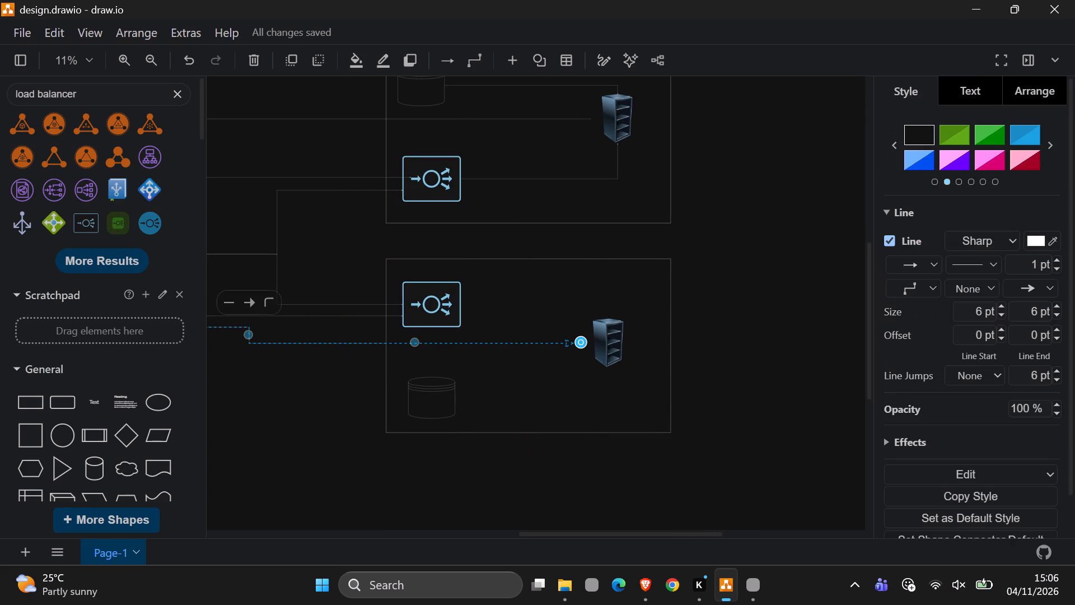
{"action": "double_click", "coordinate": [531, 371]}
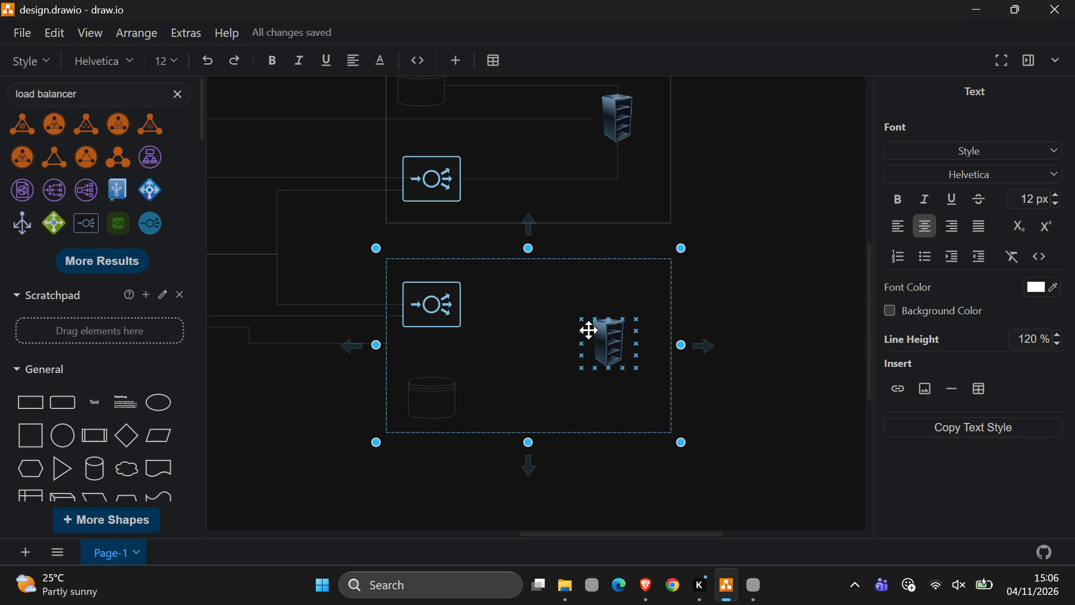
{"action": "left_click", "coordinate": [287, 343]}
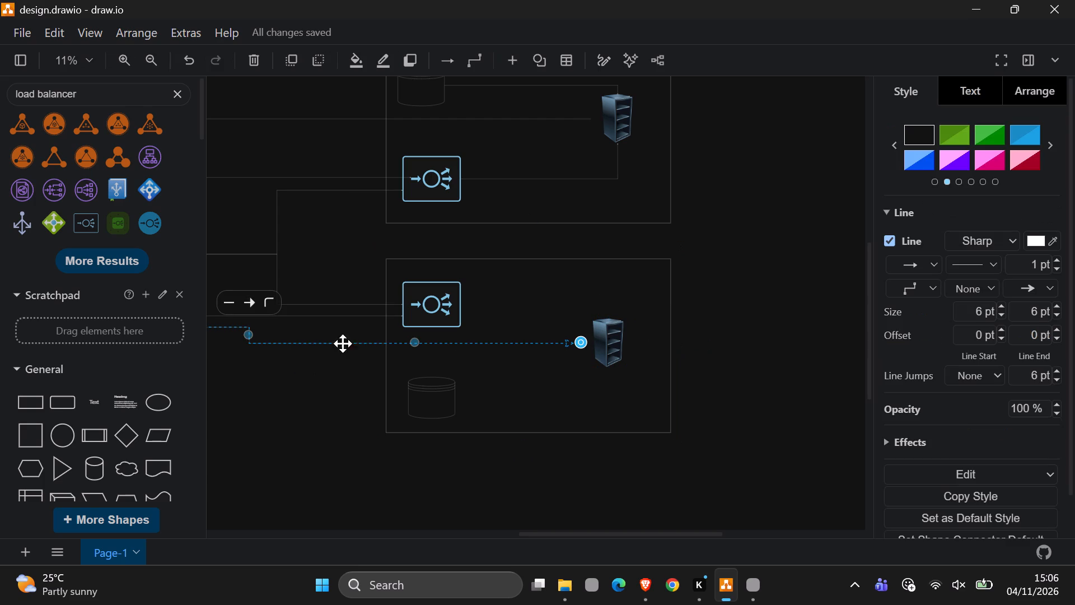
{"action": "left_click", "coordinate": [578, 339]}
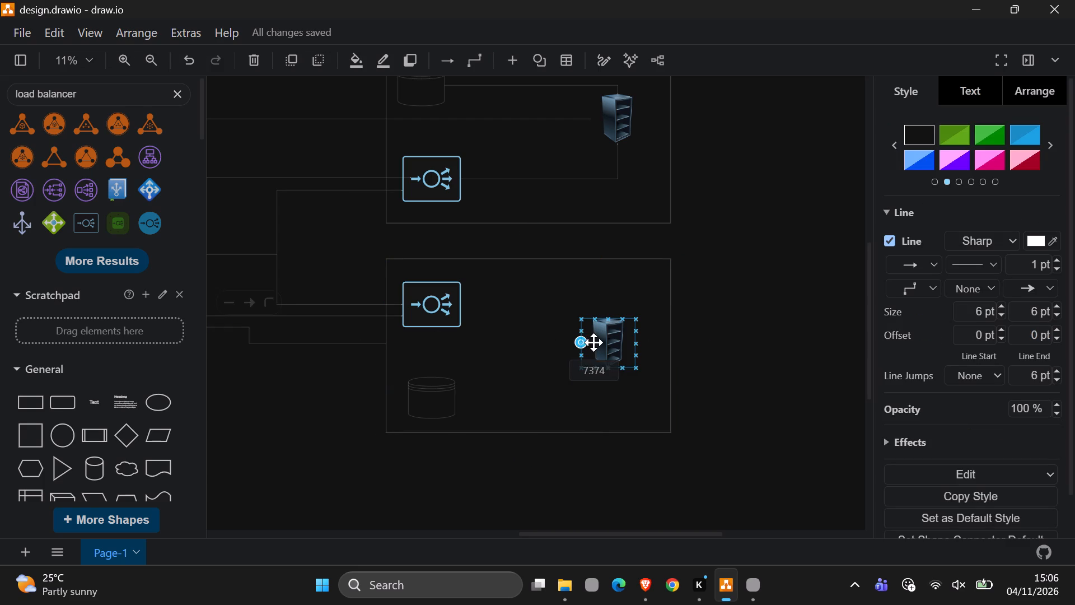
{"action": "left_click", "coordinate": [542, 371]}
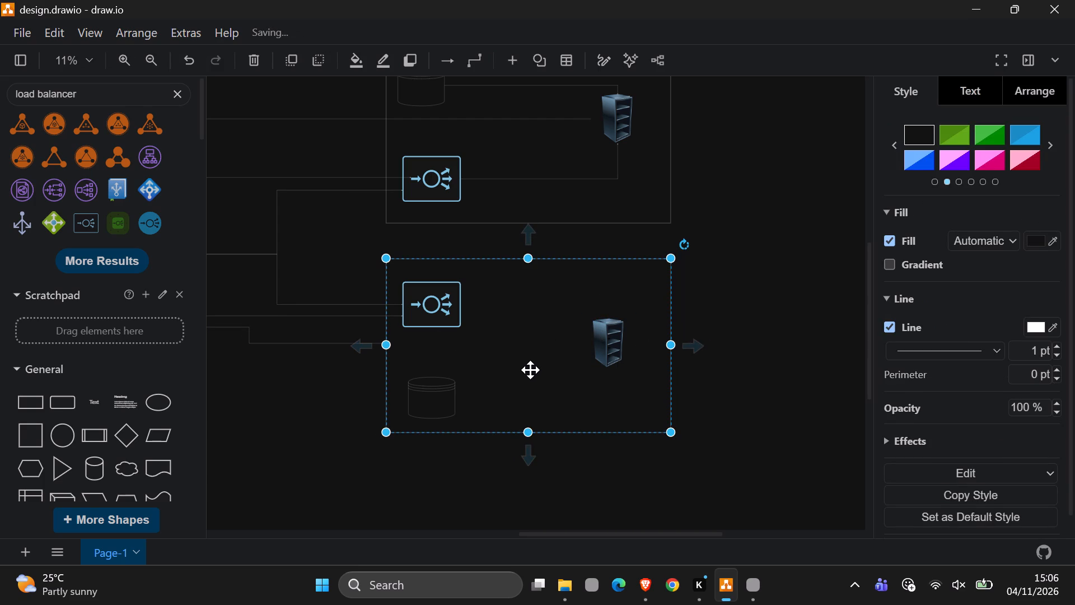
{"action": "left_click", "coordinate": [487, 395]}
{"action": "left_click", "coordinate": [182, 491]}
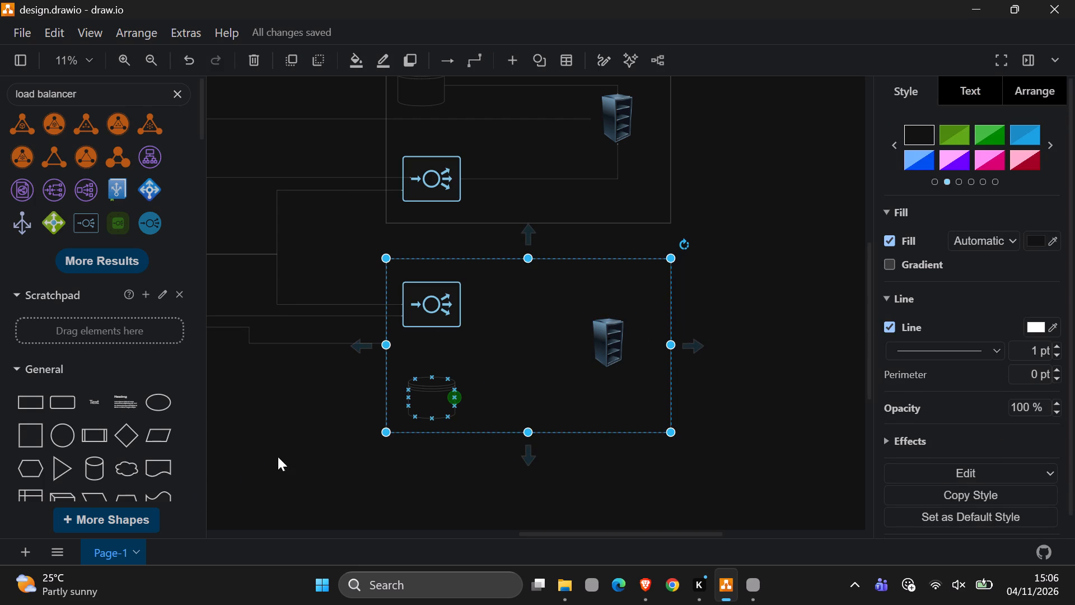
{"action": "left_click", "coordinate": [289, 448]}
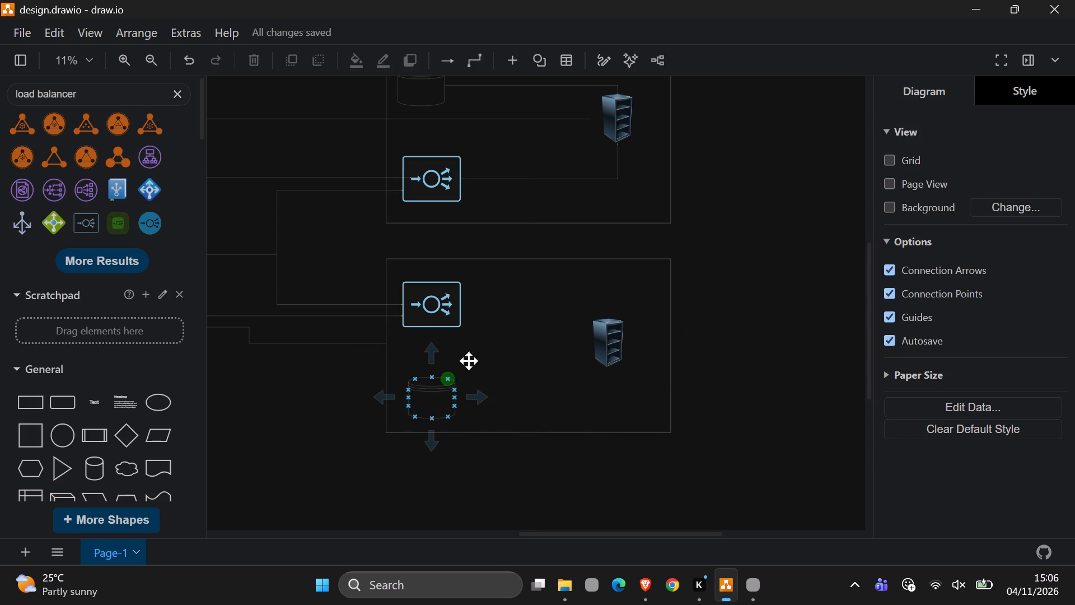
Connect the right edge of the lower region's database cylinder to the upper part of the server's left edge.
{"action": "left_click_drag", "start_coordinate": [457, 393], "coordinate": [457, 392]}
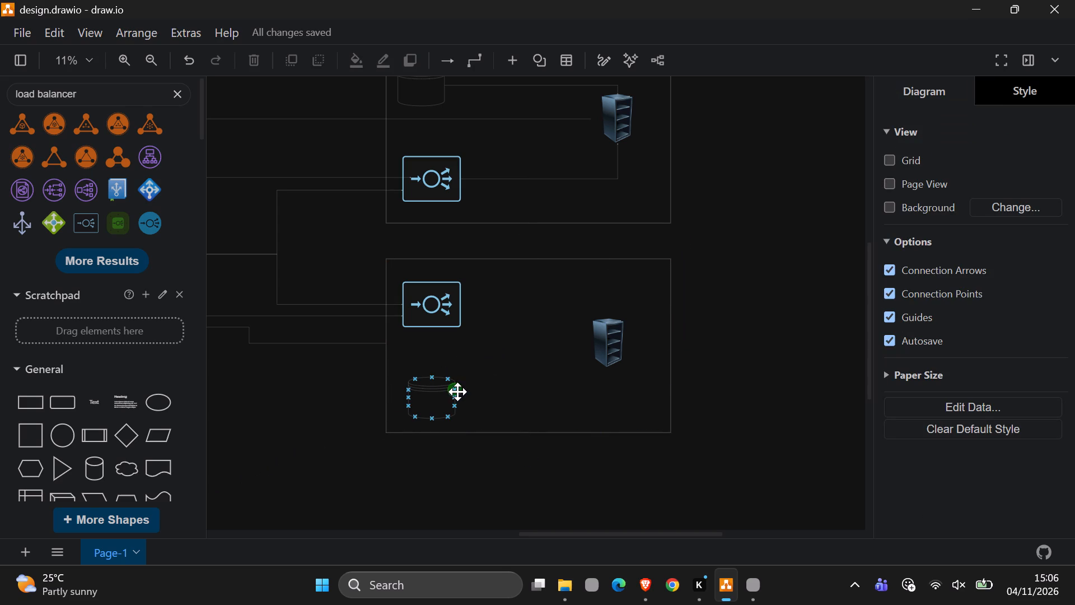
{"action": "left_click_drag", "start_coordinate": [457, 392], "coordinate": [591, 336]}
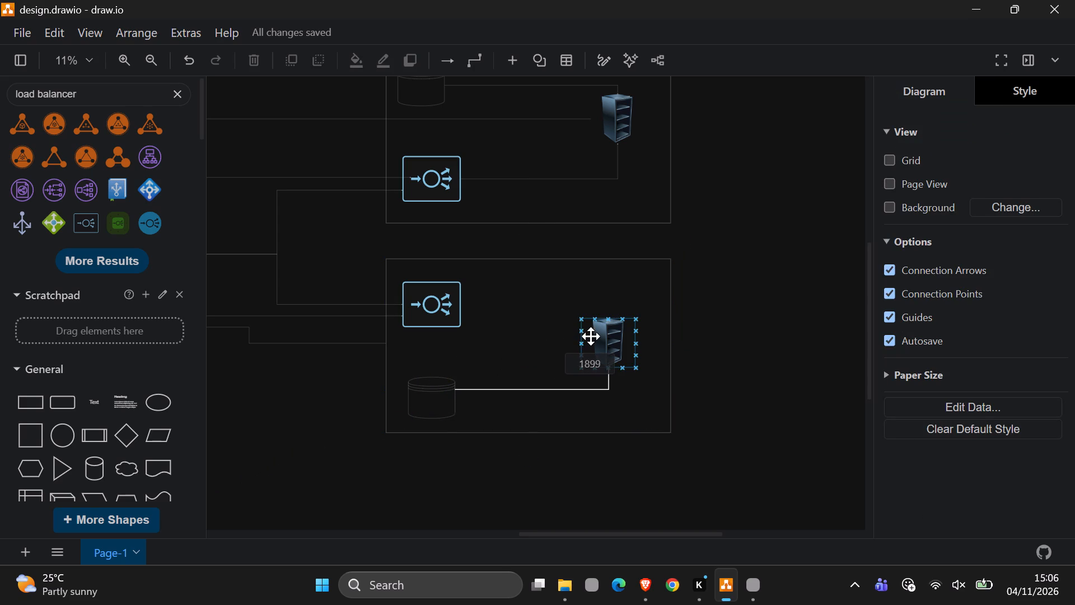
{"action": "left_click_drag", "start_coordinate": [591, 336], "coordinate": [590, 341]}
{"action": "left_click_drag", "start_coordinate": [590, 341], "coordinate": [582, 332]}
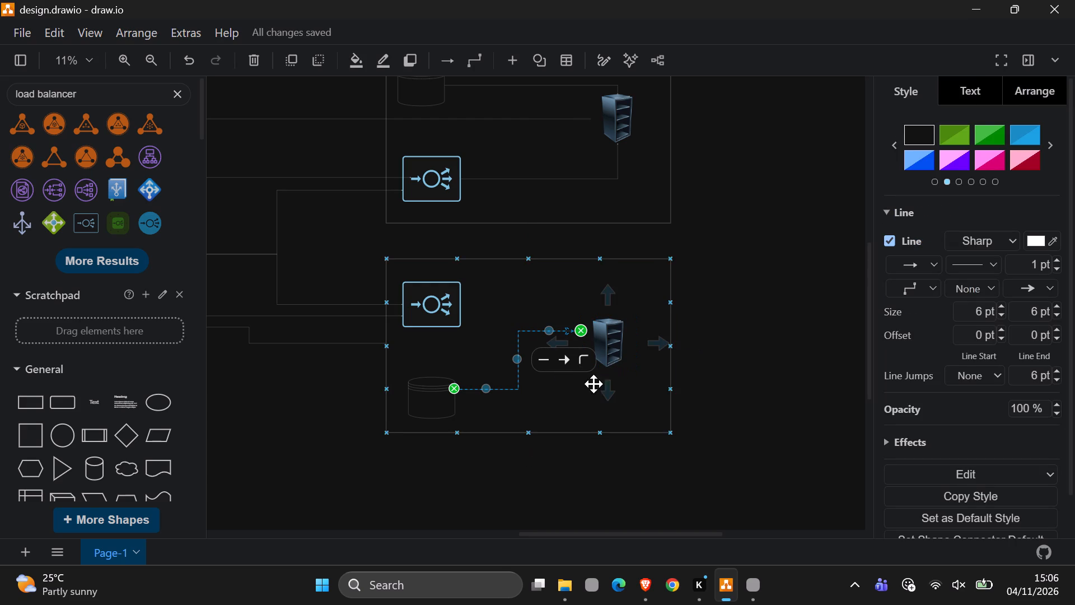
Draw a return connector from the left edge of the lower region's server to the top of its database cylinder.
{"action": "left_click_drag", "start_coordinate": [560, 337], "coordinate": [518, 392]}
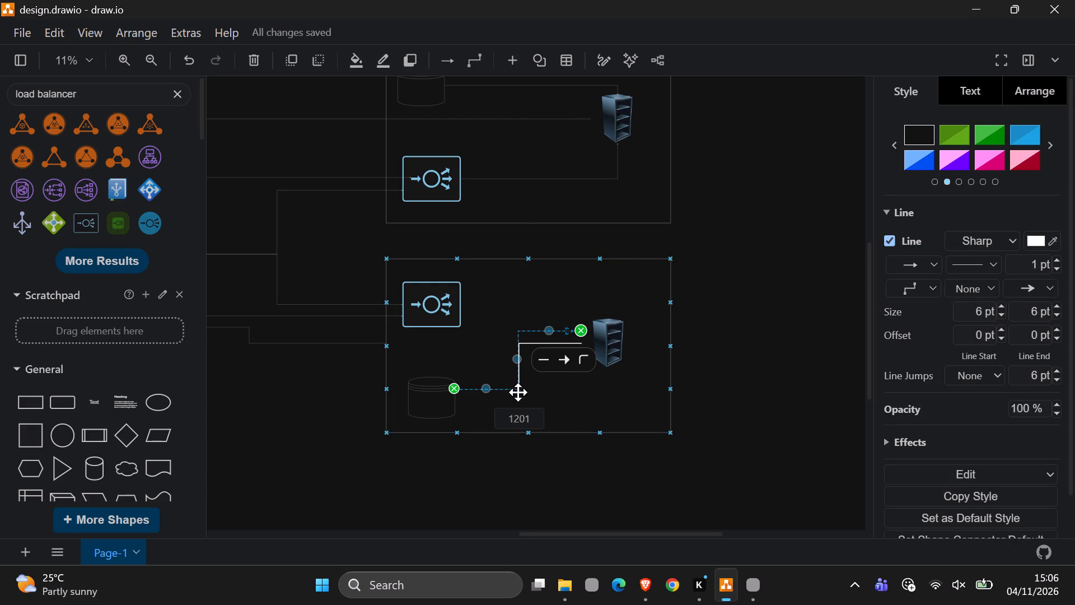
{"action": "left_click_drag", "start_coordinate": [518, 392], "coordinate": [442, 417]}
{"action": "left_click", "coordinate": [442, 417]}
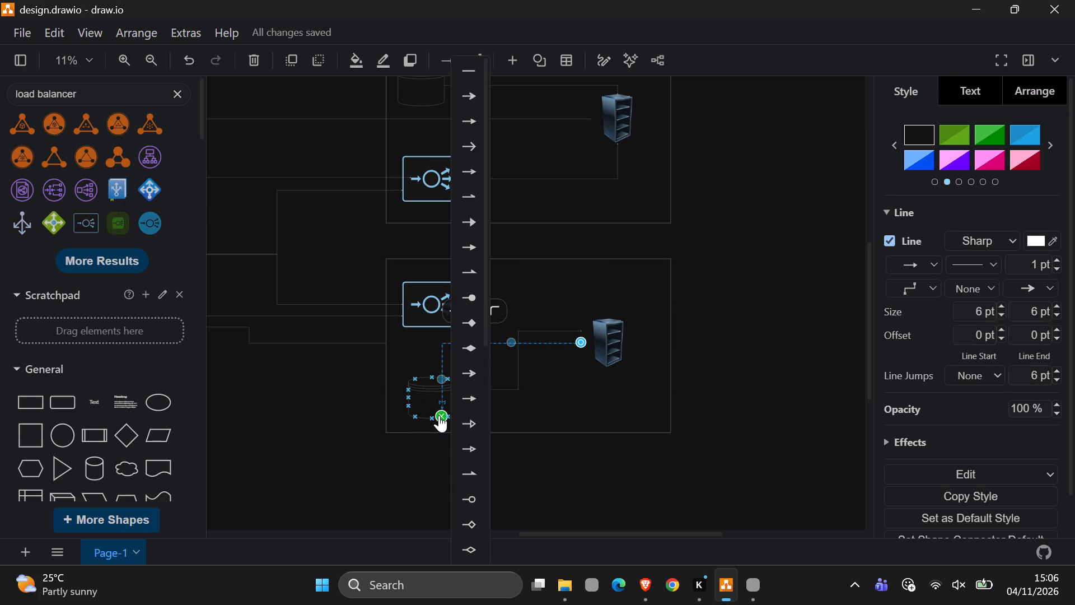
{"action": "left_click_drag", "start_coordinate": [439, 414], "coordinate": [431, 379]}
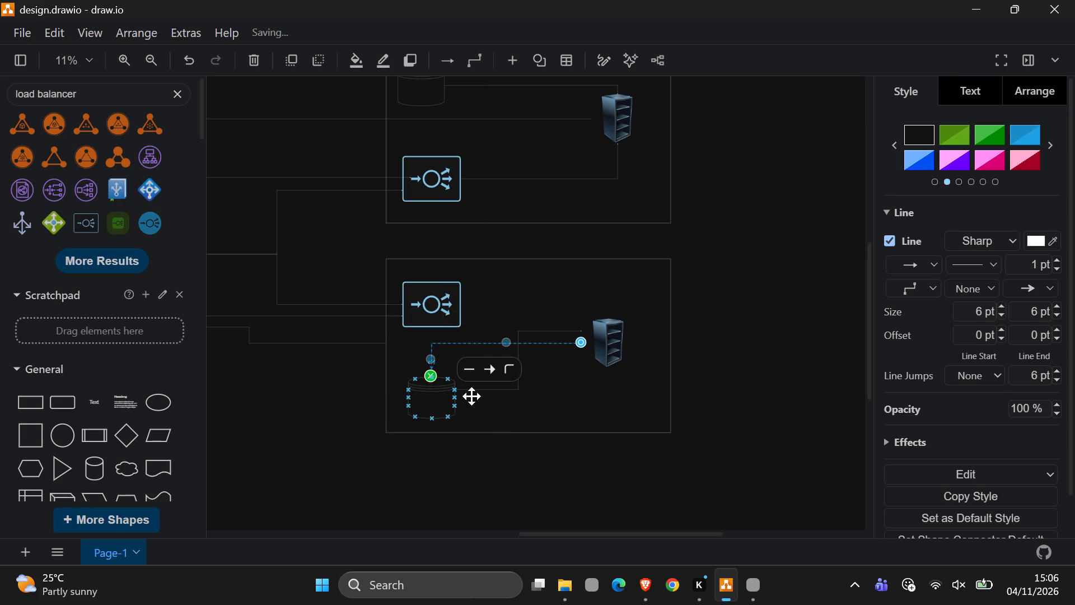
{"action": "left_click", "coordinate": [545, 419]}
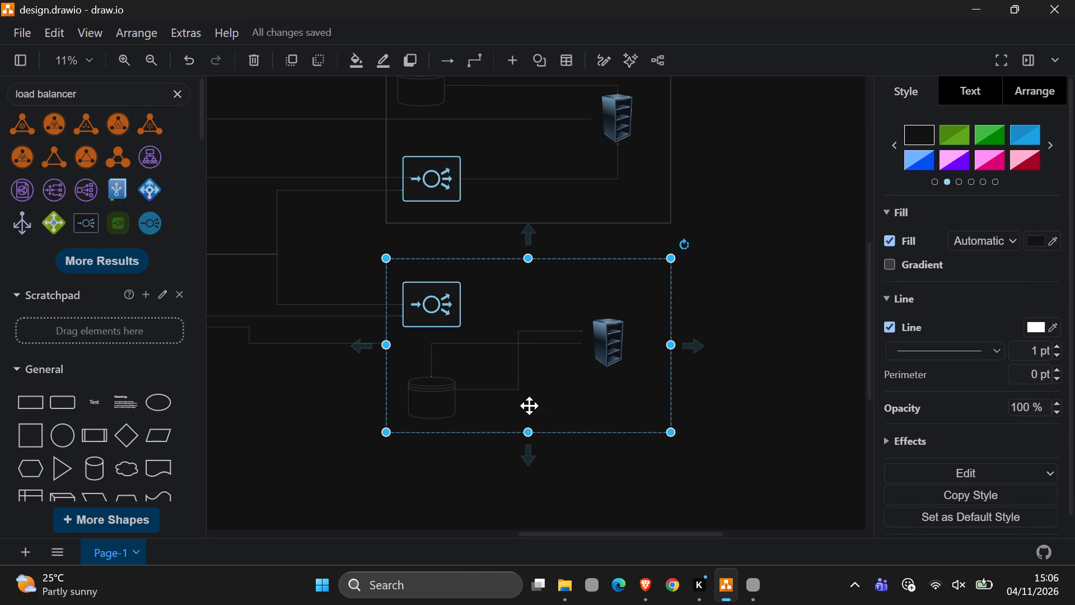
{"action": "left_click", "coordinate": [611, 347]}
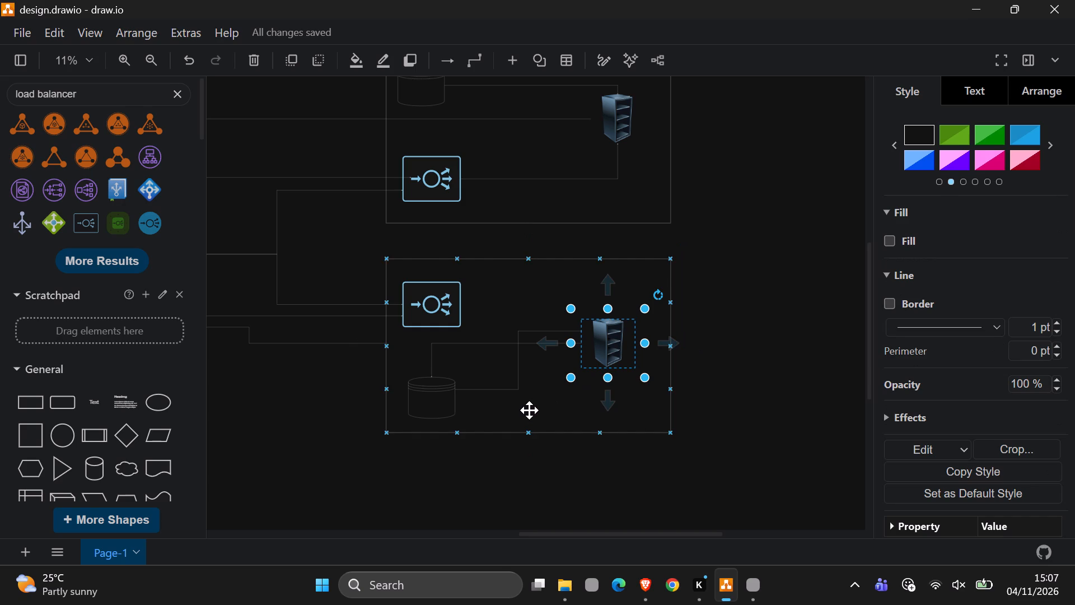
{"action": "left_click", "coordinate": [529, 410]}
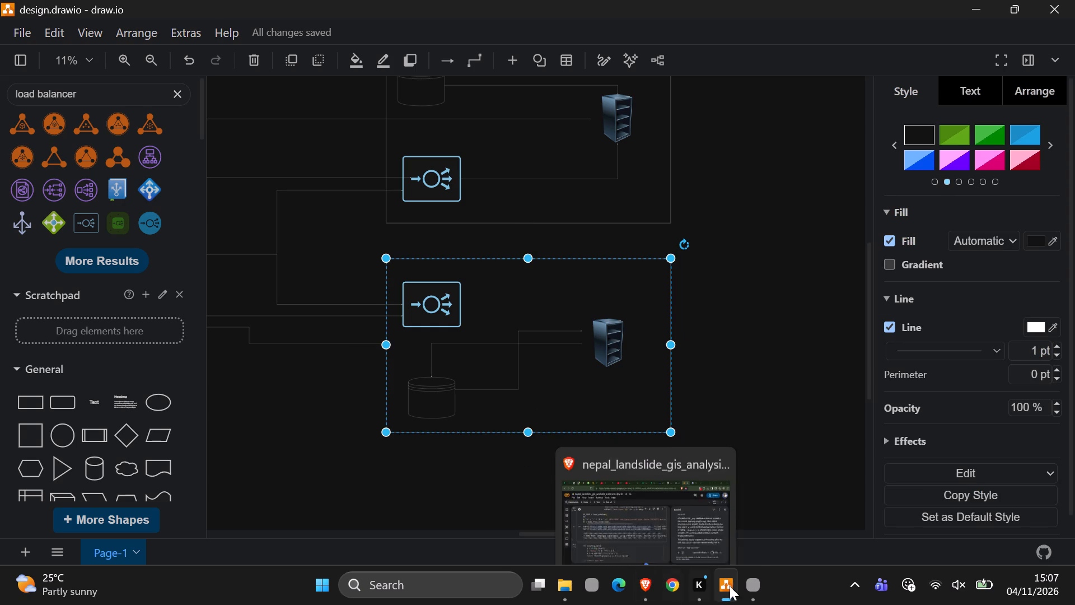
Check the reference image in Photos, and connect the lower region's load balancer to the top of its server in draw.io.
{"action": "left_click", "coordinate": [759, 591]}
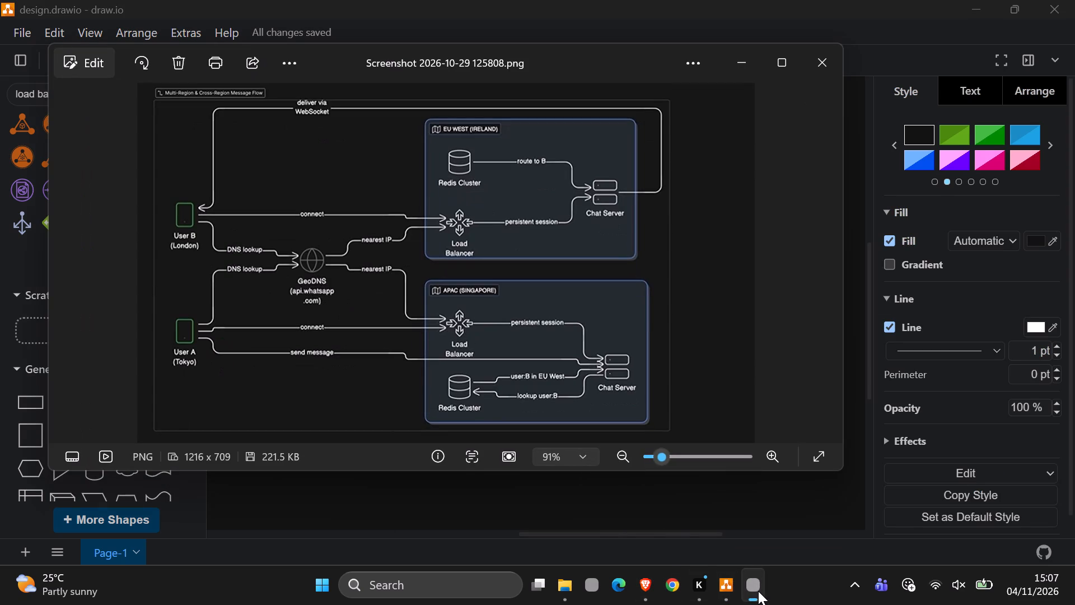
{"action": "left_click", "coordinate": [758, 591]}
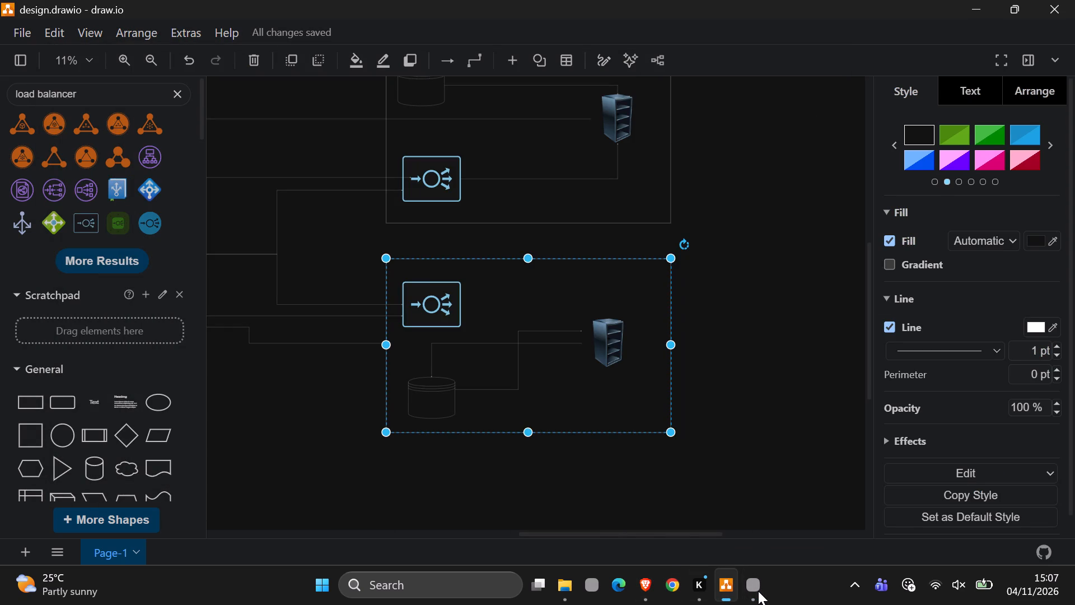
{"action": "left_click", "coordinate": [758, 591]}
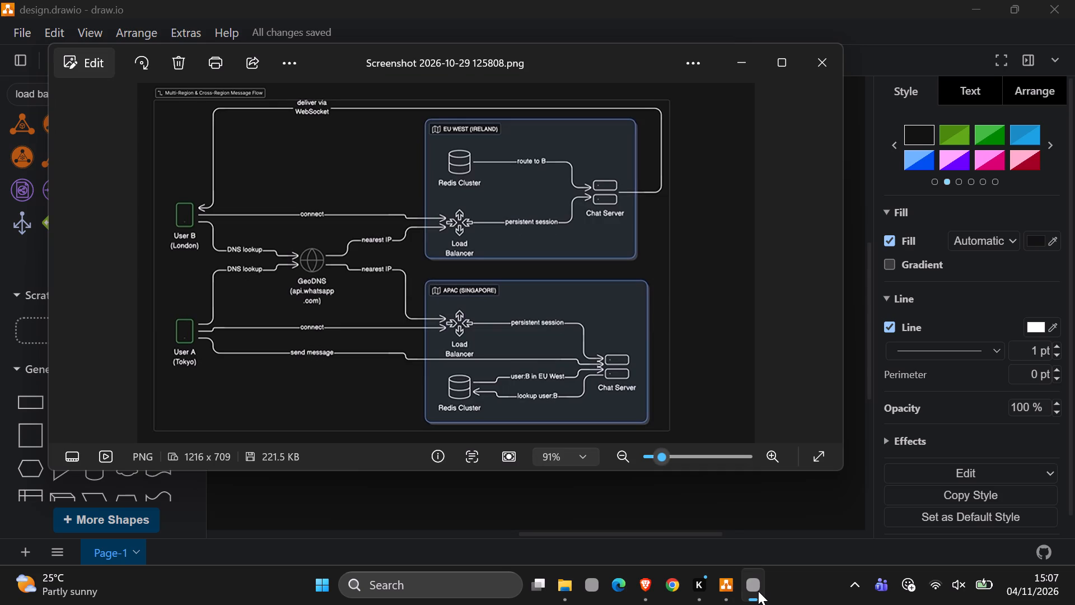
{"action": "left_click", "coordinate": [758, 591]}
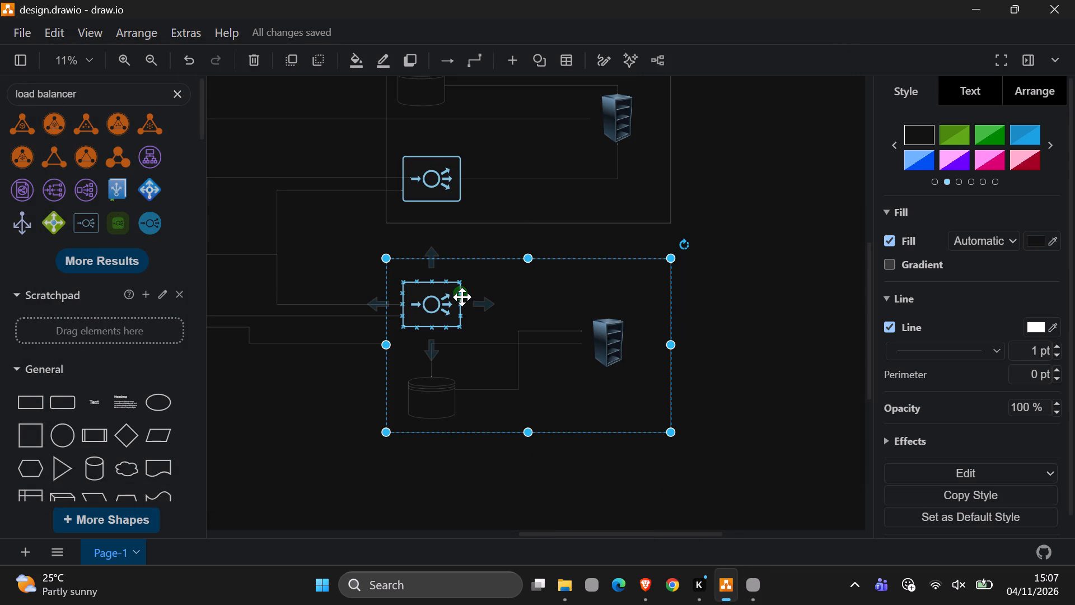
{"action": "left_click_drag", "start_coordinate": [489, 302], "coordinate": [608, 324]}
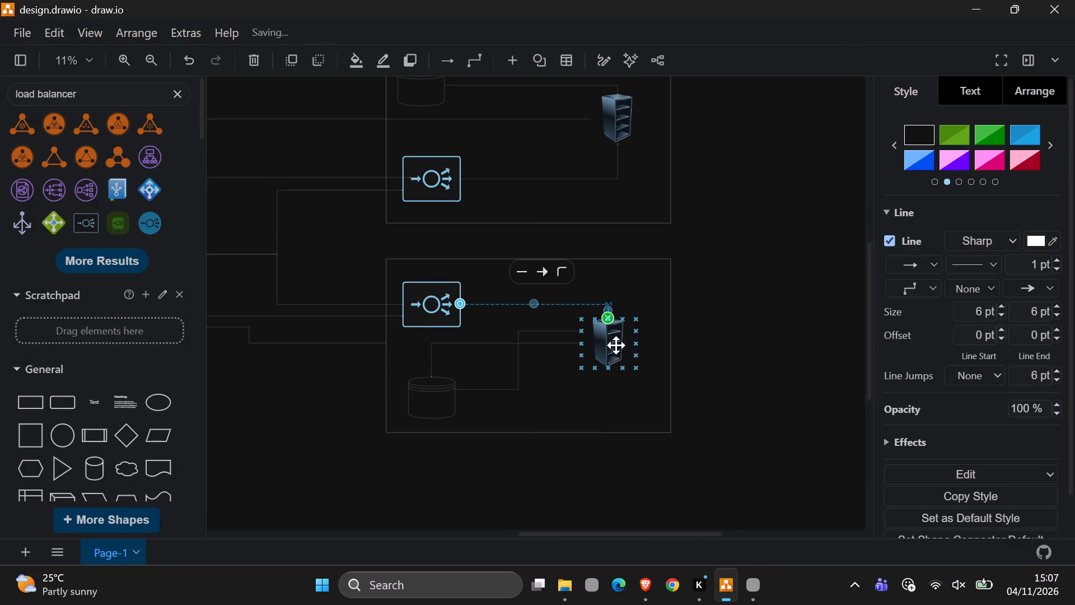
Check the reference image in Photos, and reattach the end of the upper incoming connector at the left edge of the upper region's load balancer in draw.io.
{"action": "left_click", "coordinate": [564, 404]}
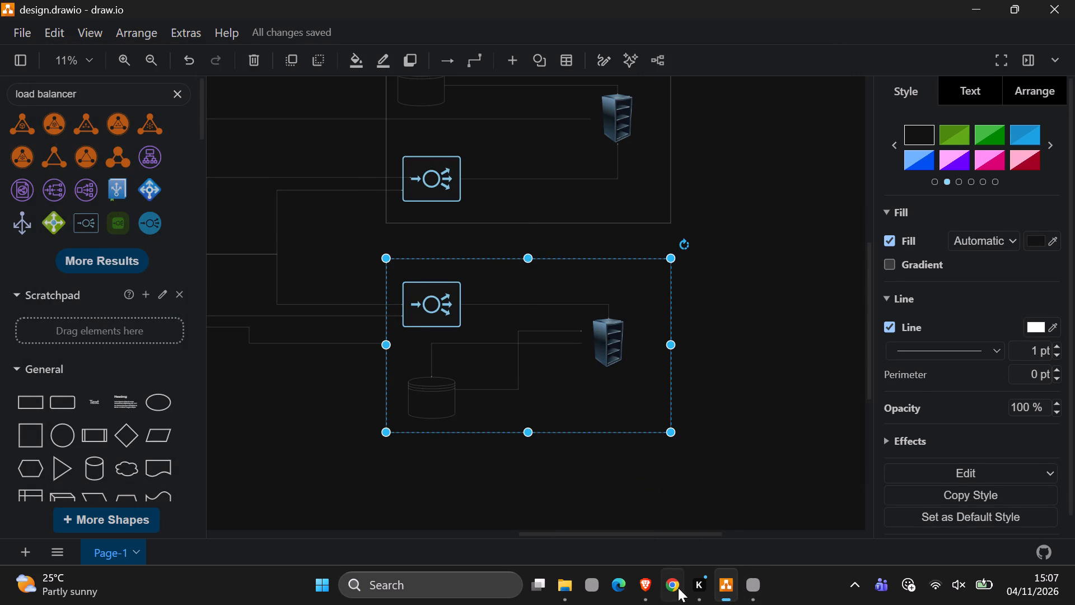
{"action": "left_click", "coordinate": [747, 579]}
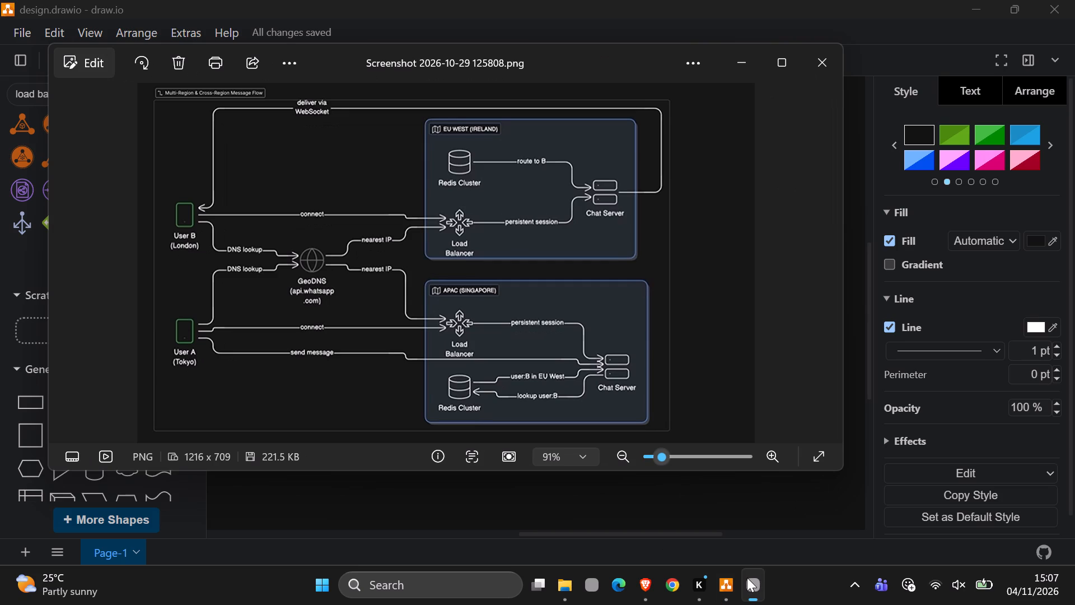
{"action": "left_click", "coordinate": [747, 578]}
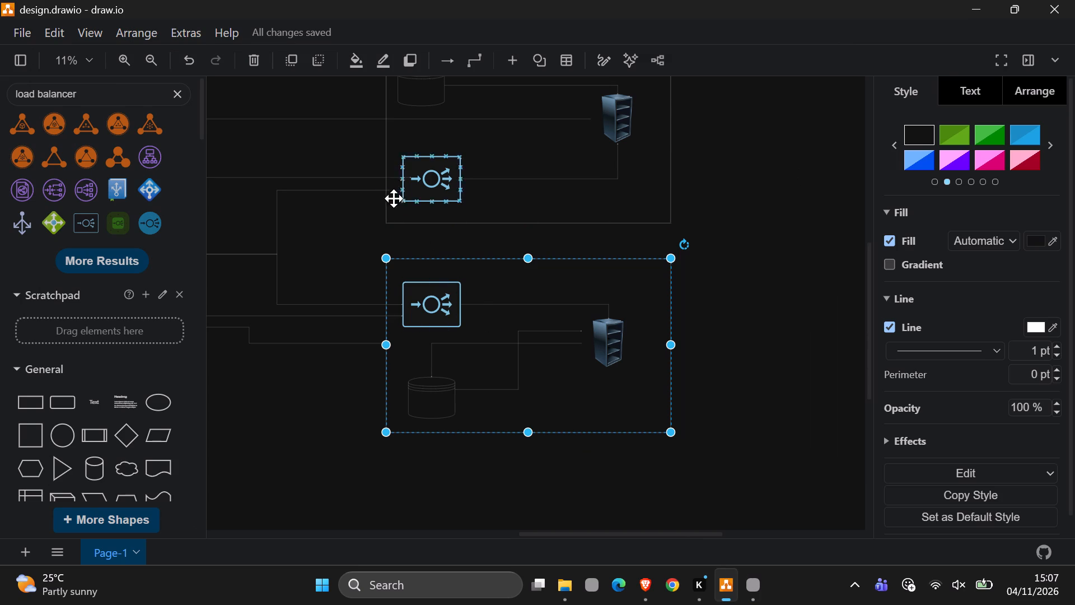
{"action": "left_click", "coordinate": [381, 179]}
{"action": "left_click", "coordinate": [410, 178]}
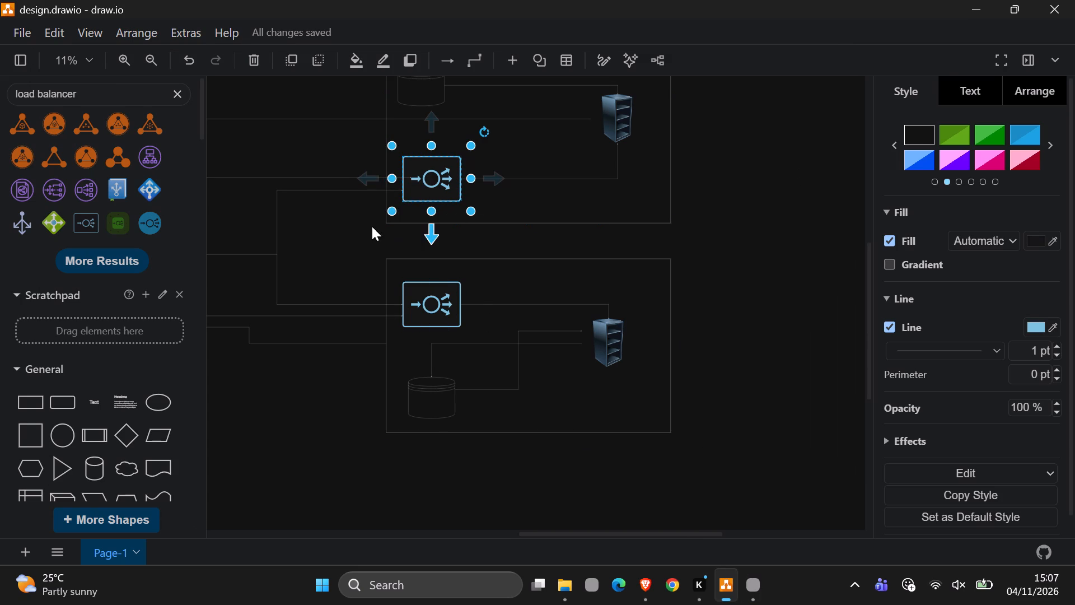
{"action": "scroll", "coordinate": [312, 194], "scroll_direction": "right", "scroll_amount": 1}
{"action": "scroll", "coordinate": [486, 204], "scroll_direction": "up", "scroll_amount": 1}
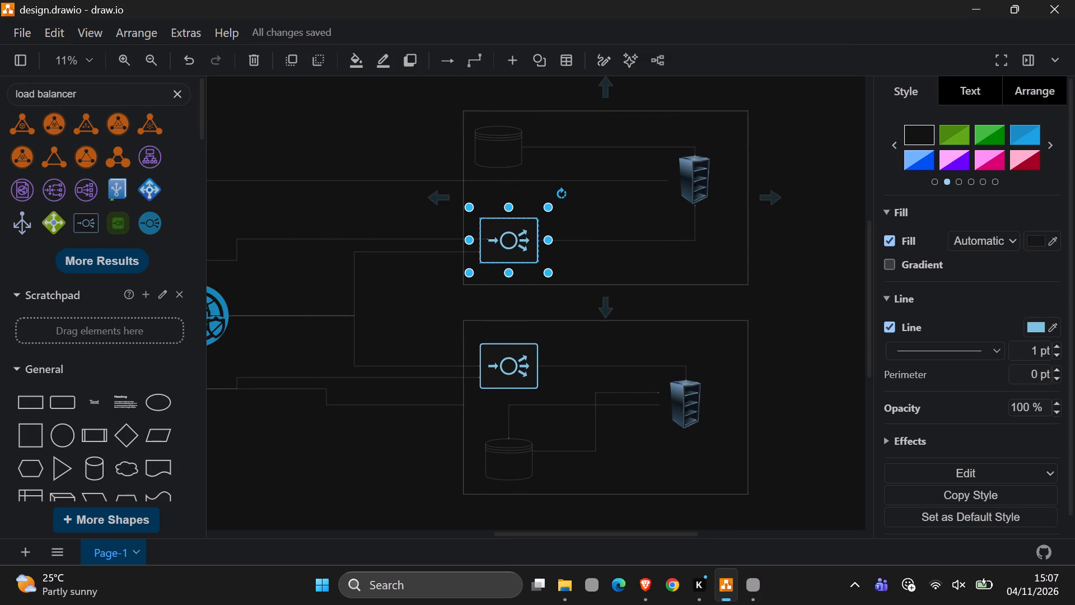
{"action": "left_click", "coordinate": [406, 232]}
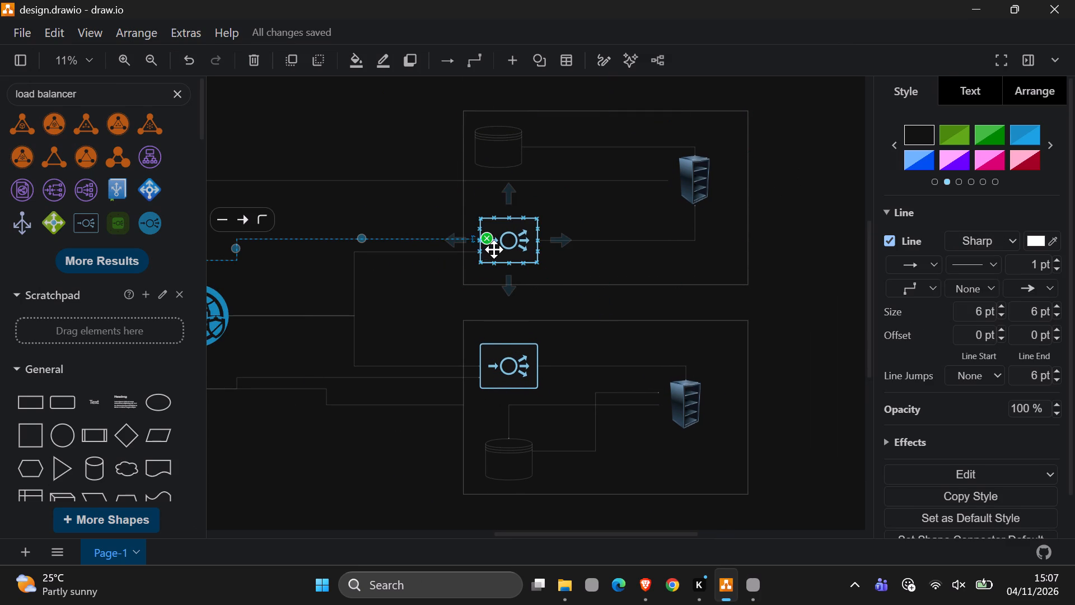
{"action": "left_click_drag", "start_coordinate": [486, 240], "coordinate": [470, 241]}
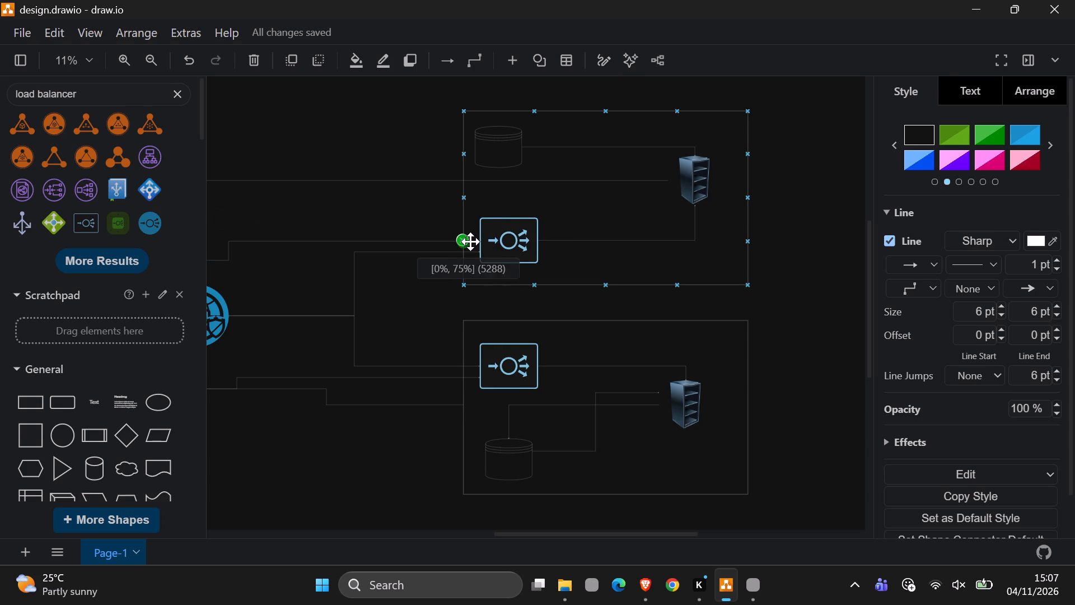
{"action": "left_click_drag", "start_coordinate": [470, 241], "coordinate": [475, 243]}
{"action": "left_click", "coordinate": [442, 218]}
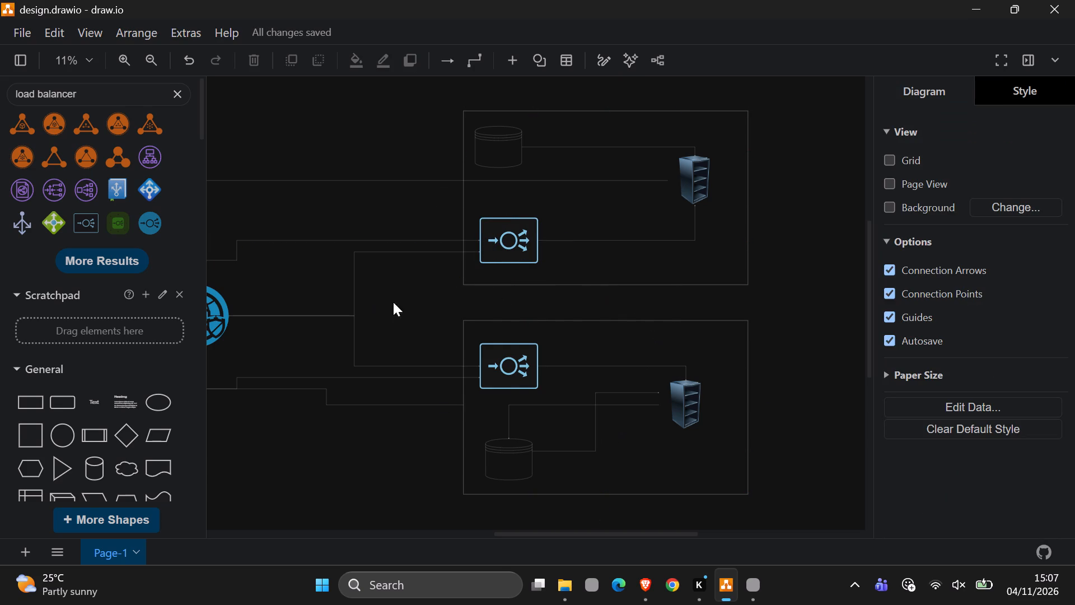
Examine the connections in the Multi-Region & Cross-Region Message Flow reference image in Photos.
{"action": "left_click", "coordinate": [752, 593]}
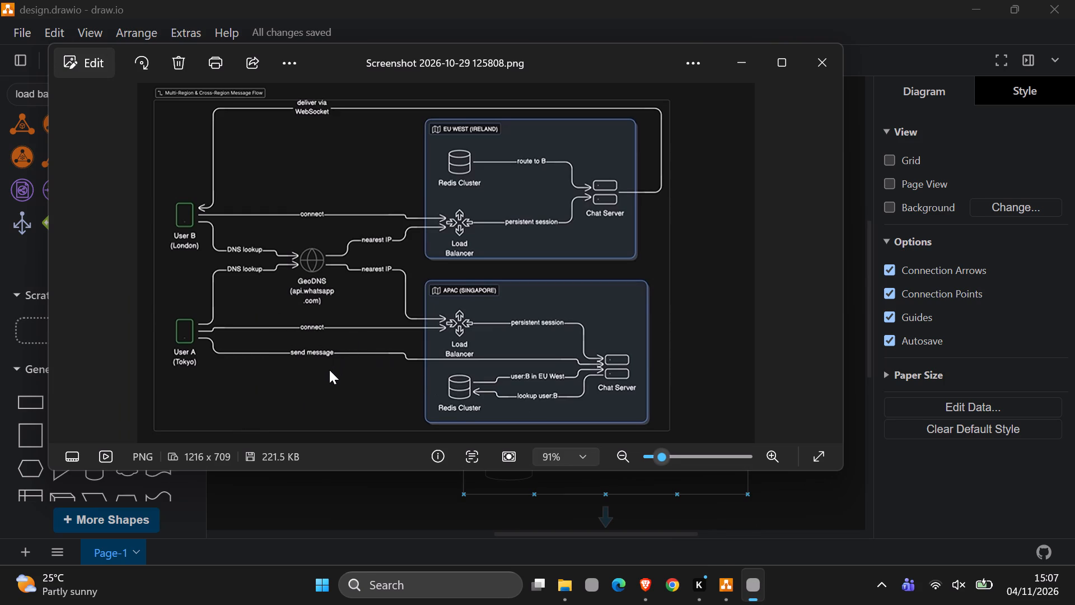
{"action": "scroll", "coordinate": [329, 370], "scroll_direction": "up", "scroll_amount": 2}
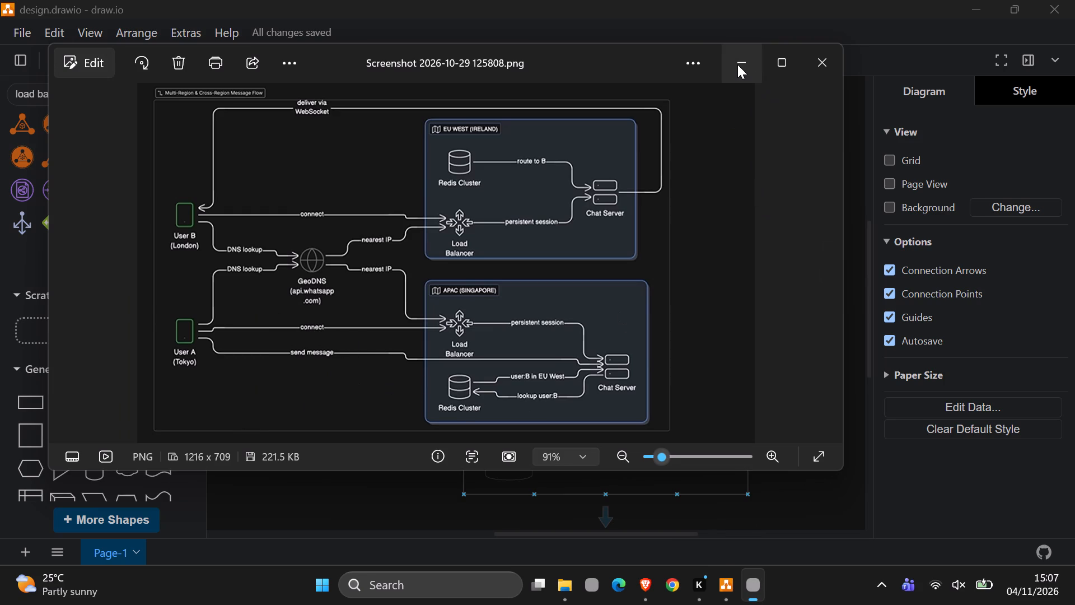
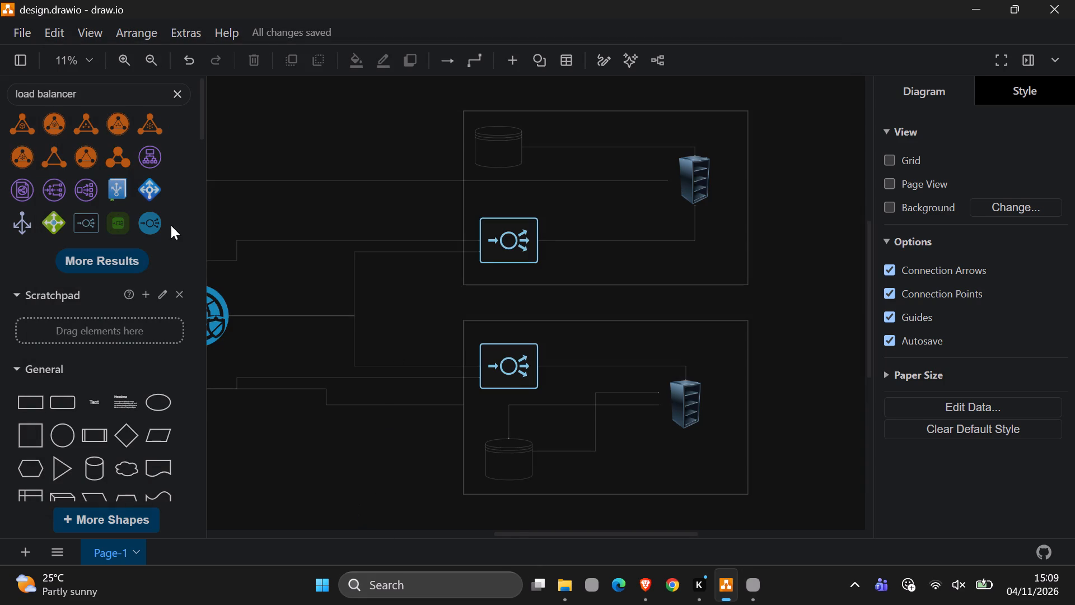
Clear the "load balancer" search from the shape library.
{"action": "left_click", "coordinate": [330, 122]}
{"action": "left_click", "coordinate": [175, 90]}
{"action": "left_click", "coordinate": [359, 103]}
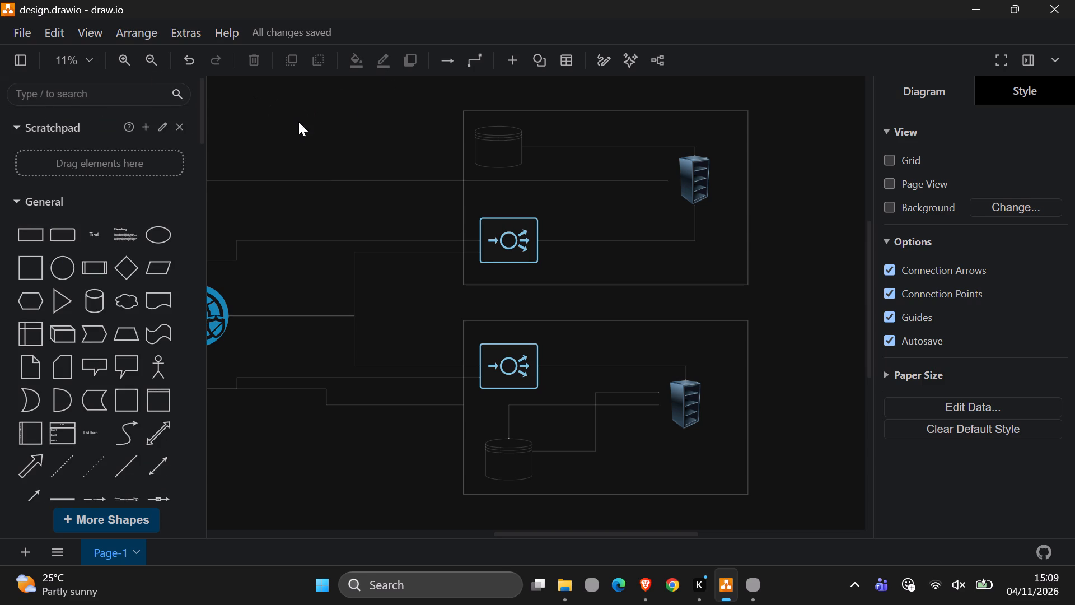
Enable Google Fonts in the application settings and dismiss the restart notice.
{"action": "scroll", "coordinate": [372, 138], "scroll_direction": "down", "scroll_amount": 2}
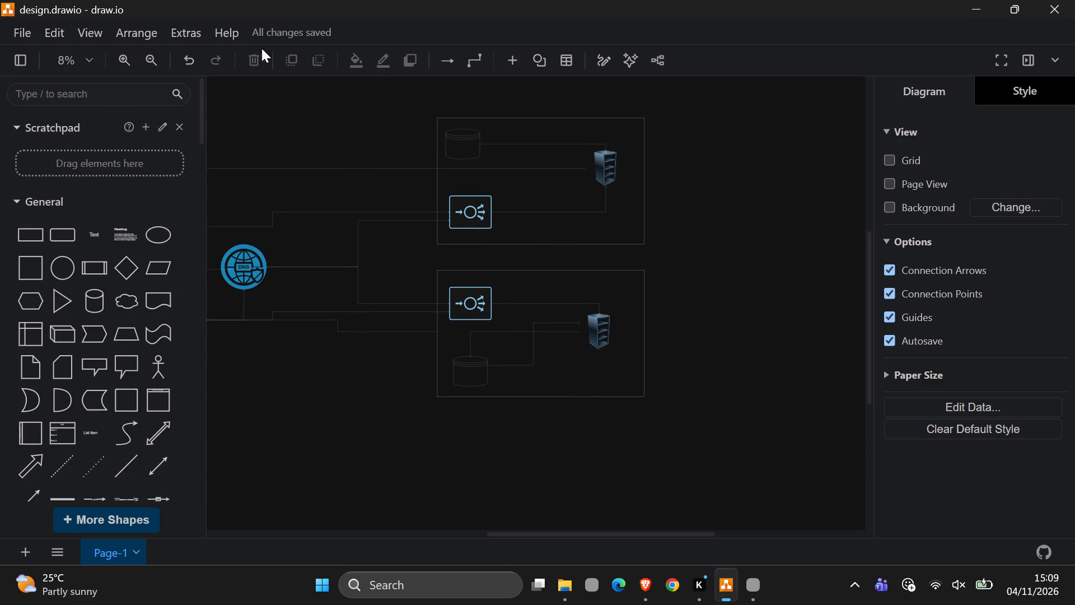
{"action": "left_click", "coordinate": [197, 29]}
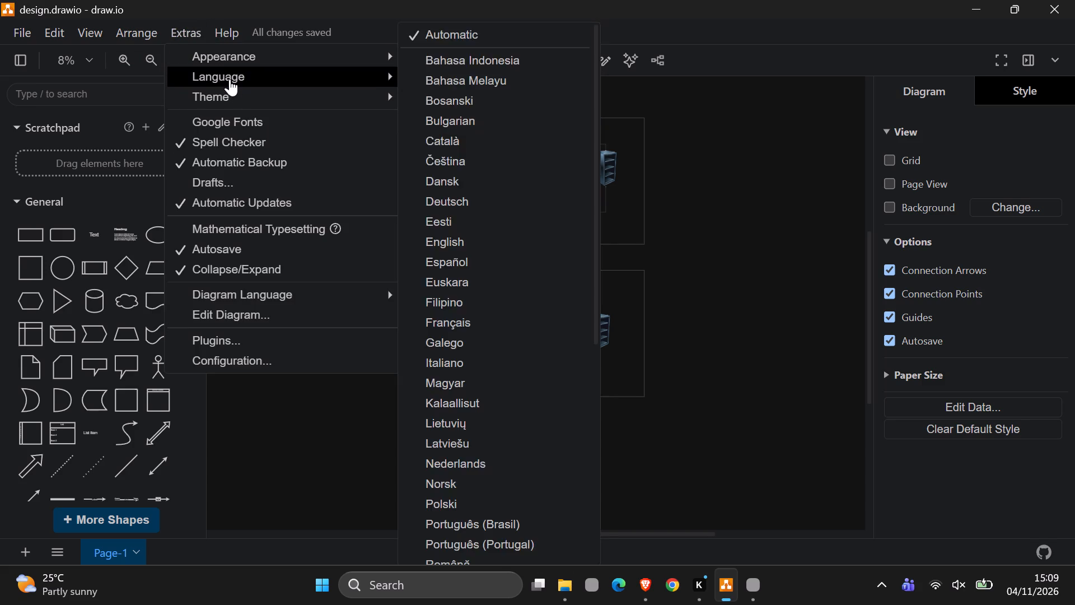
{"action": "left_click", "coordinate": [246, 116]}
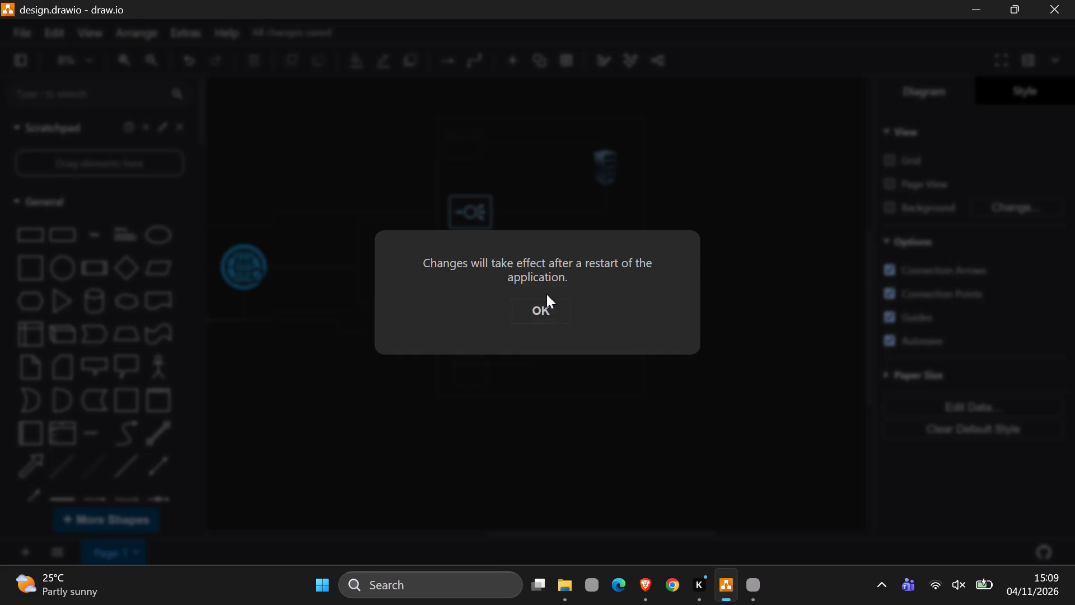
{"action": "left_click", "coordinate": [550, 316]}
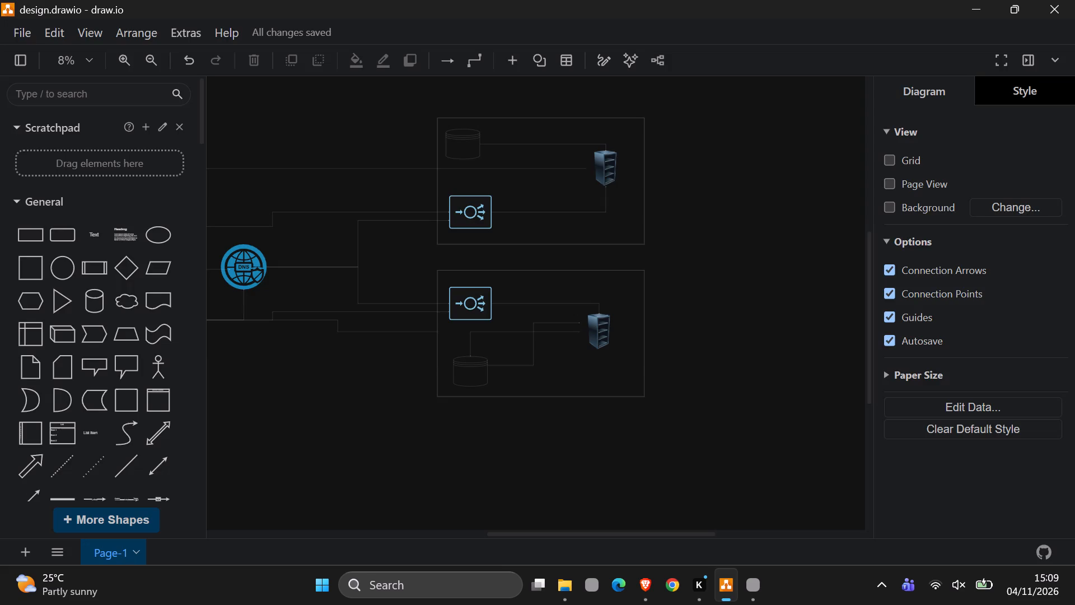
Set the diagram language code to en.
{"action": "left_click", "coordinate": [188, 34]}
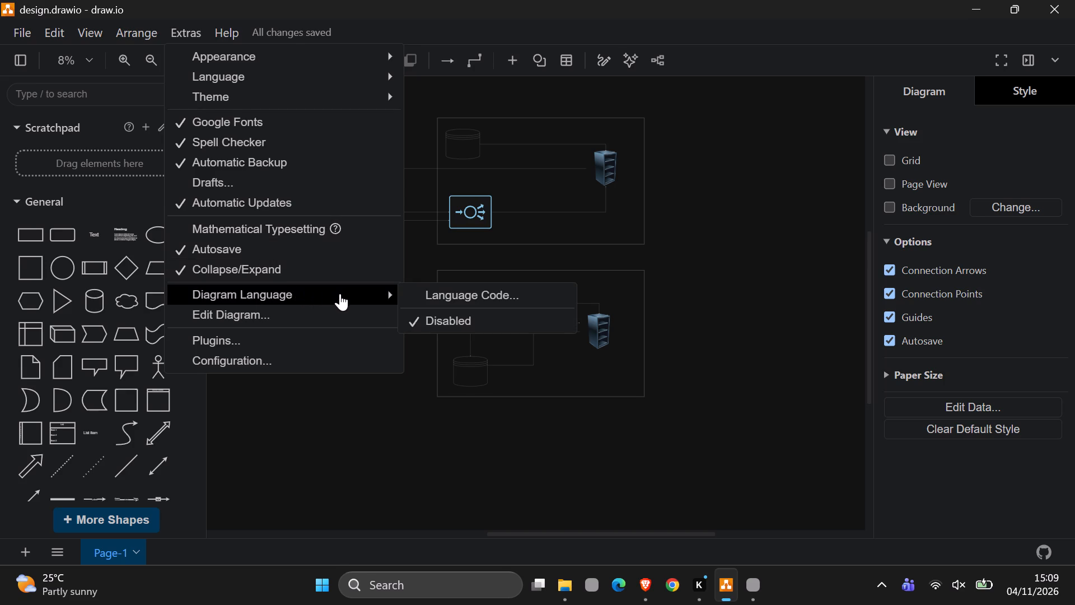
{"action": "left_click", "coordinate": [438, 299]}
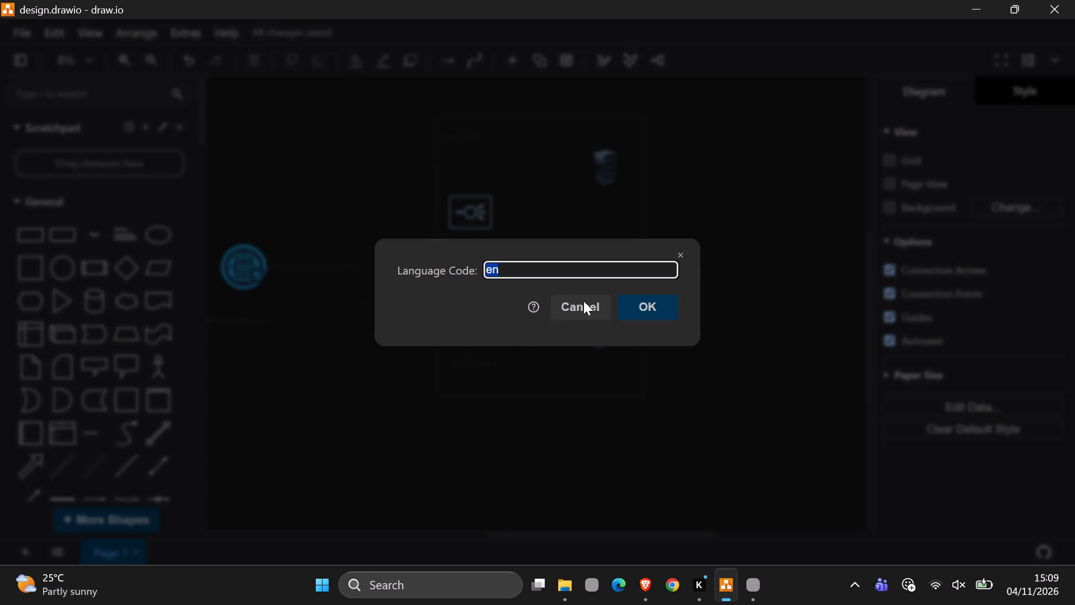
{"action": "left_click", "coordinate": [654, 308]}
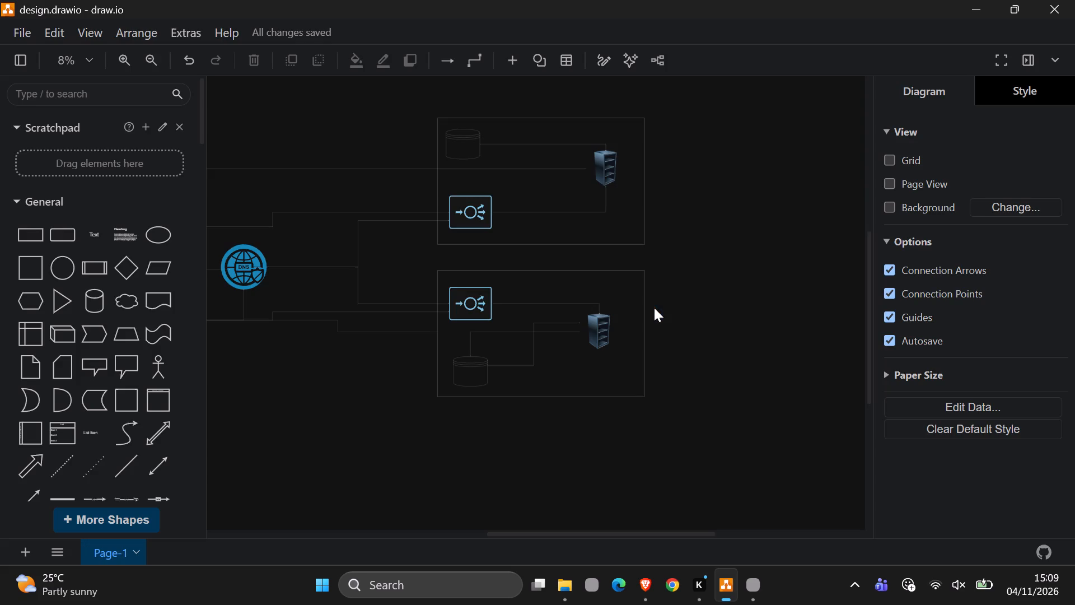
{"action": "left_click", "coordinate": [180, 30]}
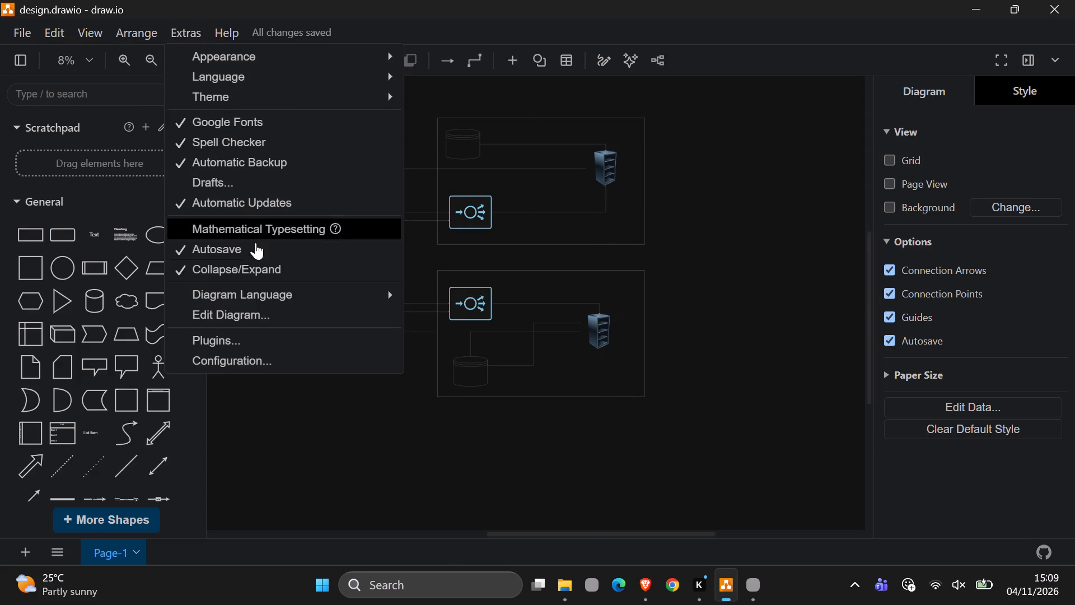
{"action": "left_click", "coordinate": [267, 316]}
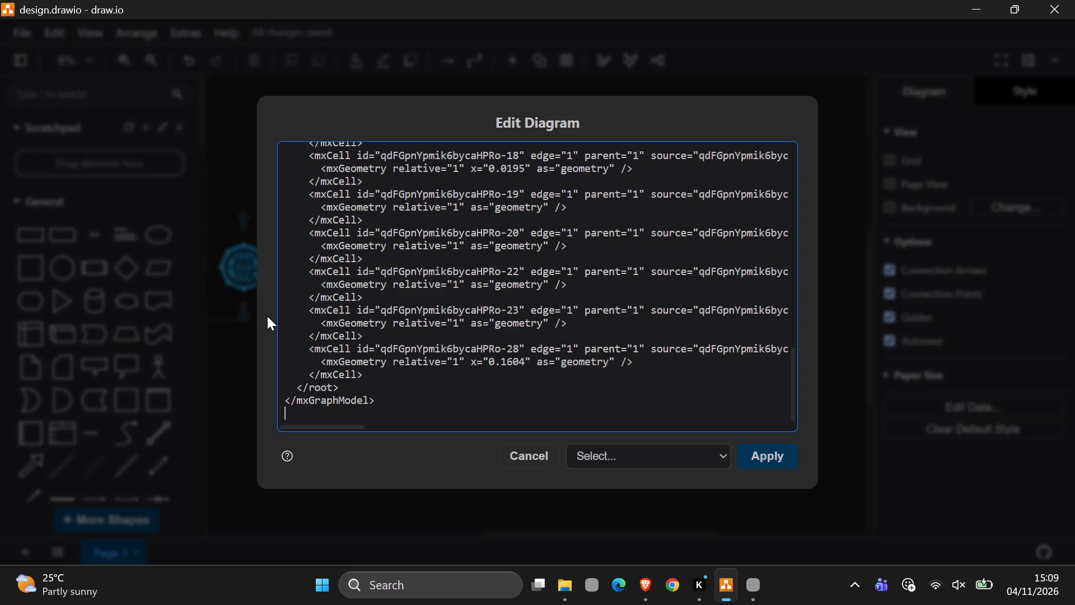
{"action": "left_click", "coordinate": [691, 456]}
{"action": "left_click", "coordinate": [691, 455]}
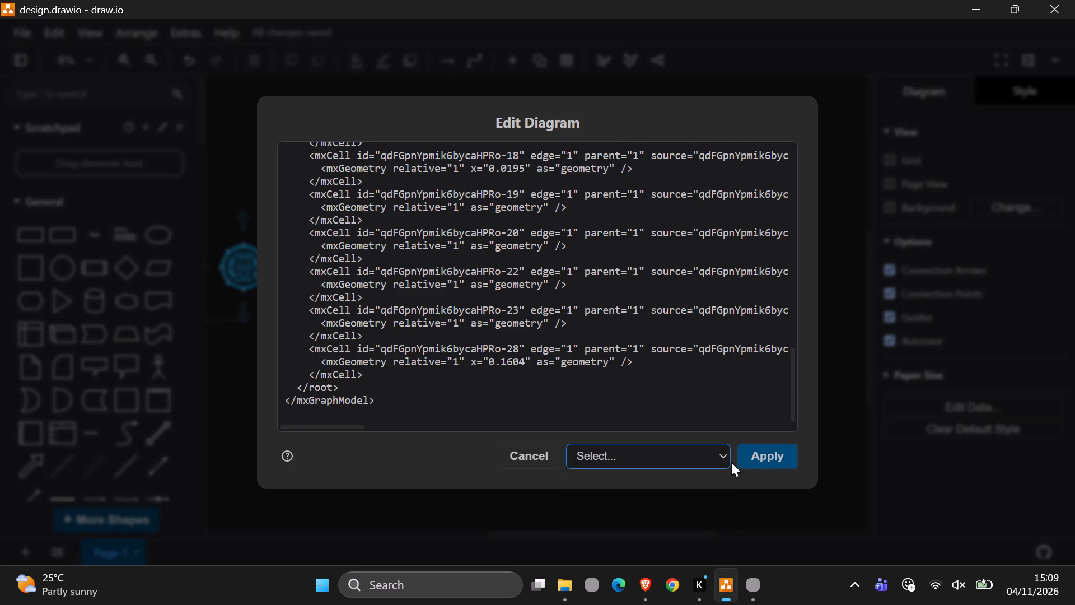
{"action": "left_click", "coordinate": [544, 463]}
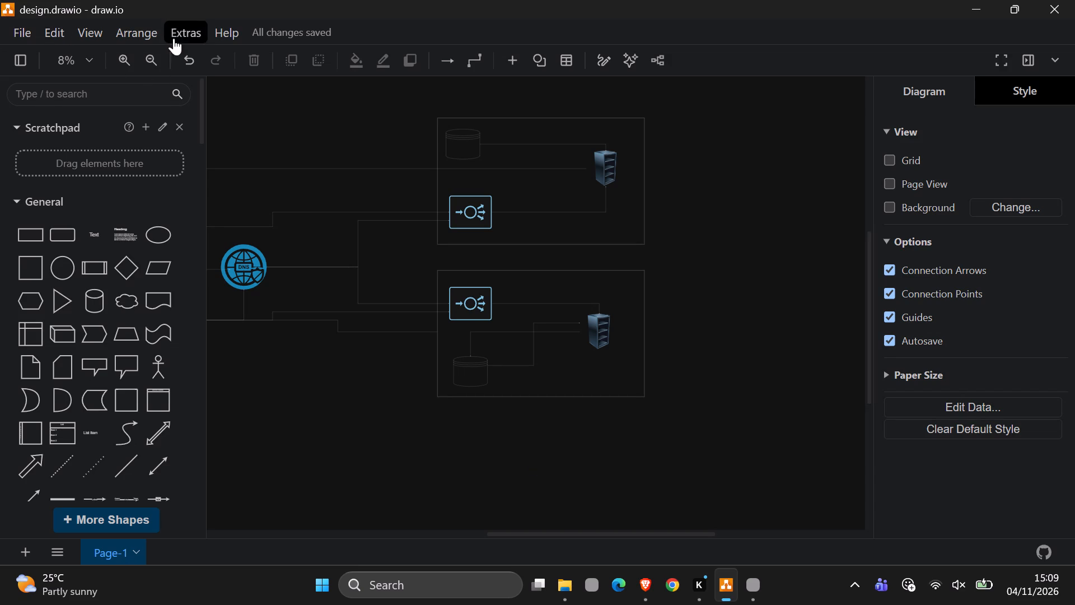
Open the configuration editor and set the Default Grid Size to 12 under Canvas & Grid.
{"action": "left_click", "coordinate": [199, 36]}
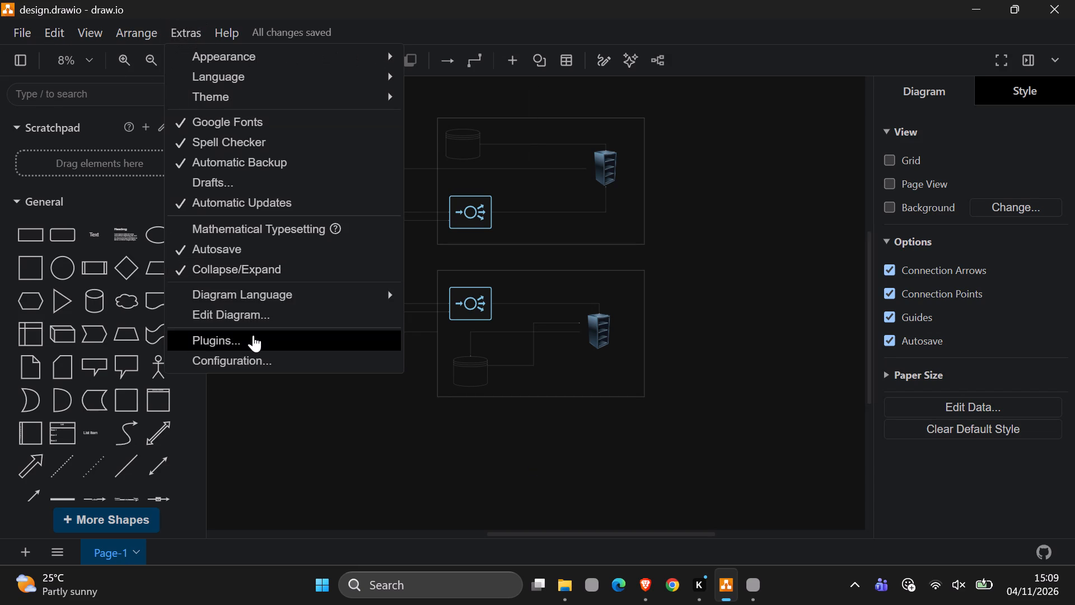
{"action": "left_click", "coordinate": [256, 356]}
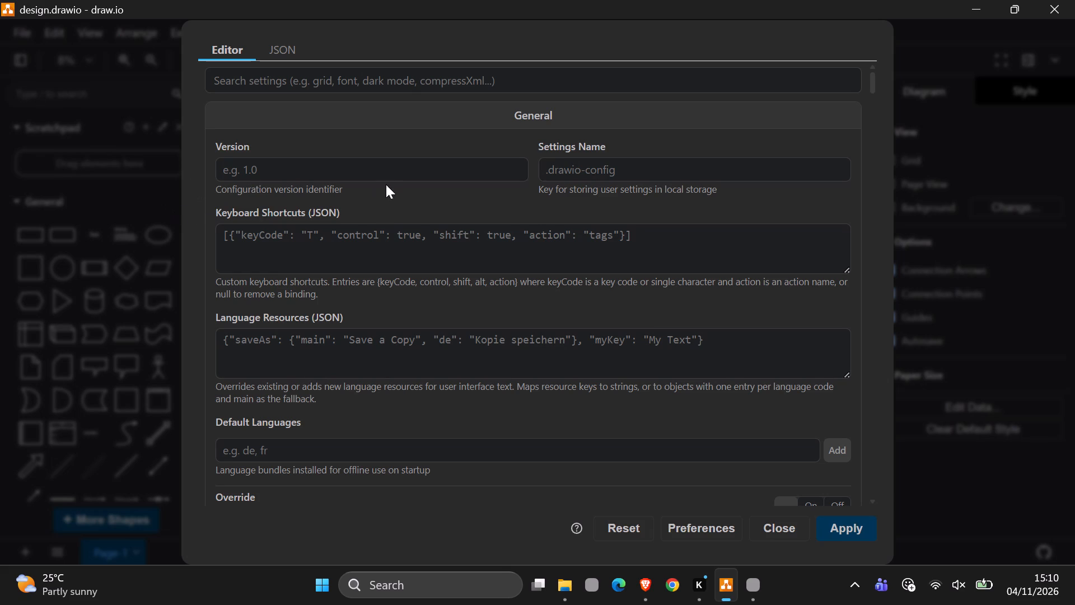
{"action": "scroll", "coordinate": [352, 253], "scroll_direction": "down", "scroll_amount": 3}
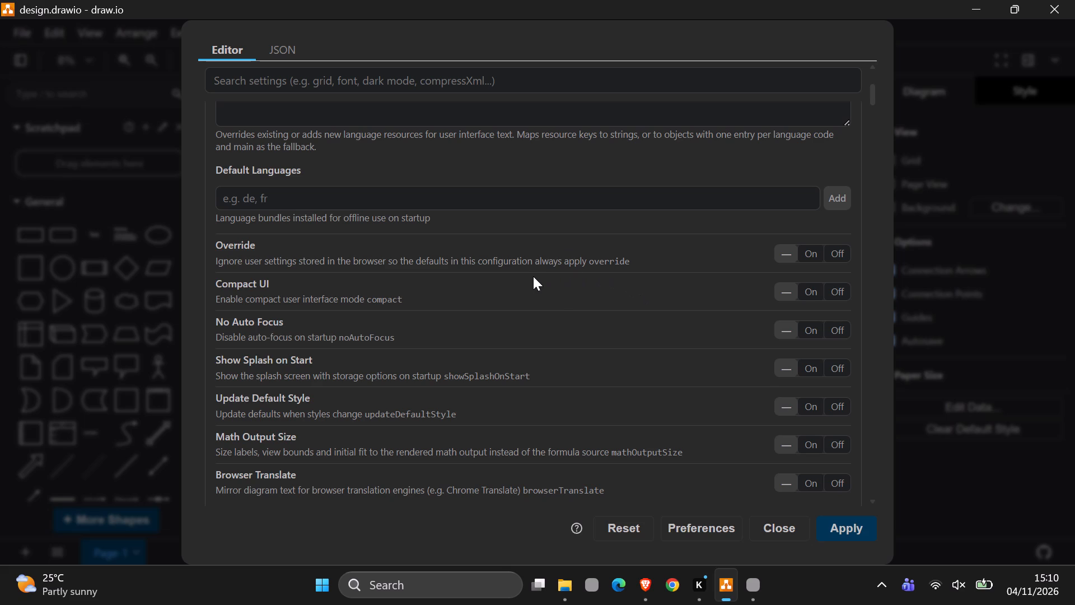
{"action": "scroll", "coordinate": [476, 294], "scroll_direction": "down", "scroll_amount": 1}
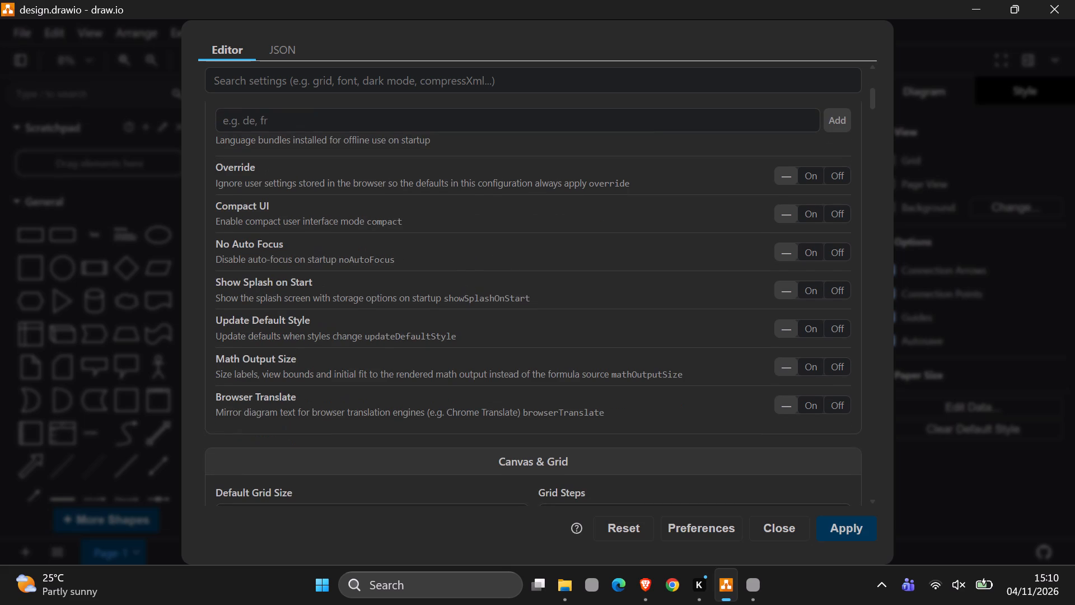
{"action": "scroll", "coordinate": [468, 291], "scroll_direction": "down", "scroll_amount": 2}
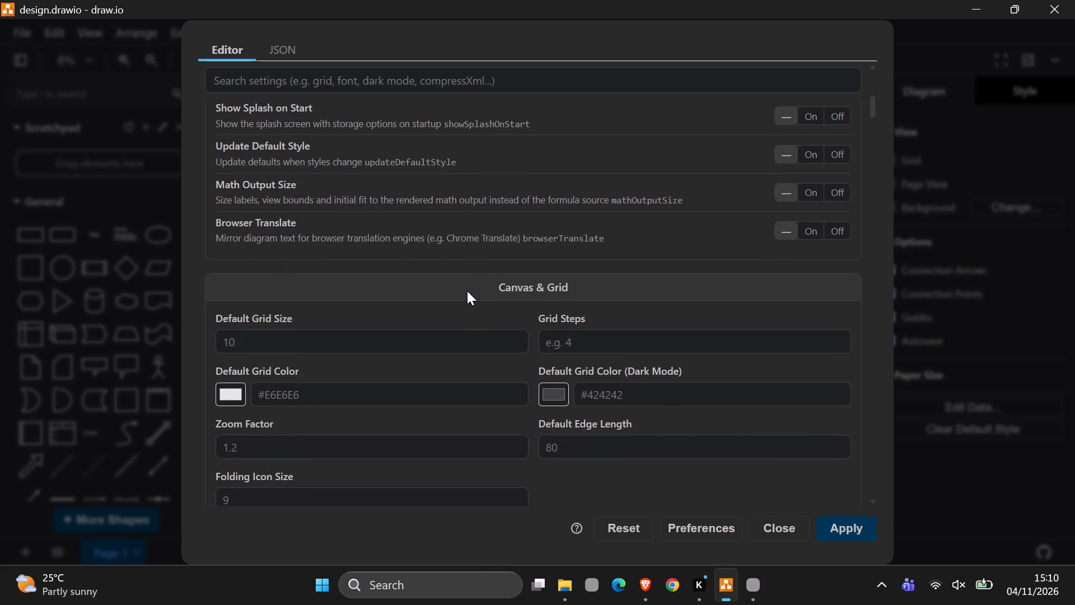
{"action": "double_click", "coordinate": [512, 336]}
{"action": "double_click", "coordinate": [512, 336]}
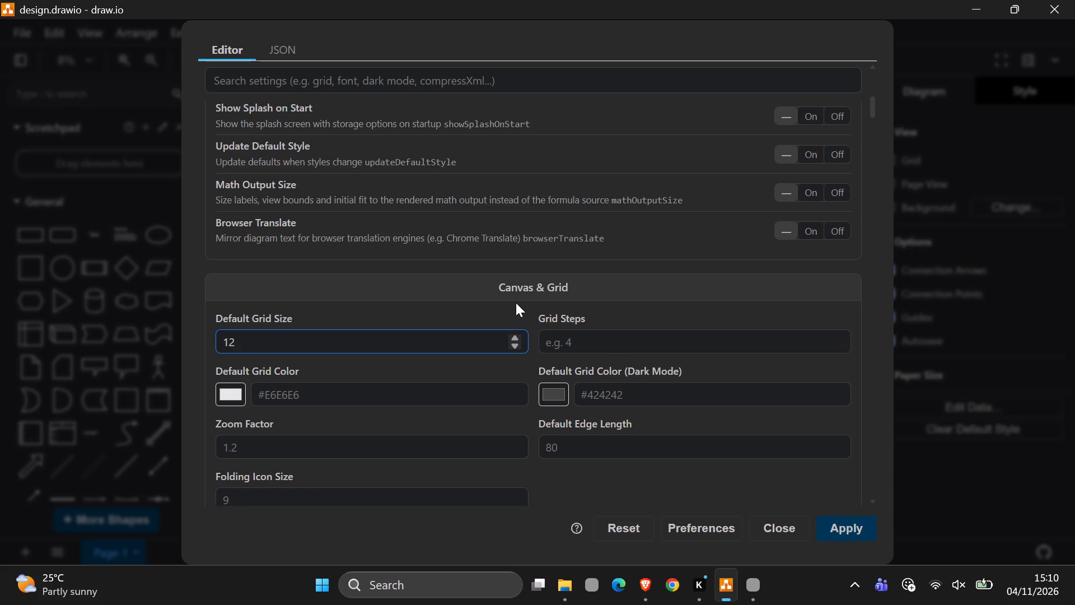
Set the Default Edge Length to 100 in the Canvas & Grid configuration.
{"action": "scroll", "coordinate": [520, 310], "scroll_direction": "down", "scroll_amount": 1}
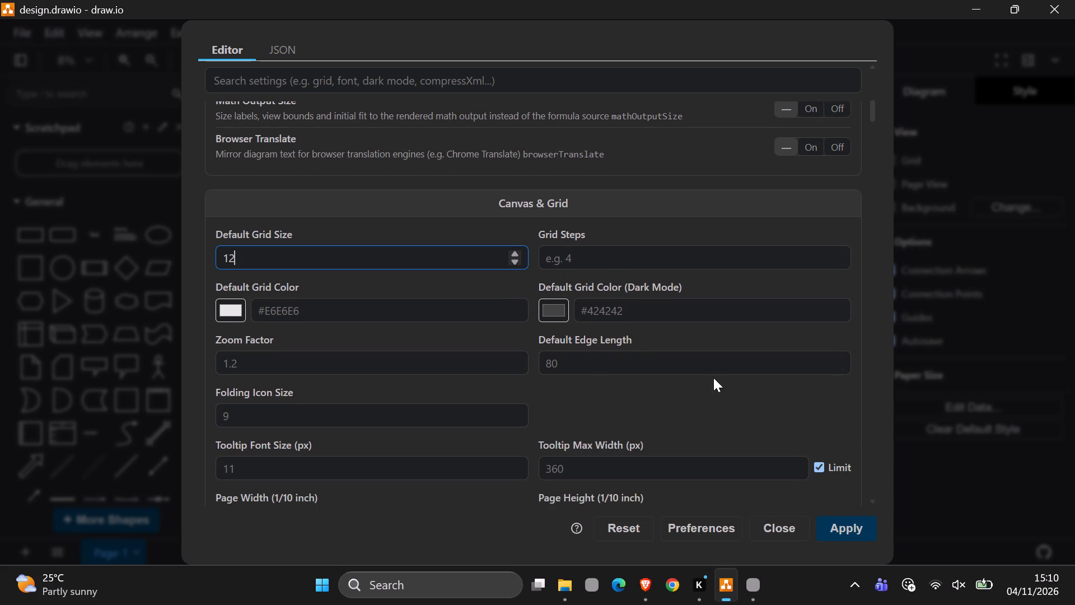
{"action": "double_click", "coordinate": [834, 358]}
{"action": "left_click", "coordinate": [834, 358]}
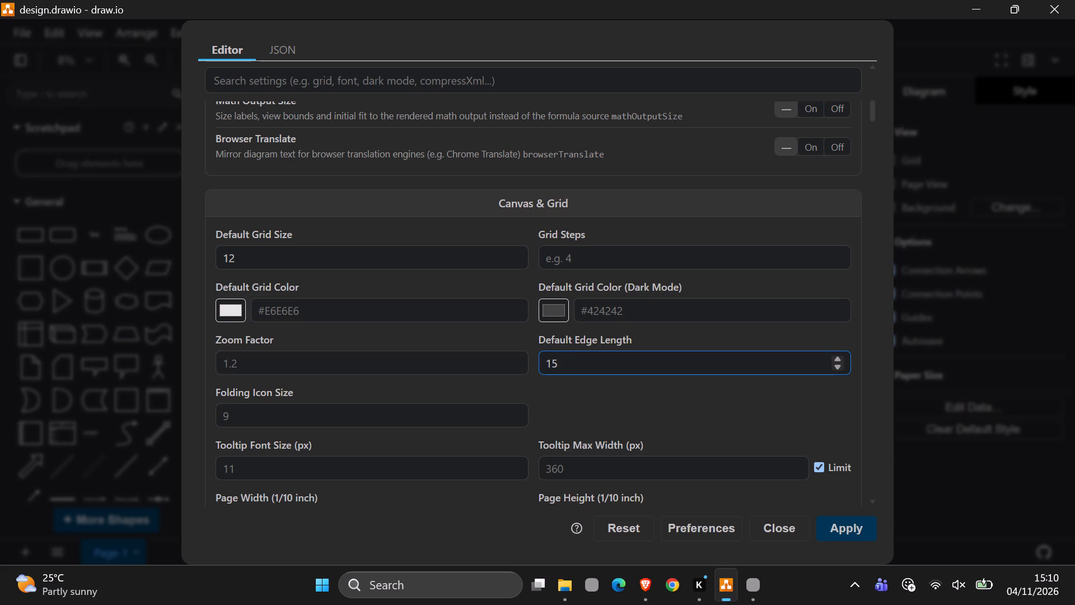
{"action": "key", "text": "BackSpace"}
{"action": "key", "text": "BackSpace"}
{"action": "type", "text": "90"}
{"action": "key", "text": "BackSpace"}
{"action": "key", "text": "BackSpace"}
{"action": "key", "text": "1"}
{"action": "key", "text": "0"}
{"action": "key", "text": "0"}
Set the Tooltip Font Size to 16 px and the Folding Icon Size to 10 in the Canvas & Grid configuration.
{"action": "left_click", "coordinate": [440, 462]}
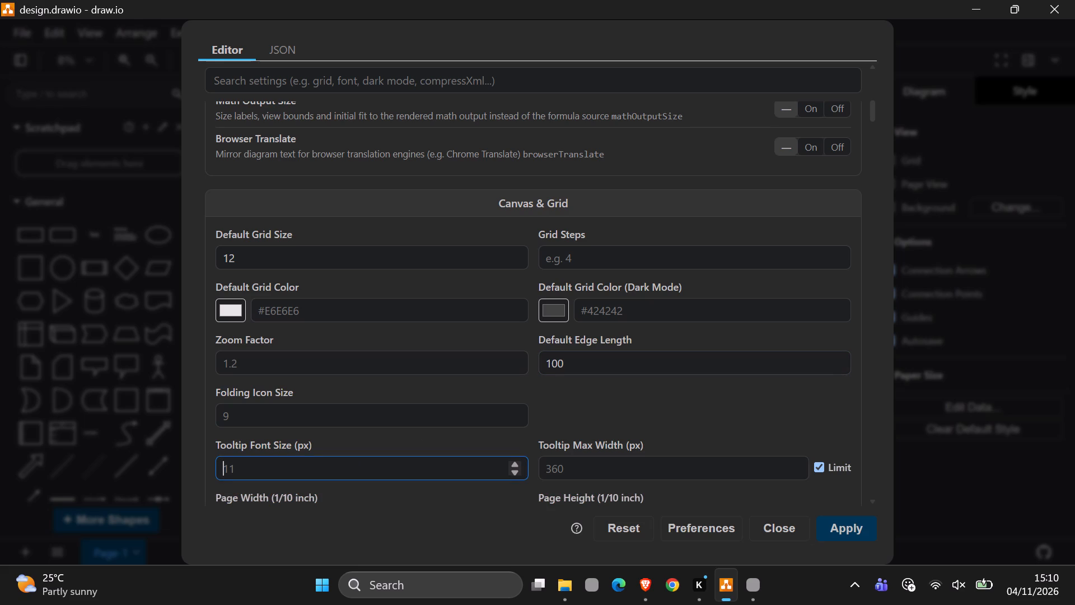
{"action": "type", "text": "16"}
{"action": "scroll", "coordinate": [447, 488], "scroll_direction": "down", "scroll_amount": 1}
{"action": "left_click", "coordinate": [462, 446]}
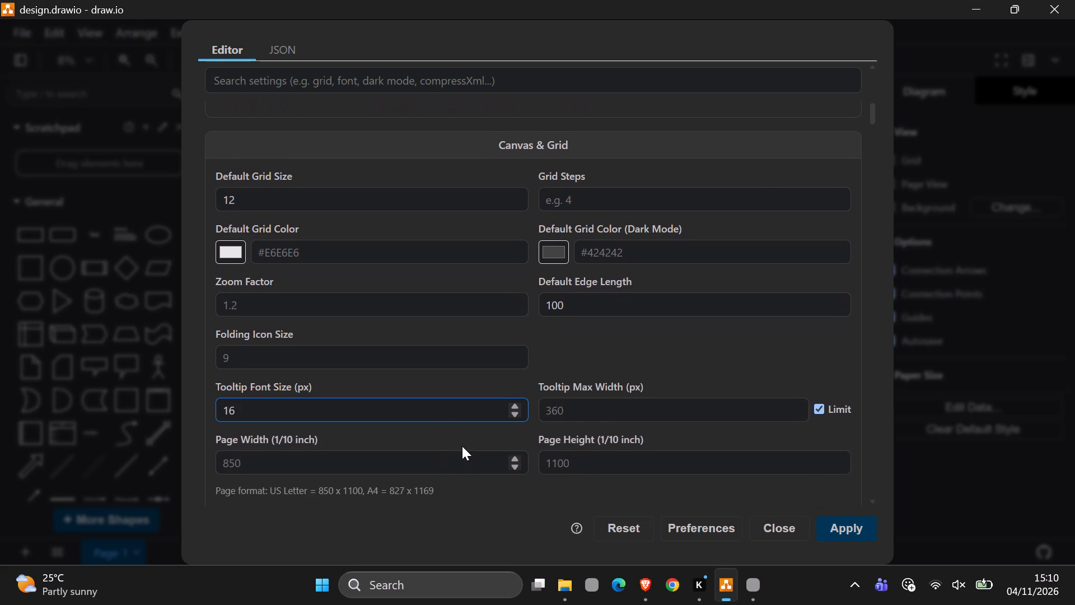
{"action": "scroll", "coordinate": [572, 374], "scroll_direction": "down", "scroll_amount": 1}
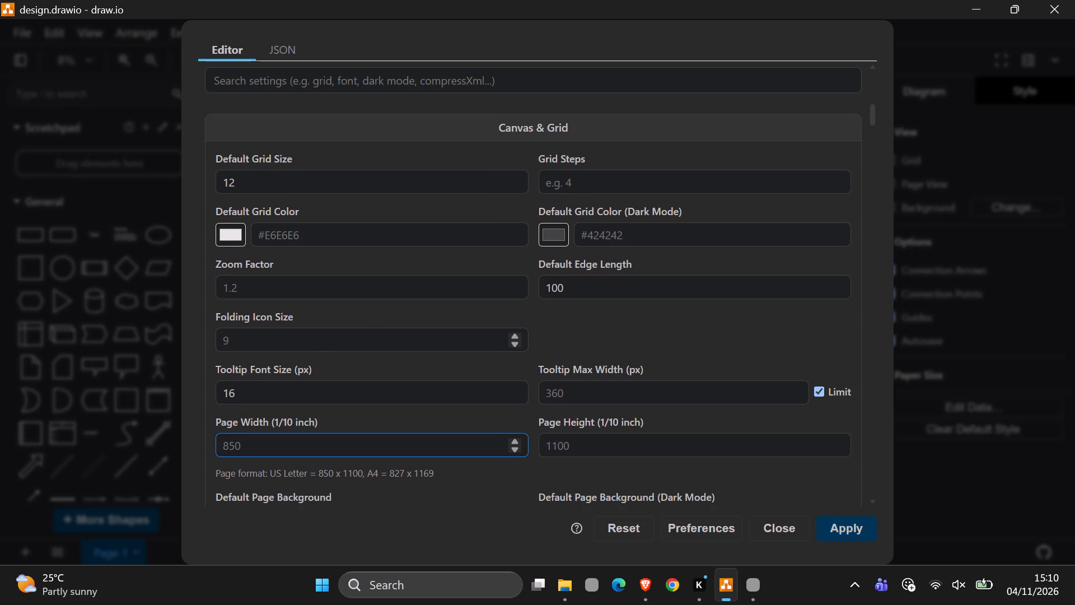
{"action": "left_click", "coordinate": [408, 339]}
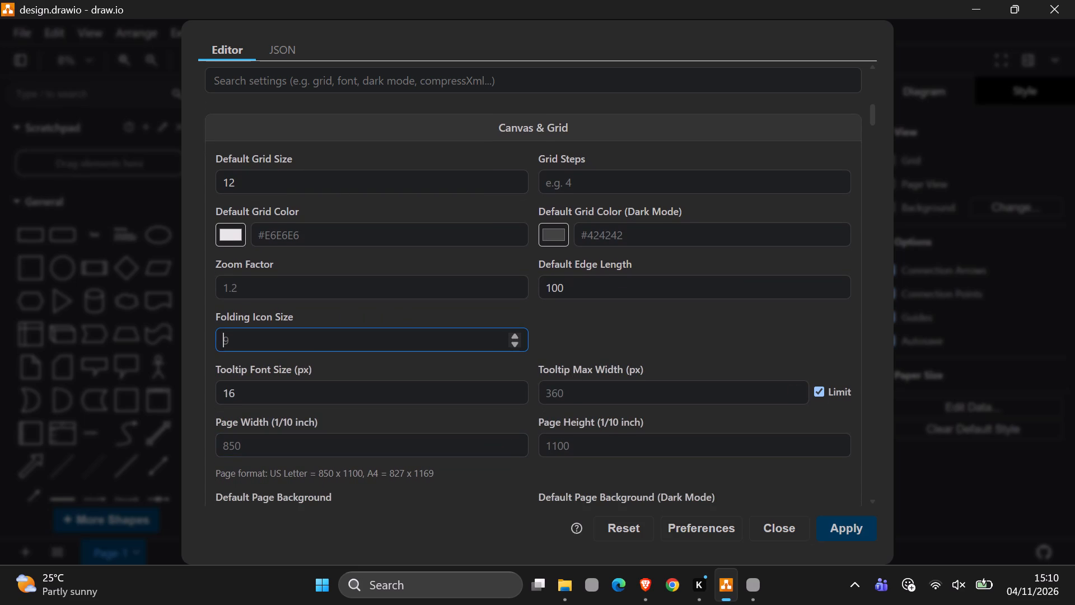
{"action": "key", "text": "1"}
{"action": "key", "text": "0"}
Look through the remaining configuration settings, apply the edited configuration and dismiss the restart notice.
{"action": "scroll", "coordinate": [461, 458], "scroll_direction": "down", "scroll_amount": 2}
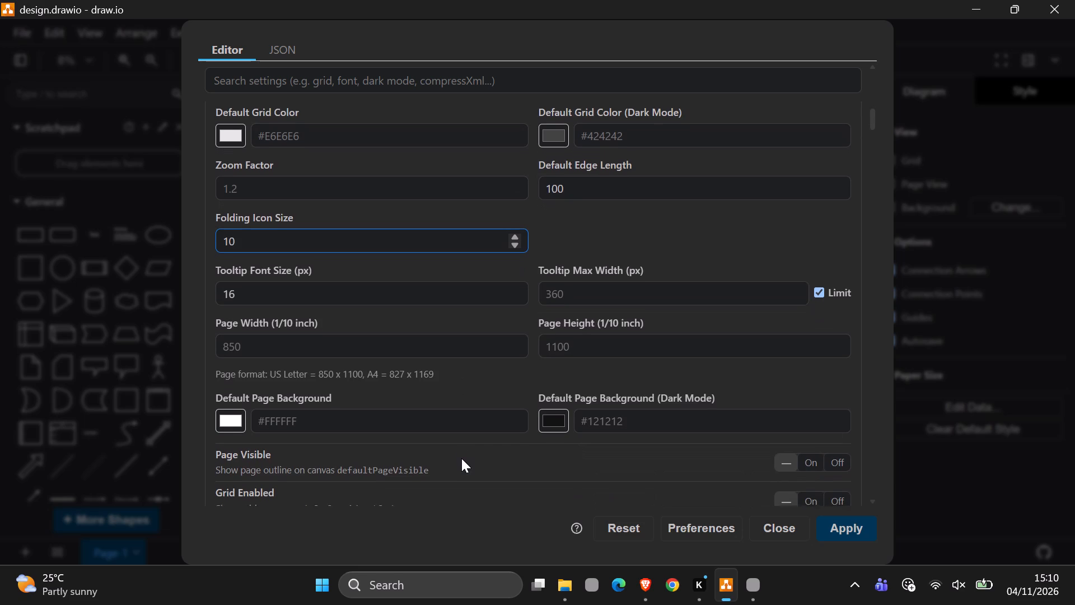
{"action": "scroll", "coordinate": [461, 458], "scroll_direction": "down", "scroll_amount": 5}
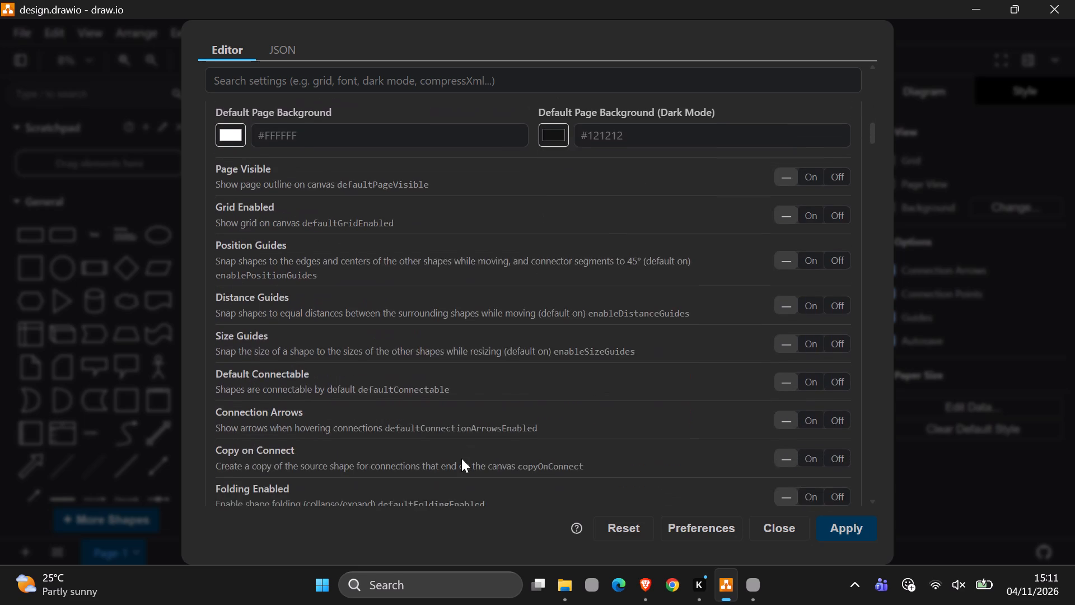
{"action": "scroll", "coordinate": [461, 458], "scroll_direction": "down", "scroll_amount": 5}
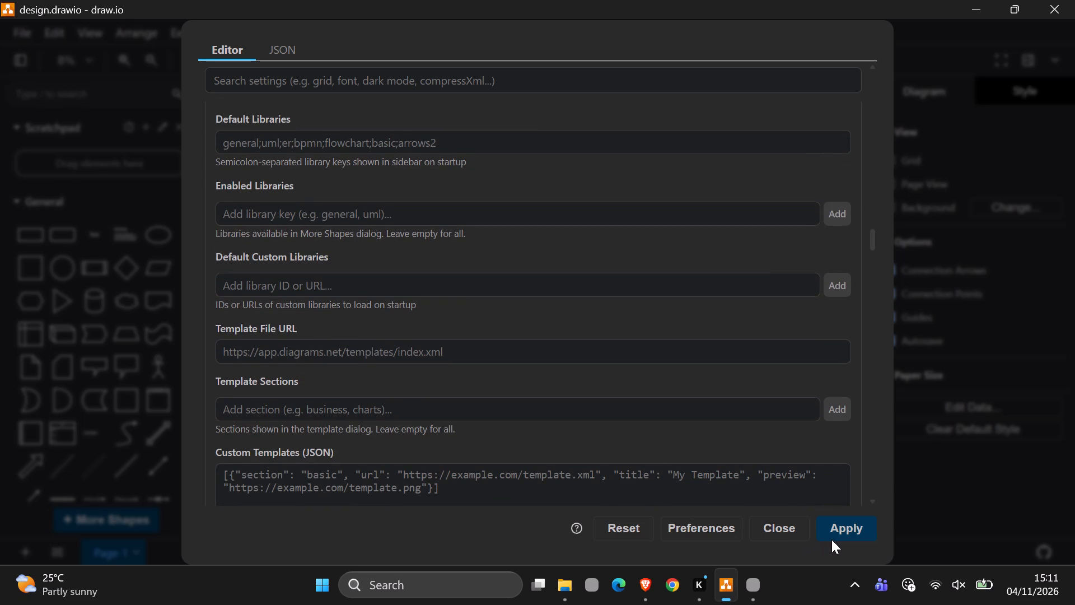
{"action": "left_click", "coordinate": [838, 533]}
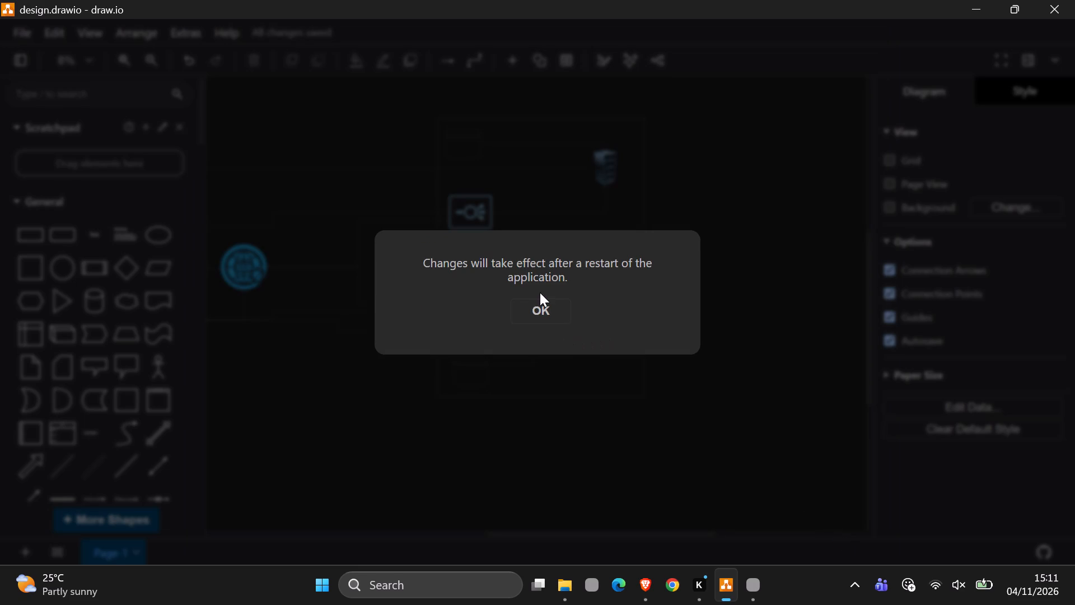
{"action": "left_click", "coordinate": [543, 304]}
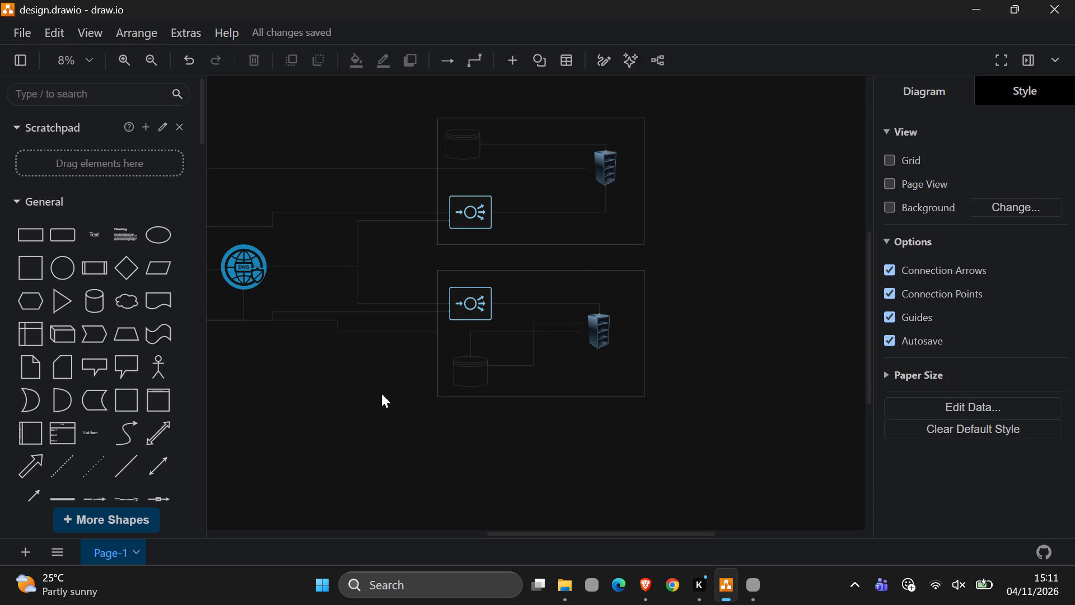
Examine the data properties and the style definition of the upper of the two empty squares beside the DNS icon.
{"action": "left_click", "coordinate": [380, 393]}
{"action": "scroll", "coordinate": [342, 337], "scroll_direction": "right", "scroll_amount": 3}
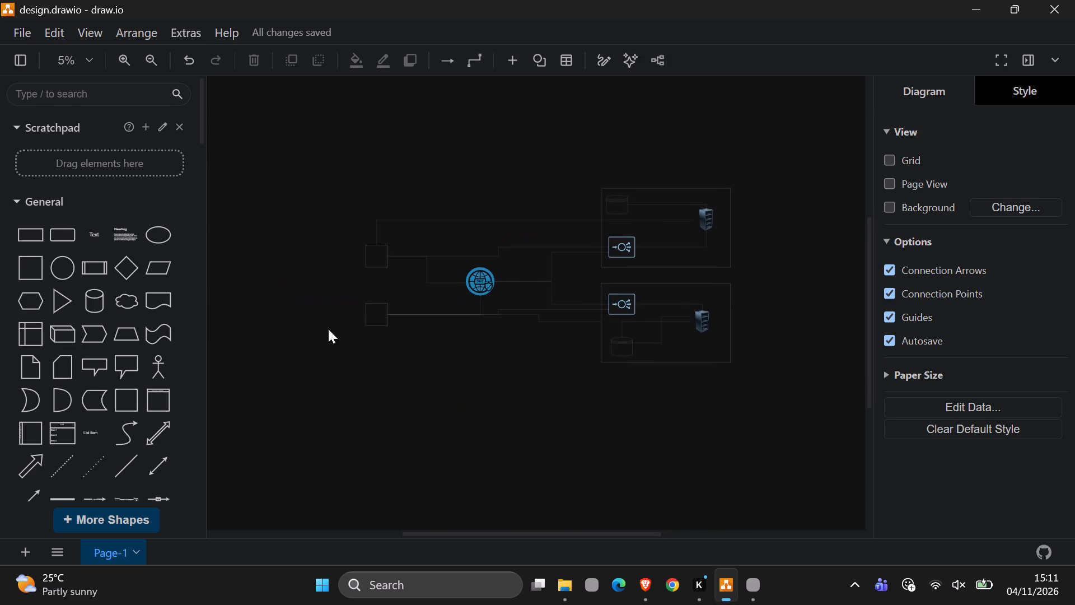
{"action": "scroll", "coordinate": [359, 303], "scroll_direction": "up", "scroll_amount": 1}
{"action": "scroll", "coordinate": [370, 252], "scroll_direction": "up", "scroll_amount": 2}
{"action": "left_click", "coordinate": [386, 240]}
{"action": "right_click", "coordinate": [385, 241]}
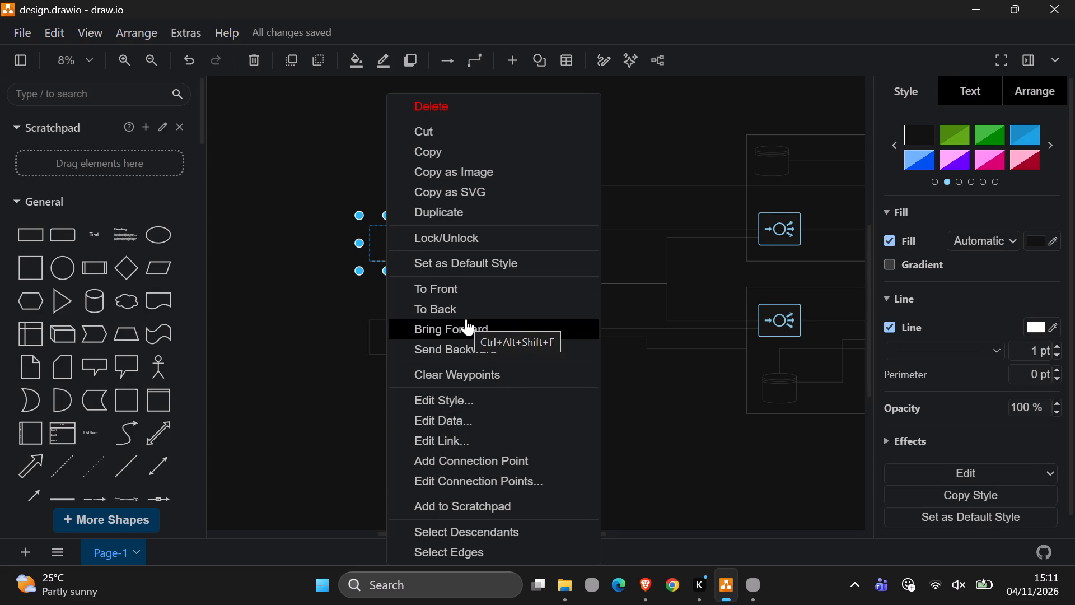
{"action": "left_click", "coordinate": [454, 418]}
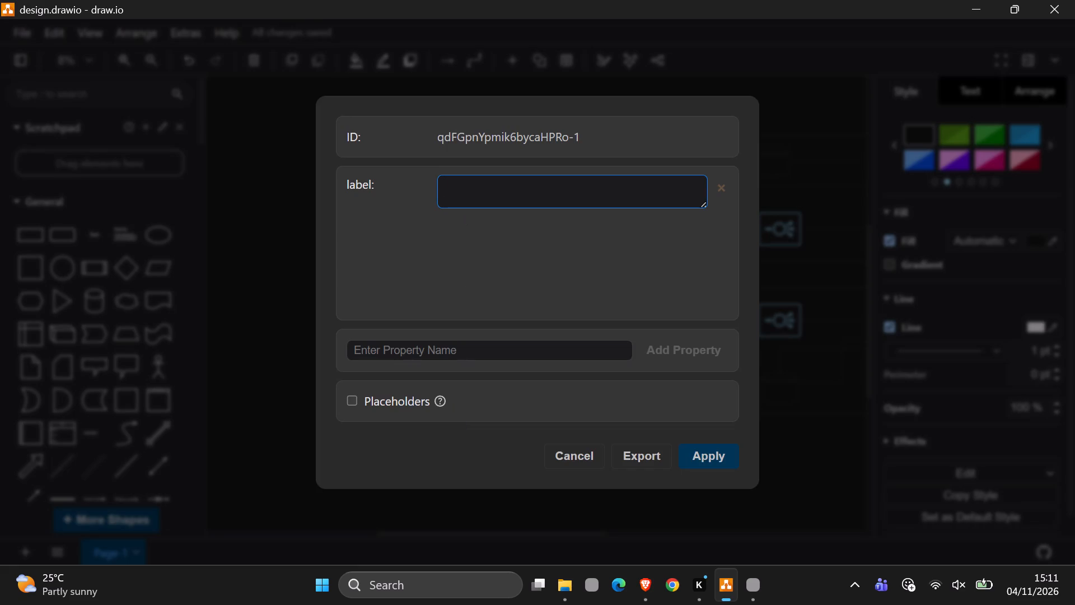
{"action": "left_click", "coordinate": [572, 452]}
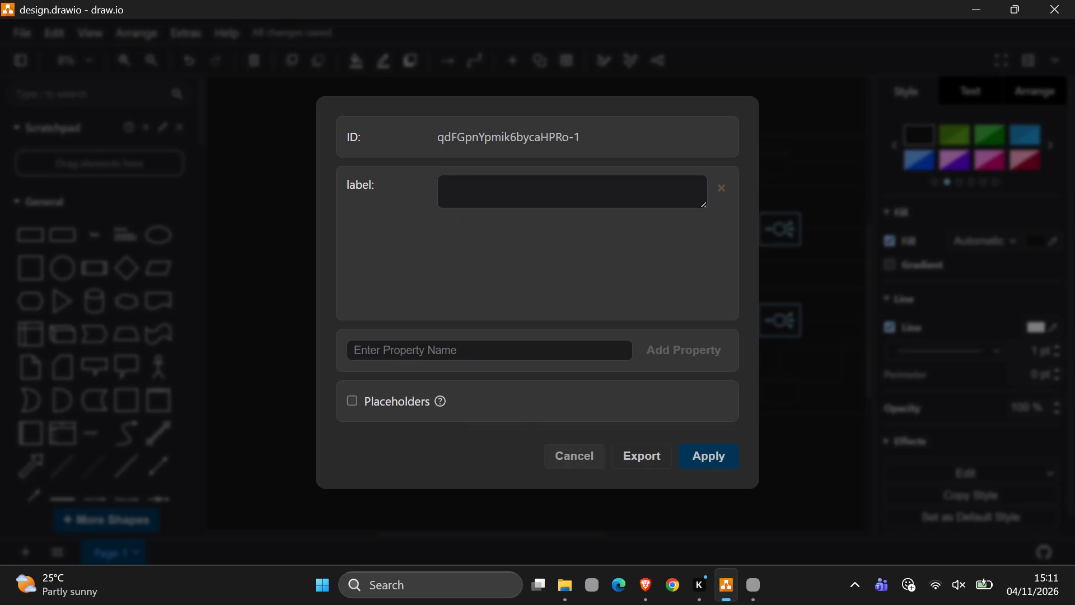
{"action": "right_click", "coordinate": [389, 238]}
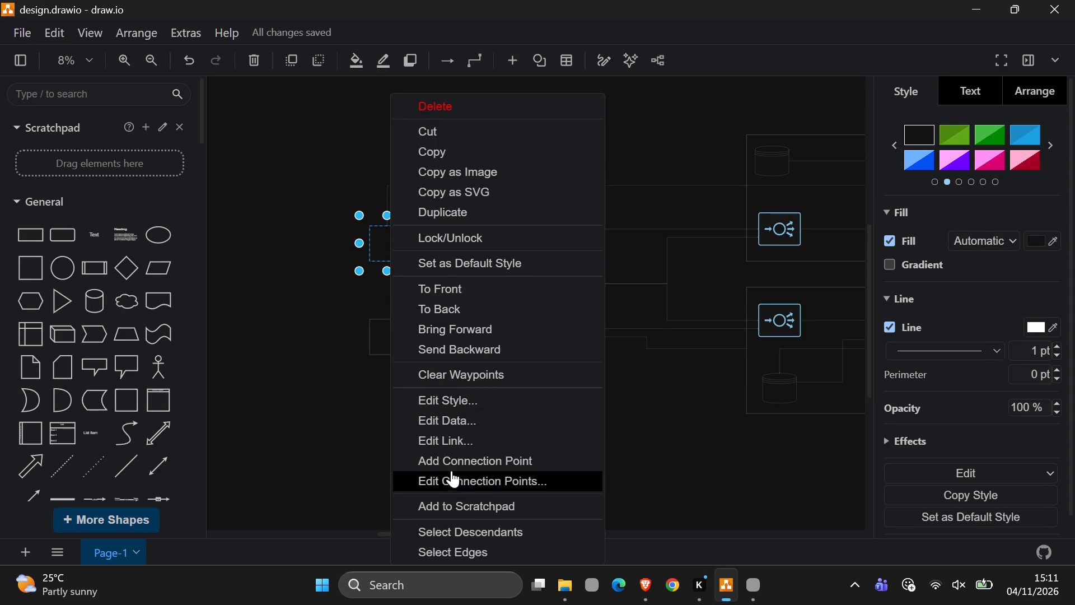
{"action": "left_click", "coordinate": [456, 403]}
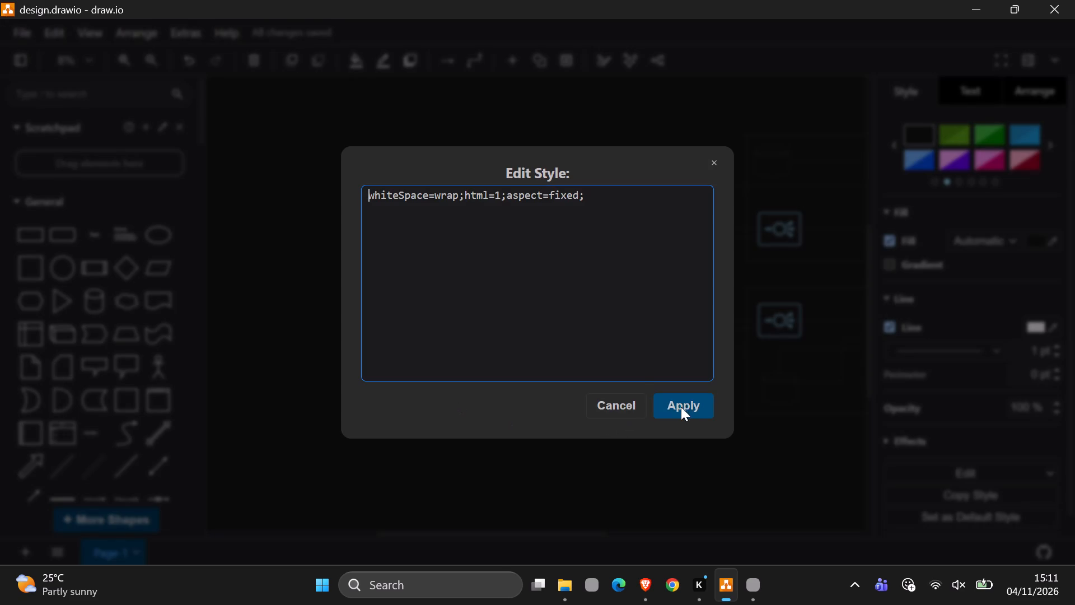
{"action": "left_click", "coordinate": [688, 407]}
{"action": "right_click", "coordinate": [392, 247]}
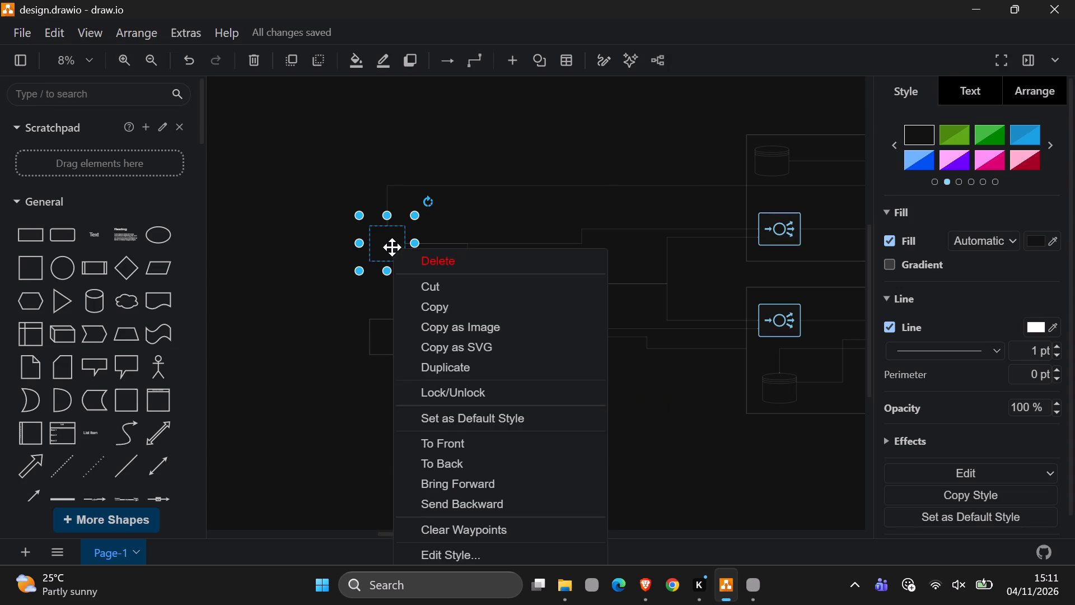
{"action": "scroll", "coordinate": [467, 474], "scroll_direction": "down", "scroll_amount": 2}
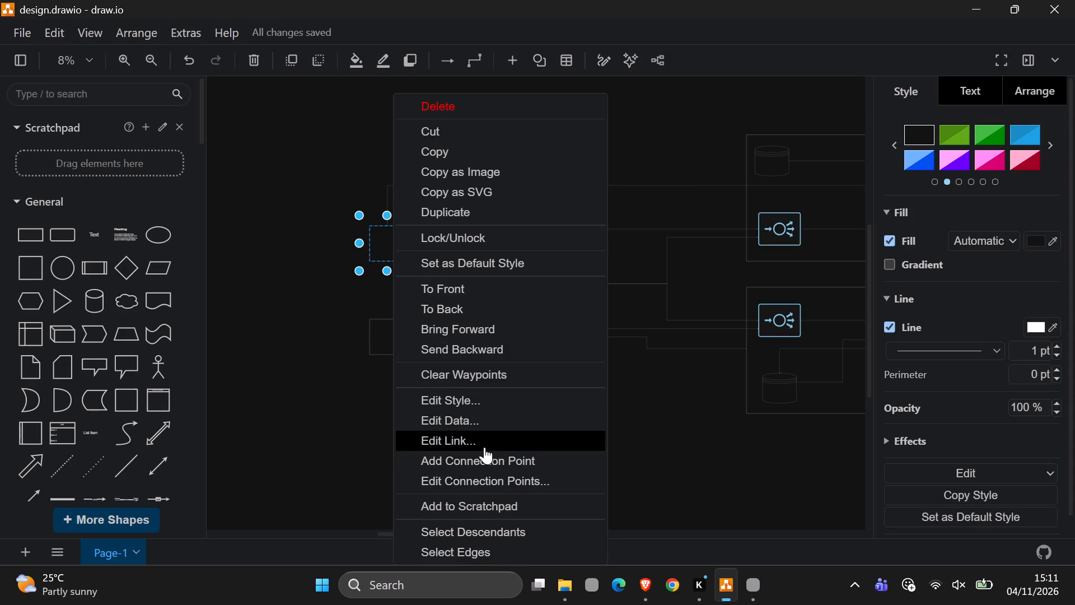
{"action": "left_click", "coordinate": [476, 424]}
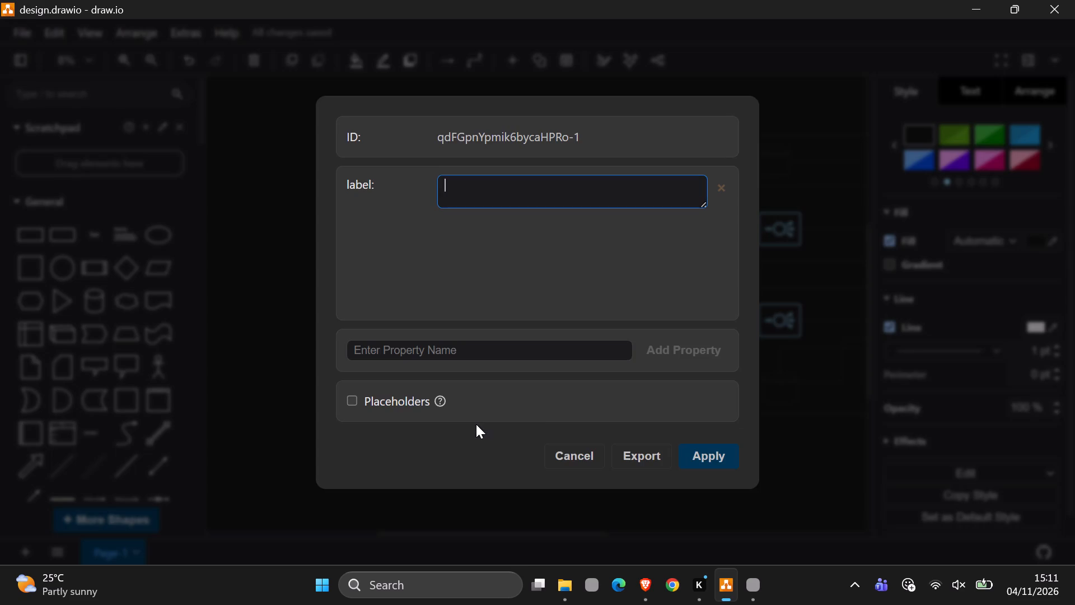
{"action": "left_click", "coordinate": [579, 458]}
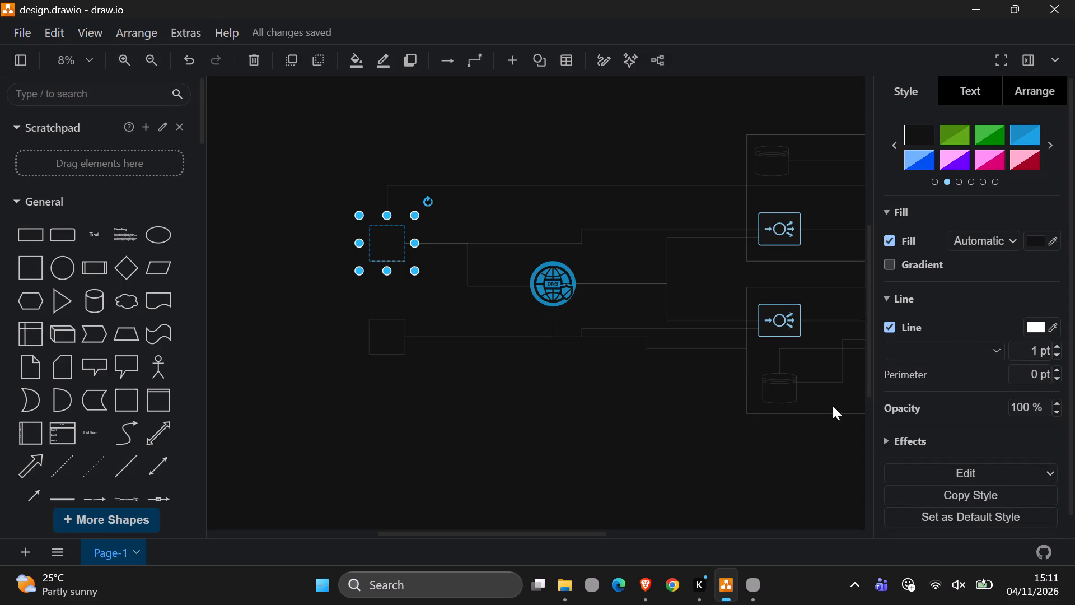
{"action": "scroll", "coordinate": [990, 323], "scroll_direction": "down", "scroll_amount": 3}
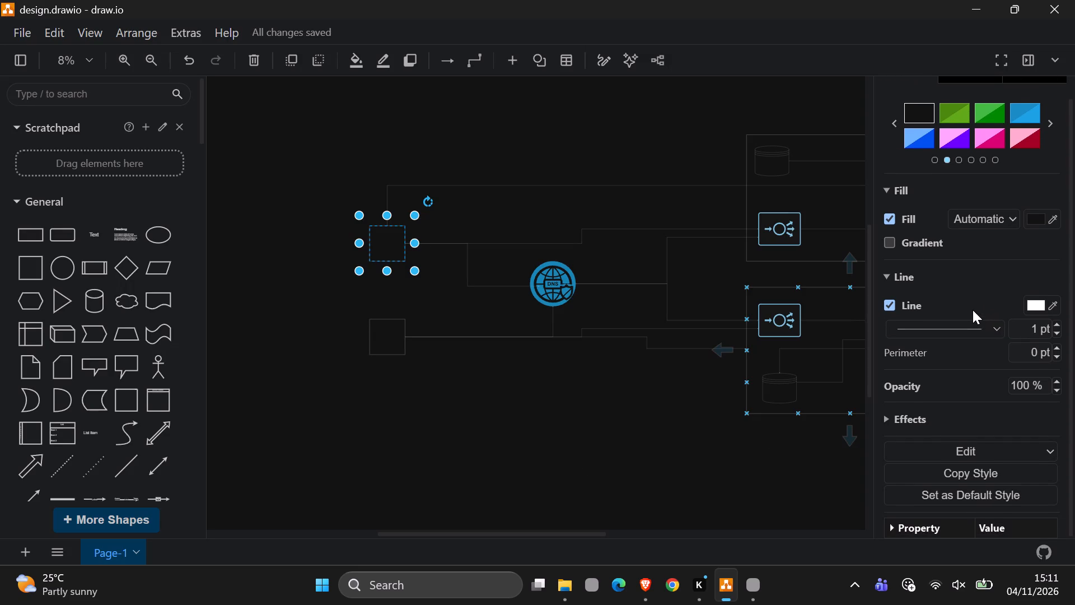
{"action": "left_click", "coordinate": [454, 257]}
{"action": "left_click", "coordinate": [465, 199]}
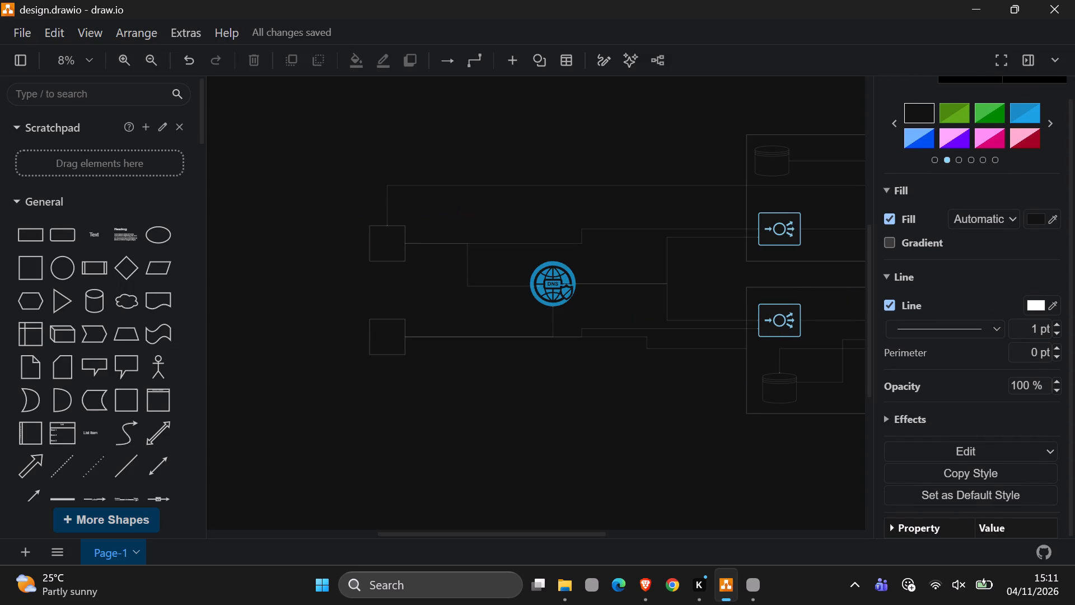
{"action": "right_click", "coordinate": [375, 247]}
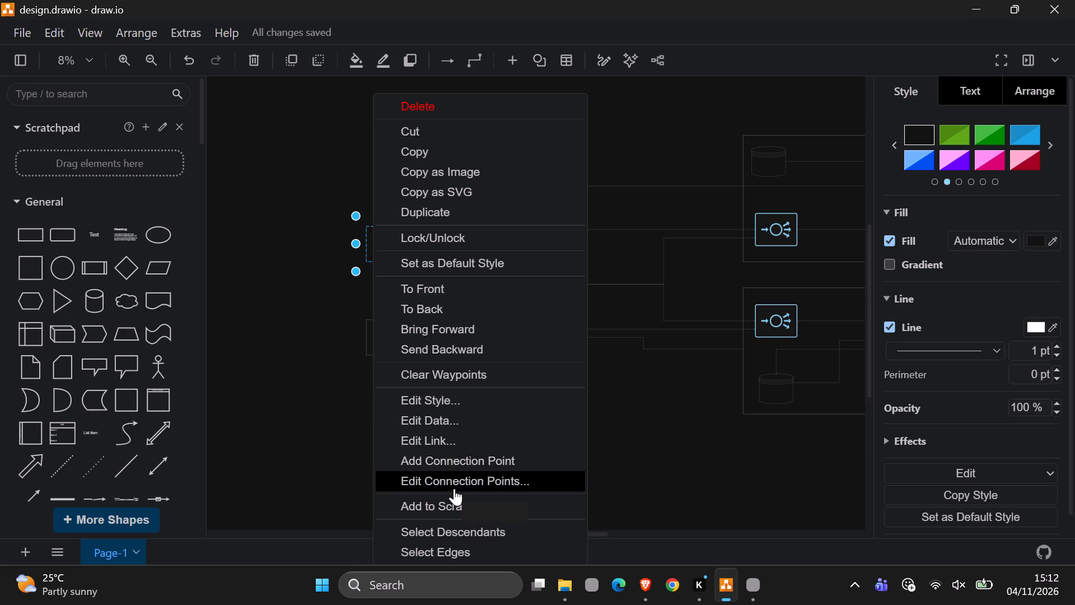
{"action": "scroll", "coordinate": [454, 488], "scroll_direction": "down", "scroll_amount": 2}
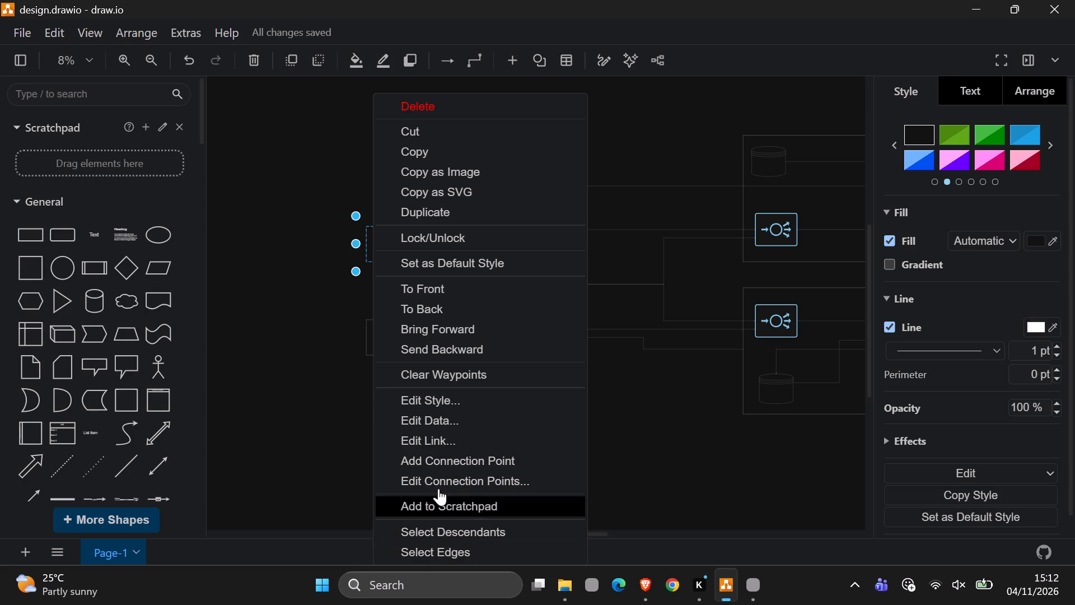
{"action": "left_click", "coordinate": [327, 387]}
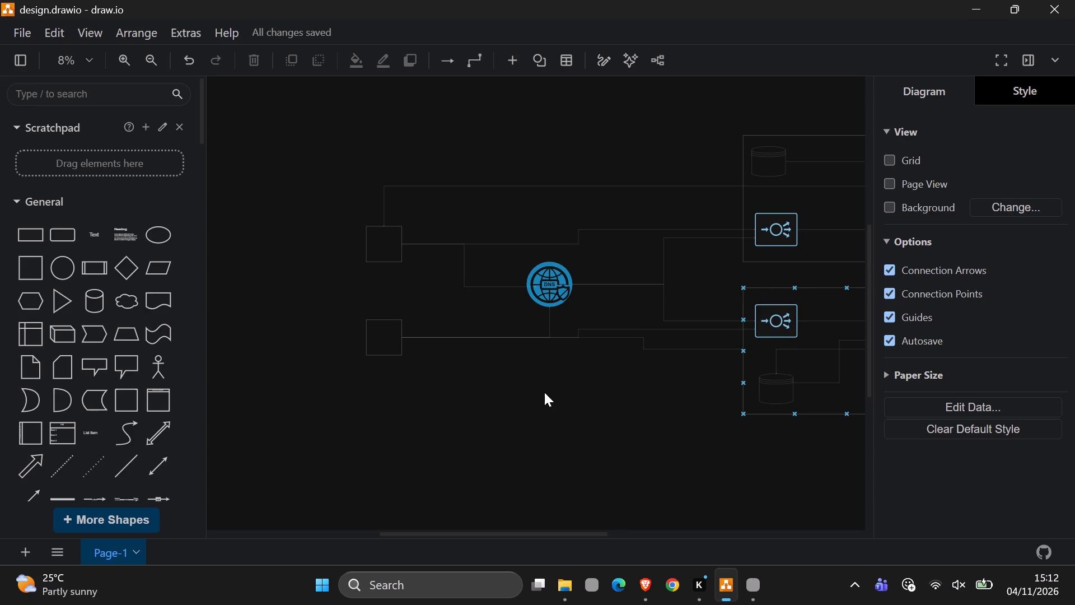
Select the database cylinder inside the lower region box.
{"action": "scroll", "coordinate": [544, 392], "scroll_direction": "down", "scroll_amount": 1}
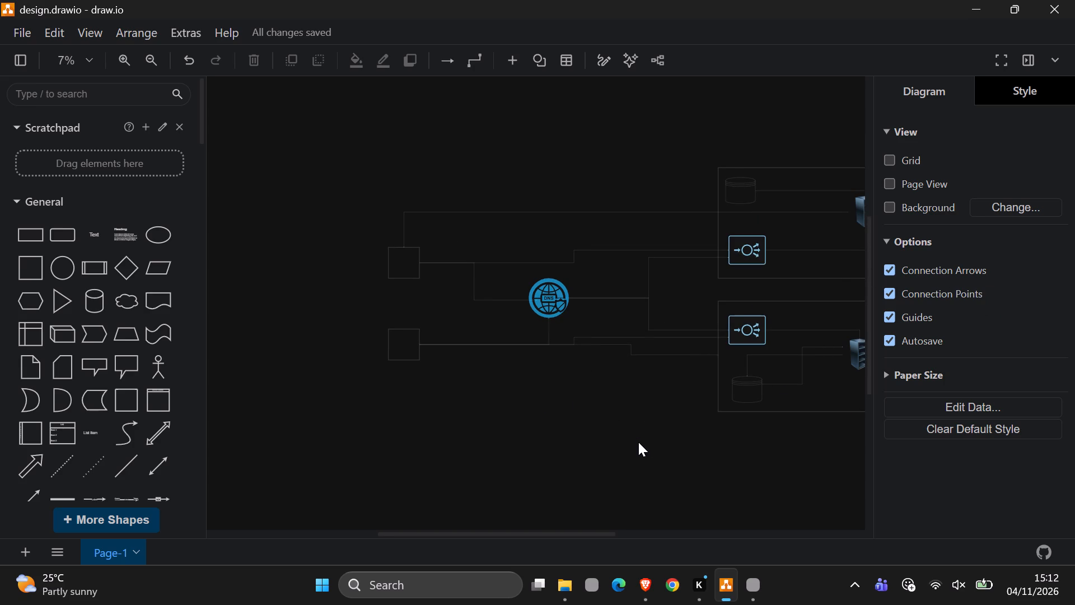
{"action": "scroll", "coordinate": [637, 444], "scroll_direction": "left", "scroll_amount": 1}
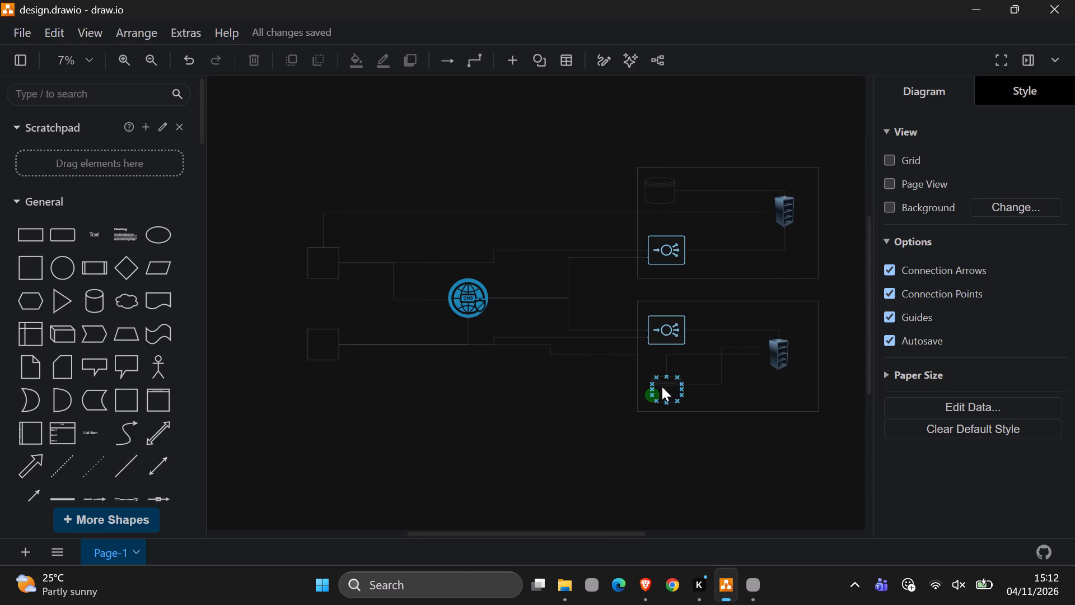
{"action": "left_click", "coordinate": [662, 386]}
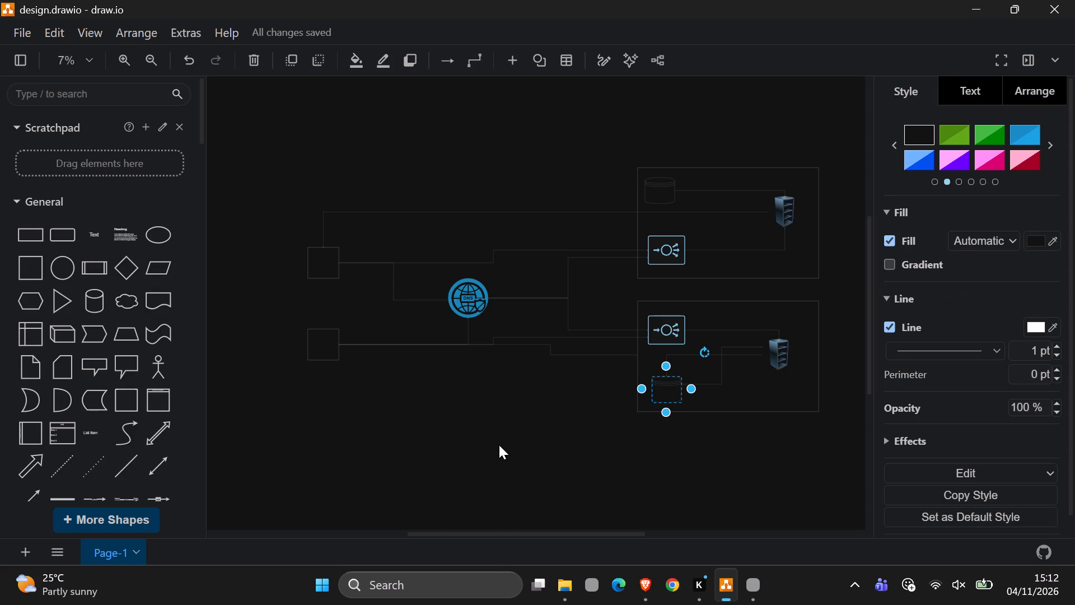
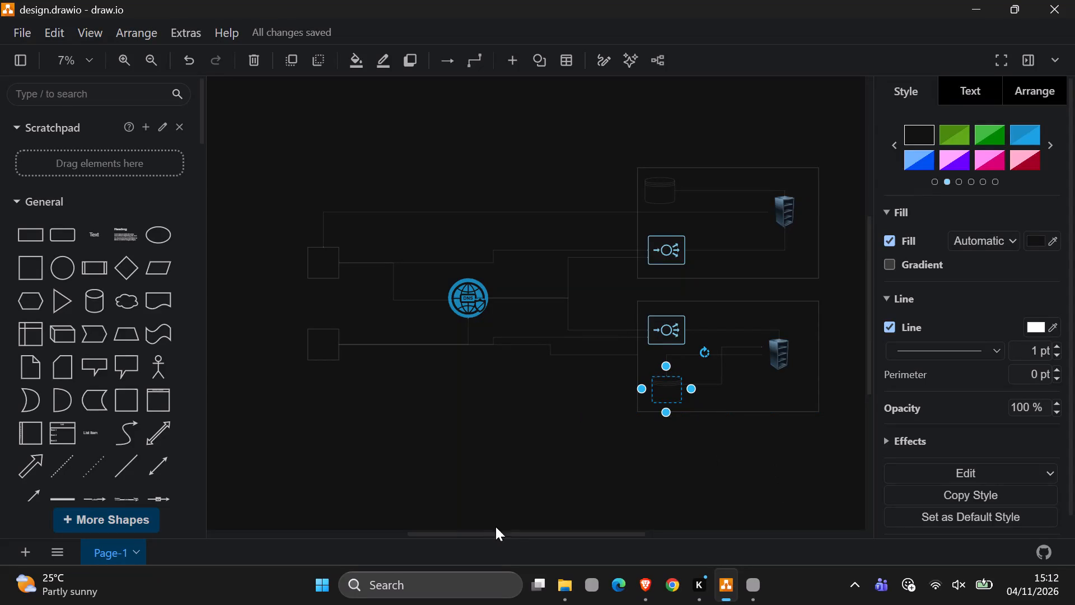
Switch to the reference images and examine the Cache Failure: Dual Write Pattern diagram that follows the multi-region one.
{"action": "left_click", "coordinate": [749, 588]}
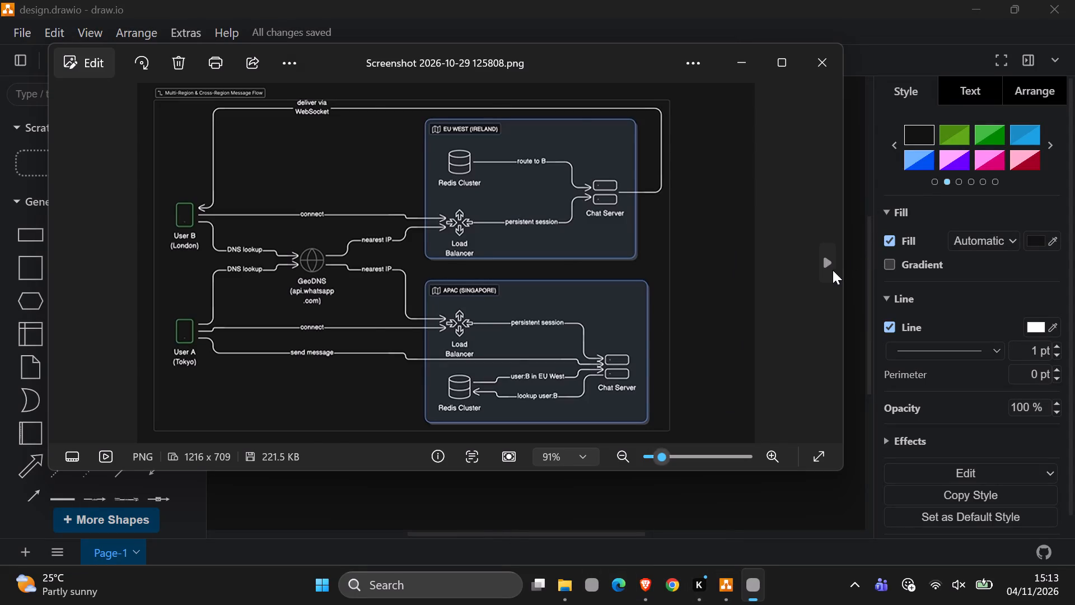
{"action": "left_click", "coordinate": [828, 265]}
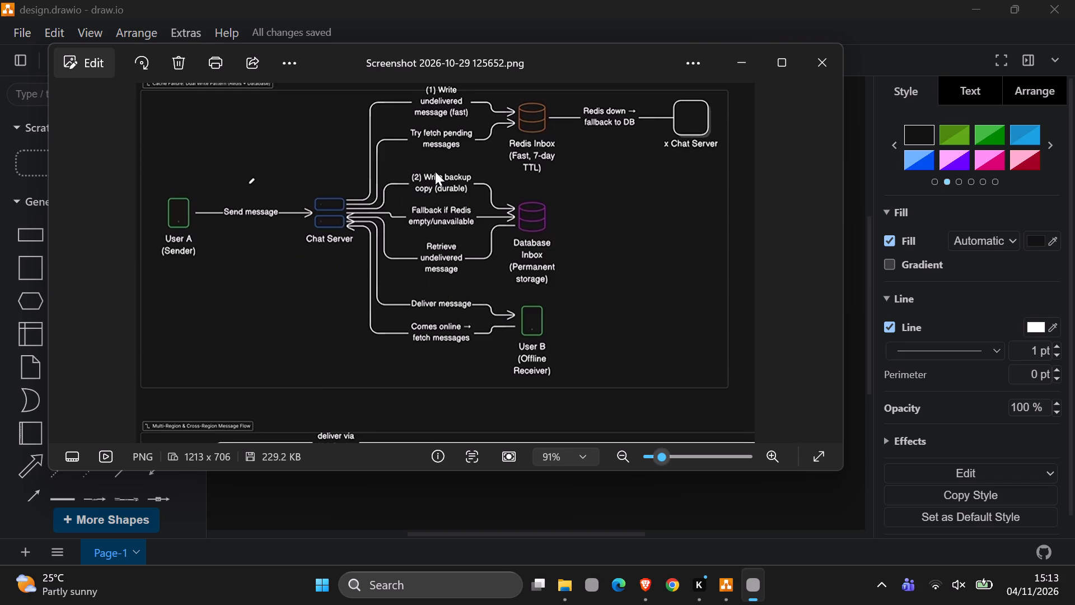
{"action": "scroll", "coordinate": [371, 177], "scroll_direction": "up", "scroll_amount": 2}
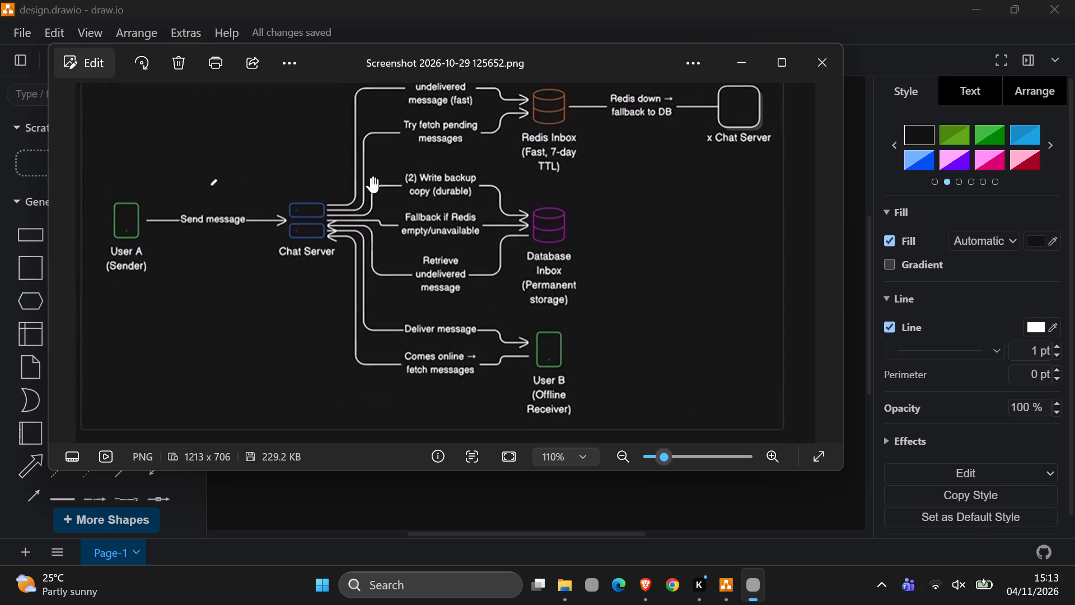
{"action": "scroll", "coordinate": [371, 177], "scroll_direction": "down", "scroll_amount": 5}
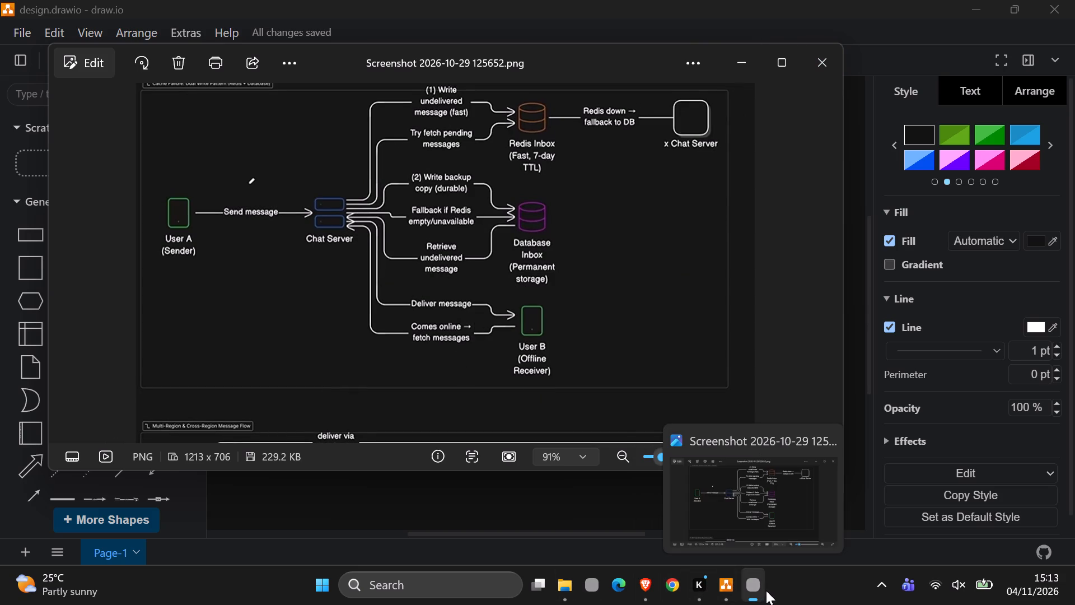
Return to draw.io and create a new blank diagram.
{"action": "left_click", "coordinate": [725, 587]}
{"action": "left_click", "coordinate": [16, 24]}
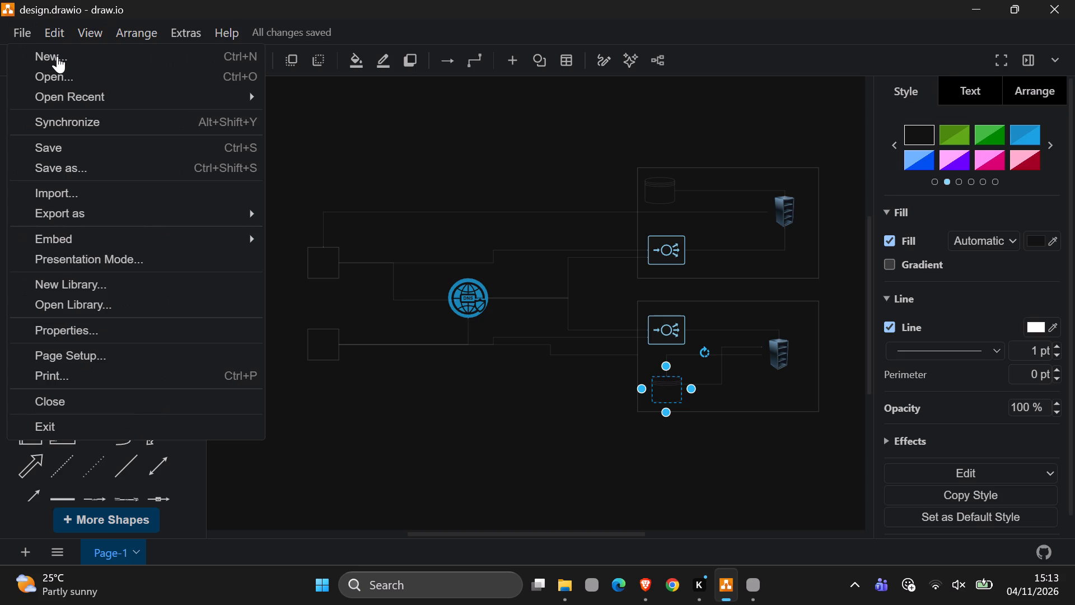
{"action": "left_click", "coordinate": [57, 56]}
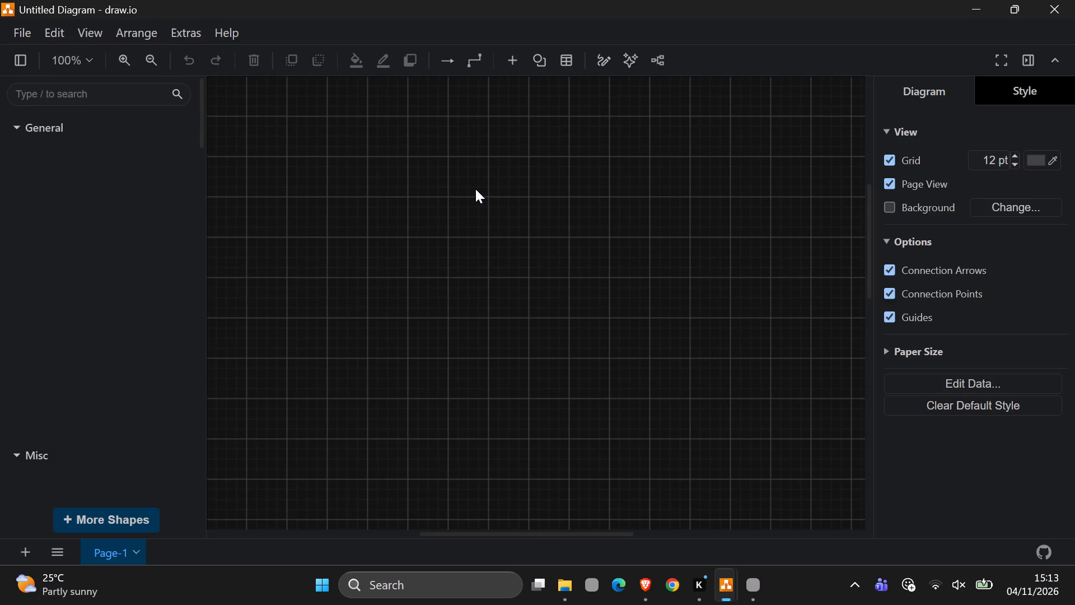
Turn off the grid and the page view for the new diagram.
{"action": "left_click", "coordinate": [884, 161]}
{"action": "left_click", "coordinate": [889, 154]}
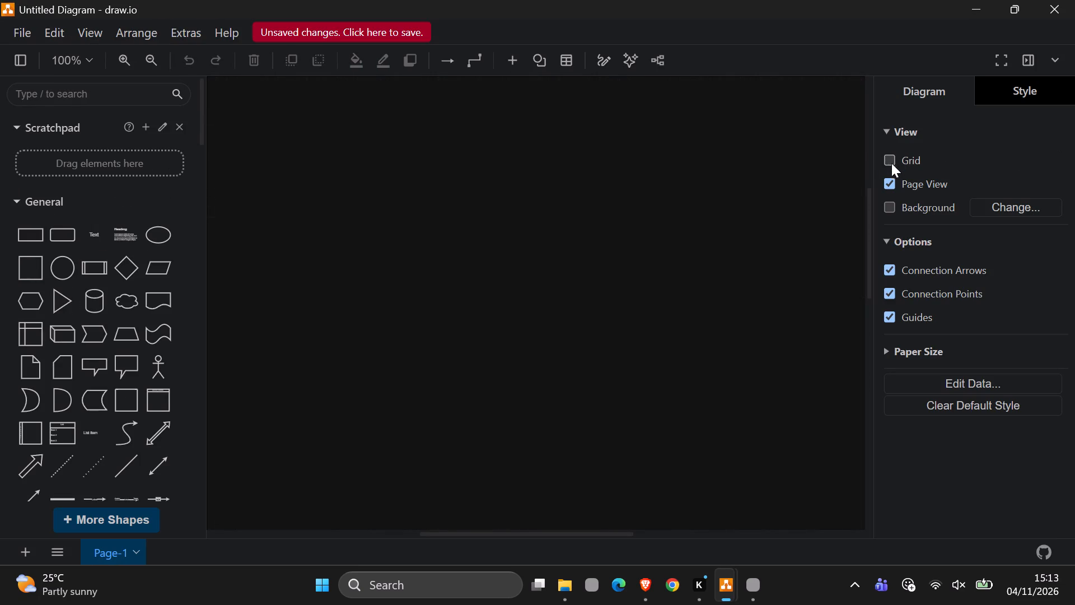
{"action": "left_click", "coordinate": [886, 184]}
Save the new diagram as unreadmessage.drawio in the New folder and dismiss the duplicate save dialog.
{"action": "double_click", "coordinate": [324, 38]}
{"action": "left_click", "coordinate": [318, 31]}
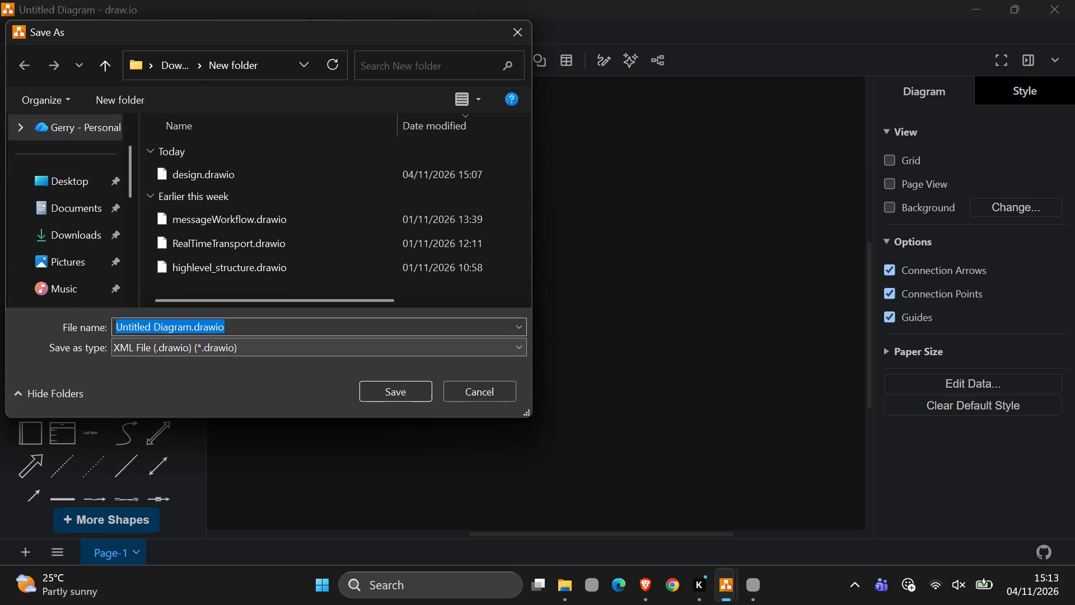
{"action": "left_click_drag", "start_coordinate": [191, 325], "coordinate": [110, 314]}
{"action": "left_click", "coordinate": [192, 324]}
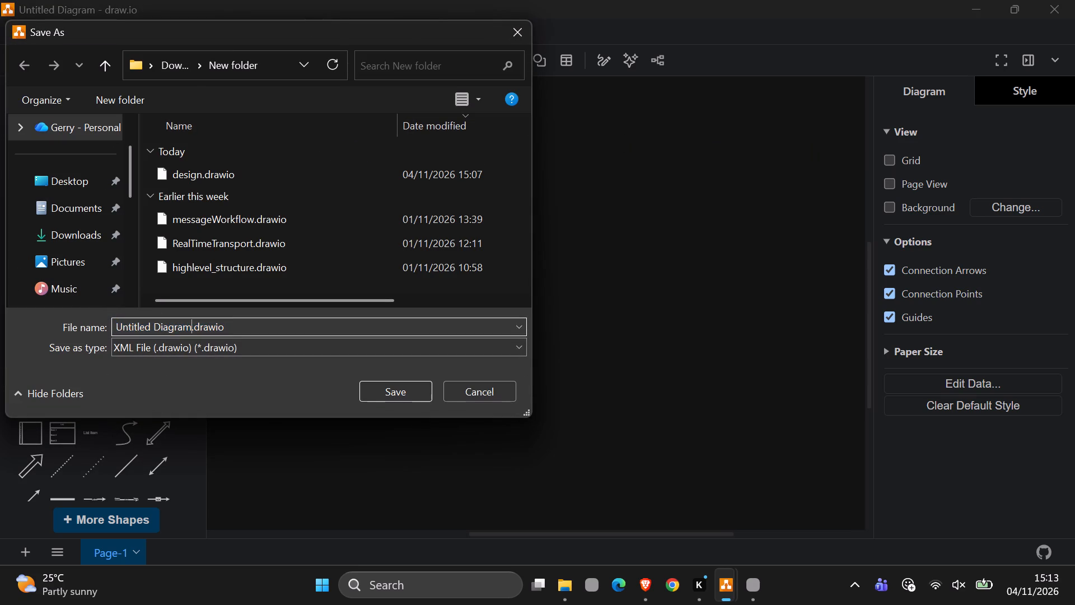
{"action": "left_click_drag", "start_coordinate": [192, 324], "coordinate": [113, 318]}
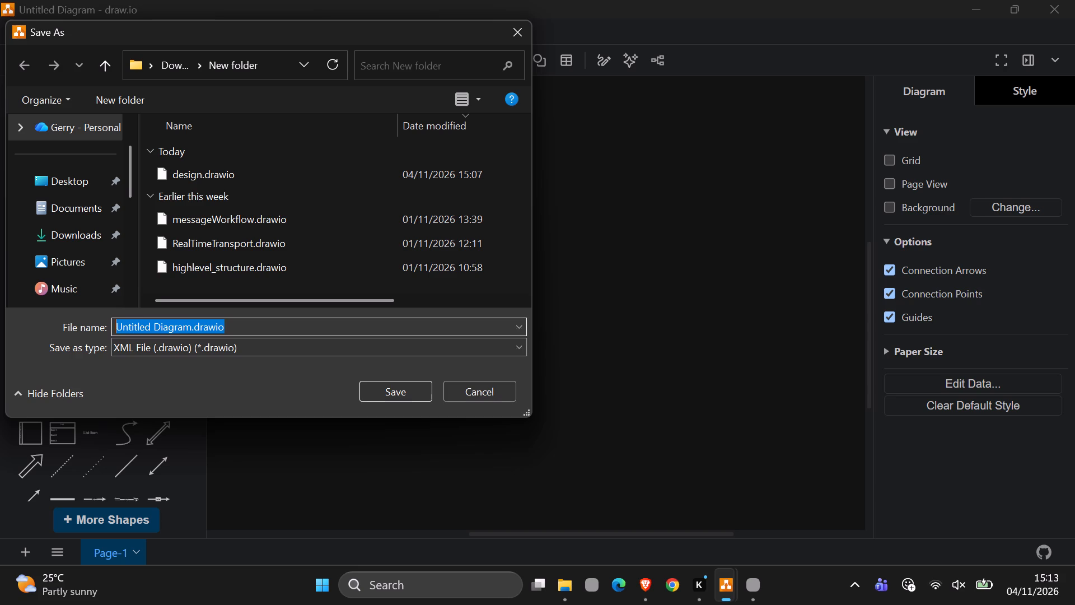
{"action": "left_click_drag", "start_coordinate": [113, 318], "coordinate": [200, 343]}
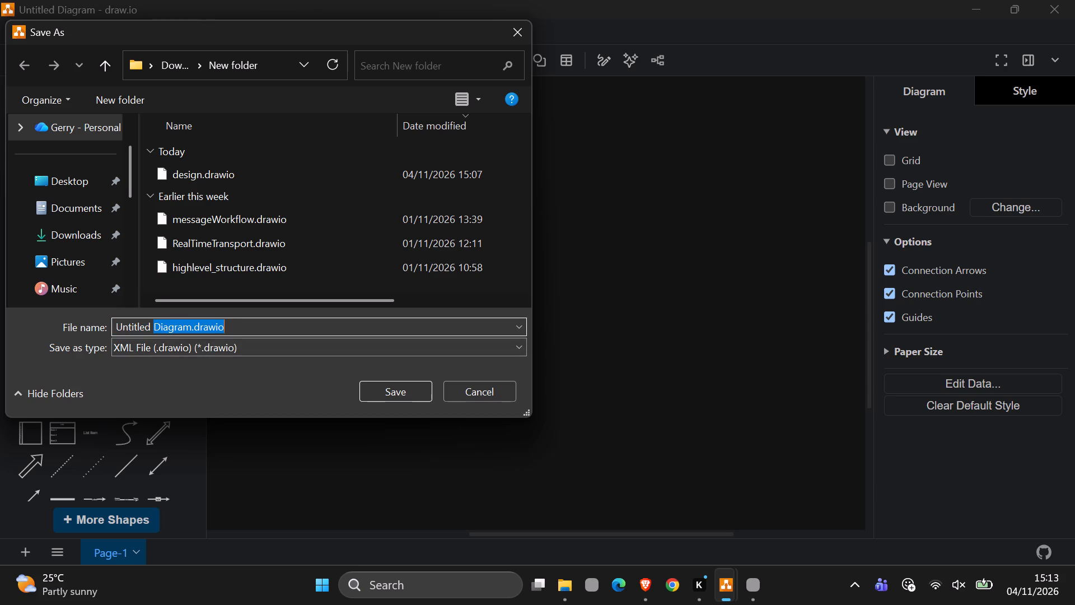
{"action": "left_click", "coordinate": [191, 328]}
{"action": "key", "text": "BackSpace"}
{"action": "key", "text": "BackSpace"}
{"action": "key", "text": "BackSpace"}
{"action": "key", "text": "BackSpace"}
{"action": "key", "text": "BackSpace"}
{"action": "key", "text": "BackSpace"}
{"action": "key", "text": "BackSpace"}
{"action": "key", "text": "BackSpace"}
{"action": "key", "text": "BackSpace"}
{"action": "key", "text": "BackSpace"}
{"action": "key", "text": "BackSpace"}
{"action": "key", "text": "BackSpace"}
{"action": "key", "text": "BackSpace"}
{"action": "key", "text": "BackSpace"}
{"action": "key", "text": "BackSpace"}
{"action": "key", "text": "BackSpace"}
{"action": "key", "text": "BackSpace"}
{"action": "key", "text": "BackSpace"}
{"action": "key", "text": "BackSpace"}
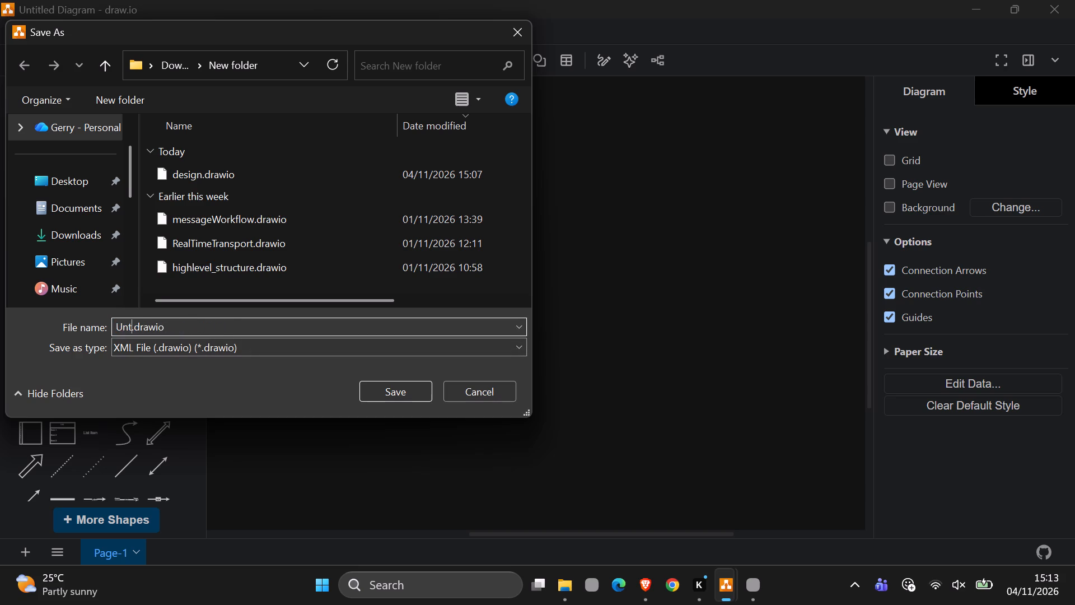
{"action": "type", "text": "unread"}
{"action": "type", "text": "message"}
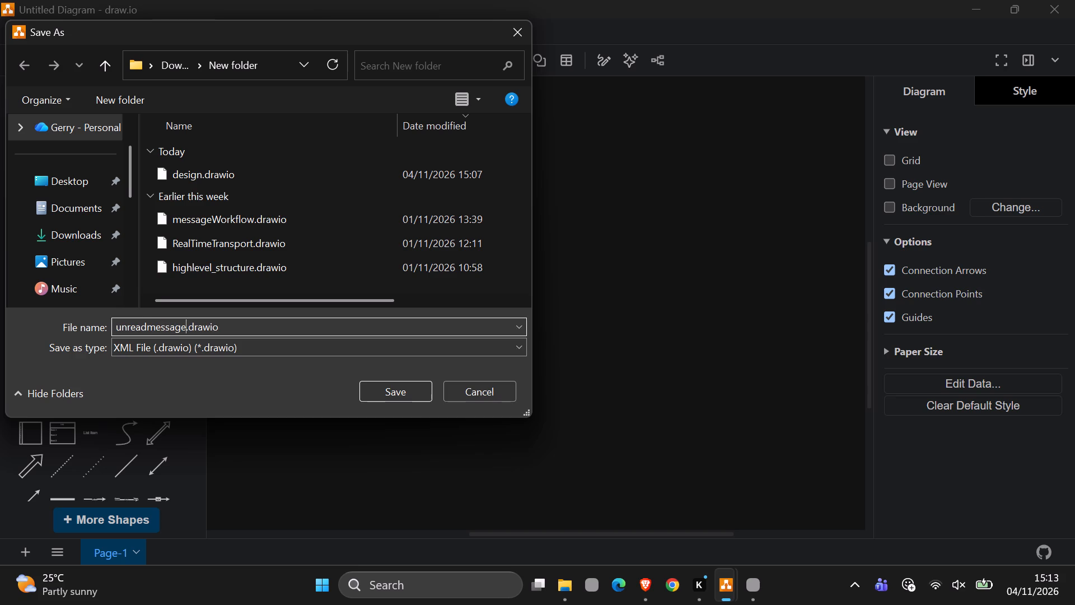
{"action": "left_click", "coordinate": [371, 389]}
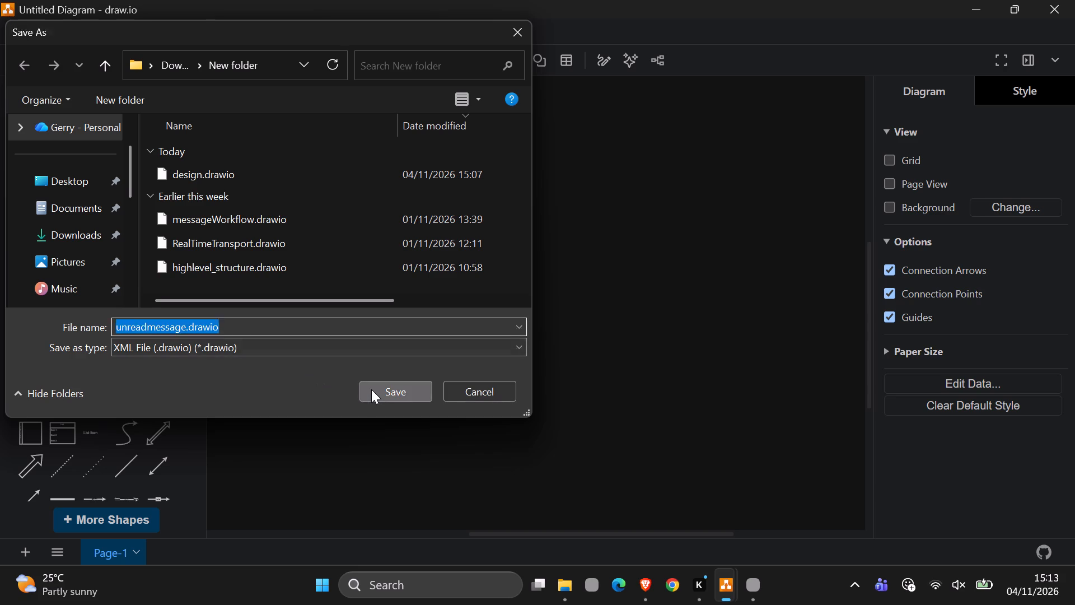
{"action": "left_click", "coordinate": [519, 27]}
{"action": "left_click", "coordinate": [387, 172]}
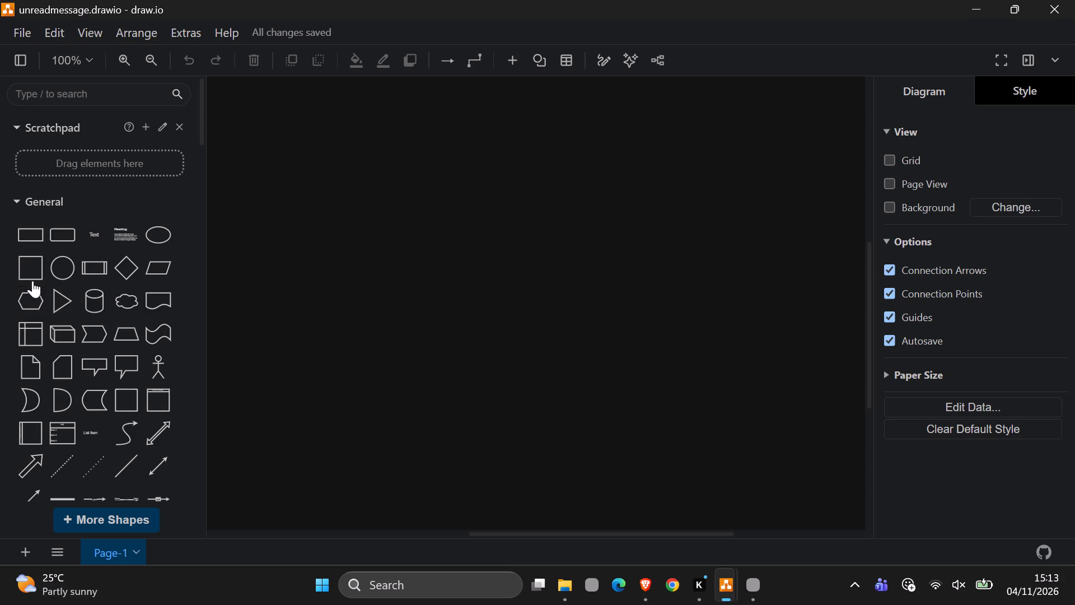
Add a rounded rectangle, stretch it taller to a nearly square box, and move it to the left part of the canvas.
{"action": "left_click", "coordinate": [57, 239]}
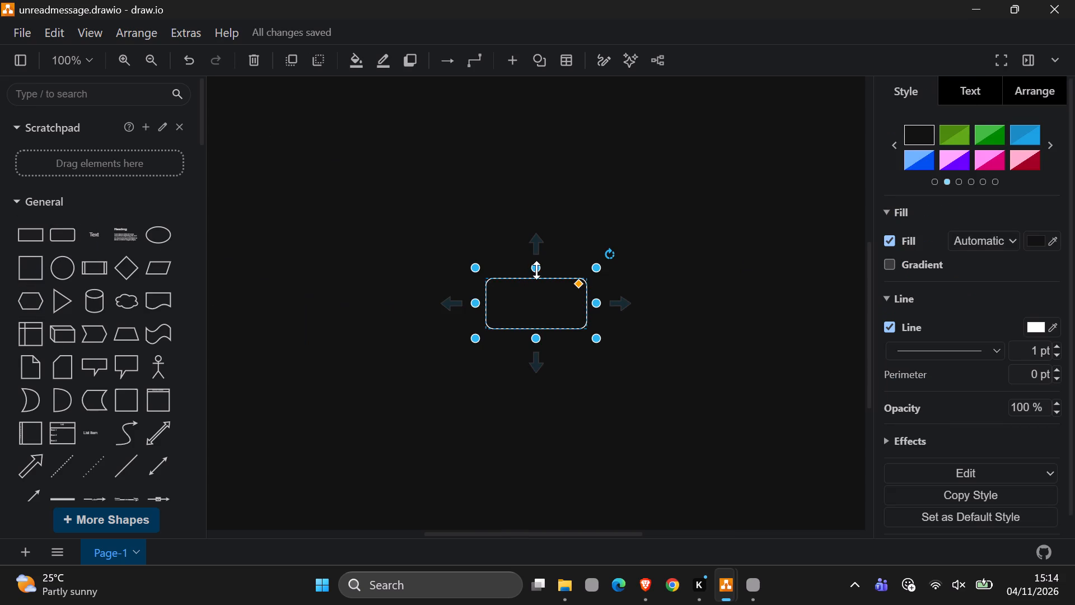
{"action": "left_click_drag", "start_coordinate": [536, 270], "coordinate": [522, 226]}
{"action": "left_click_drag", "start_coordinate": [533, 269], "coordinate": [311, 281]}
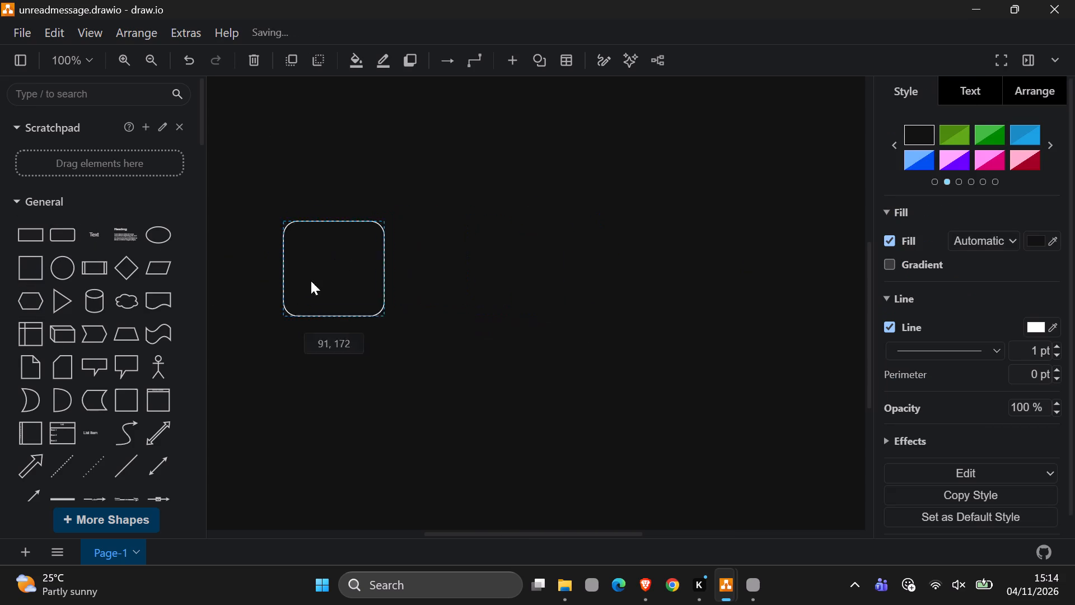
{"action": "left_click_drag", "start_coordinate": [311, 281], "coordinate": [345, 291]}
{"action": "left_click", "coordinate": [352, 295]}
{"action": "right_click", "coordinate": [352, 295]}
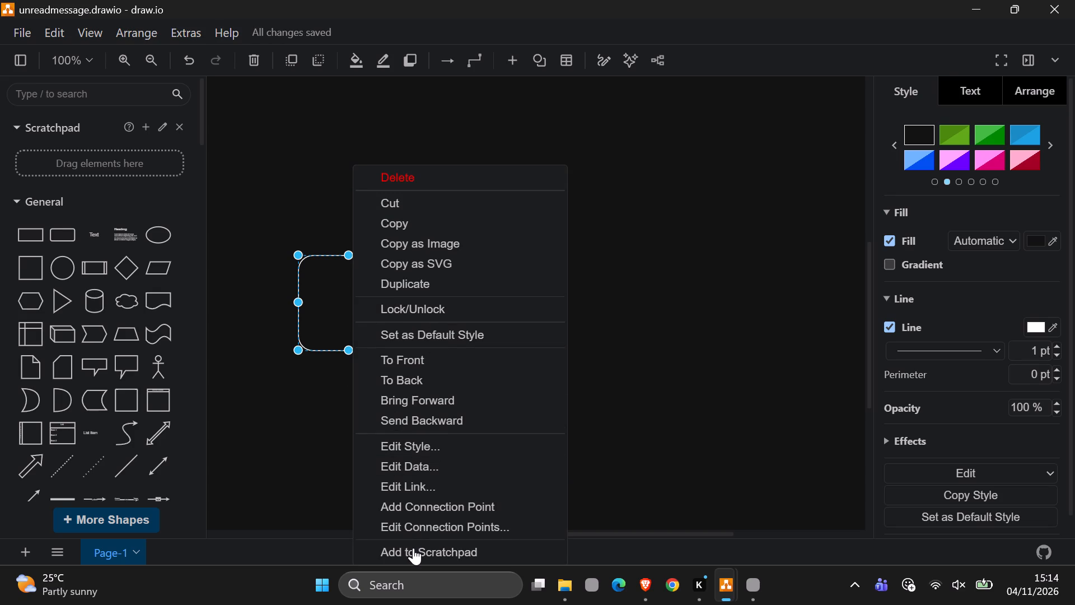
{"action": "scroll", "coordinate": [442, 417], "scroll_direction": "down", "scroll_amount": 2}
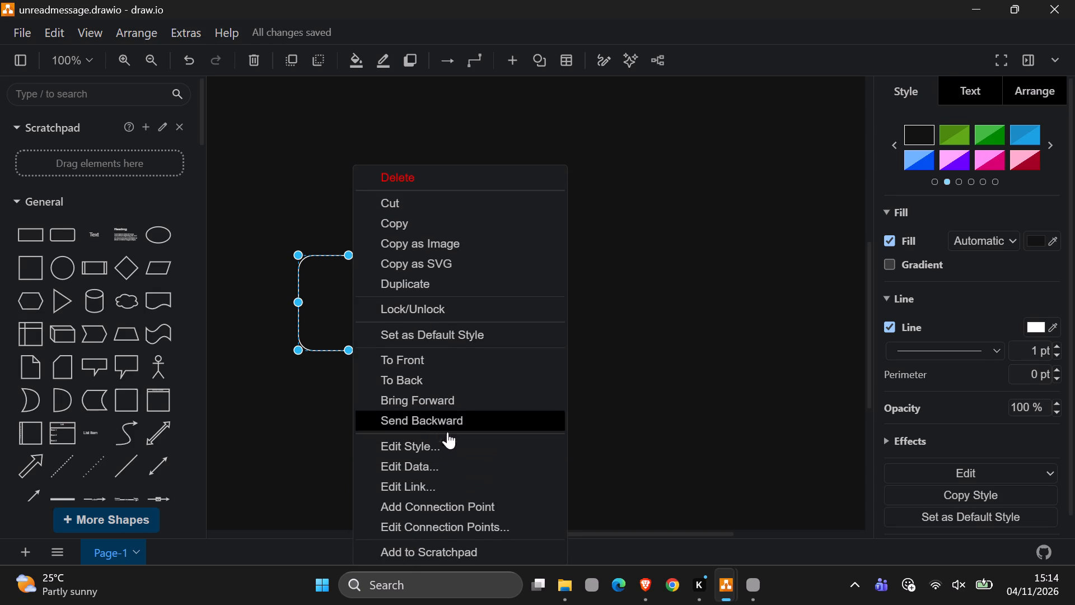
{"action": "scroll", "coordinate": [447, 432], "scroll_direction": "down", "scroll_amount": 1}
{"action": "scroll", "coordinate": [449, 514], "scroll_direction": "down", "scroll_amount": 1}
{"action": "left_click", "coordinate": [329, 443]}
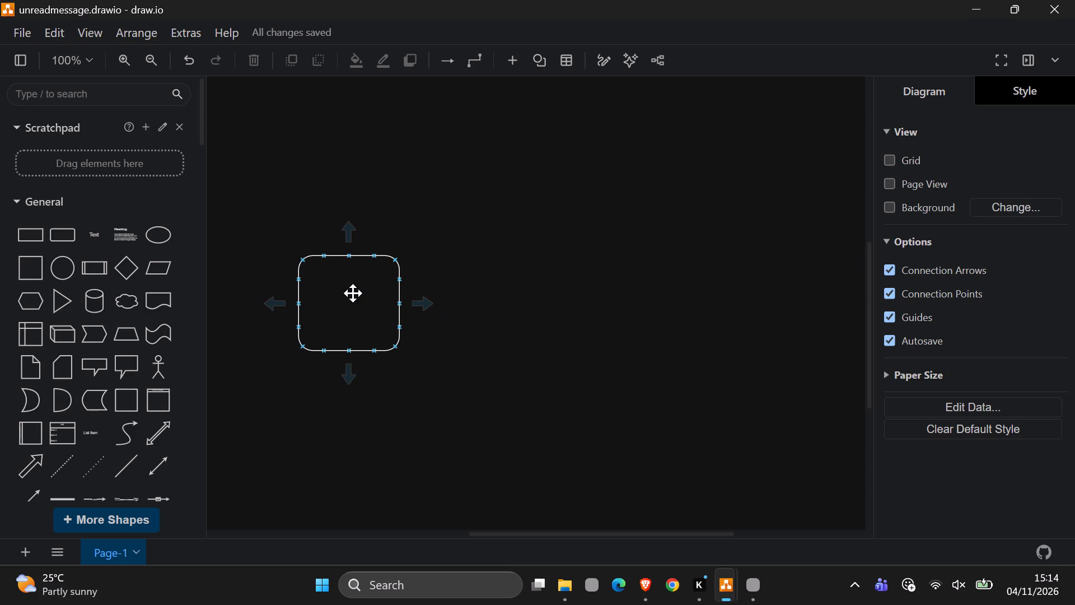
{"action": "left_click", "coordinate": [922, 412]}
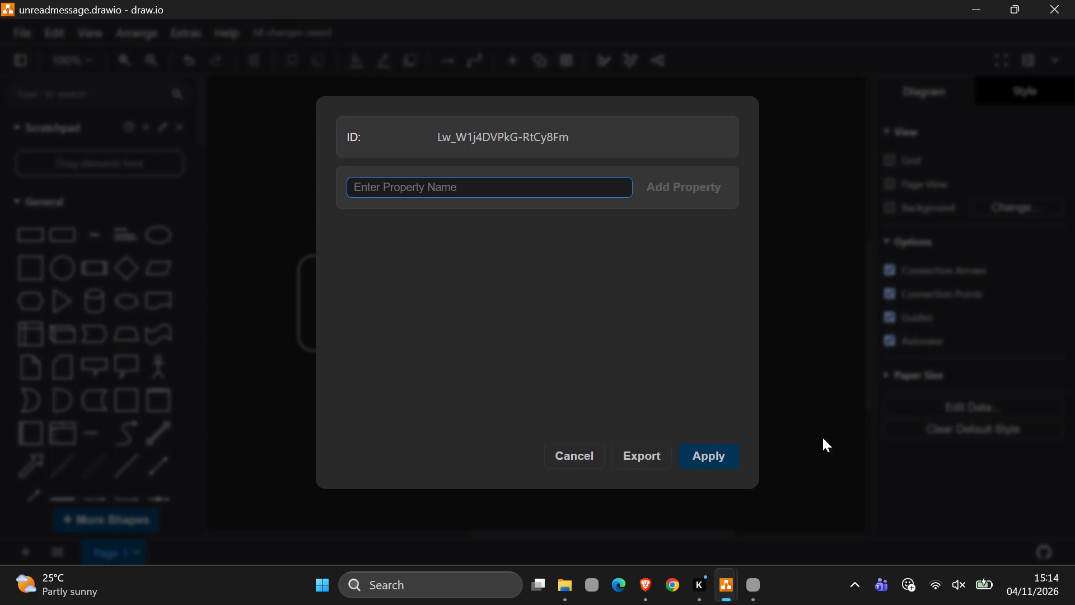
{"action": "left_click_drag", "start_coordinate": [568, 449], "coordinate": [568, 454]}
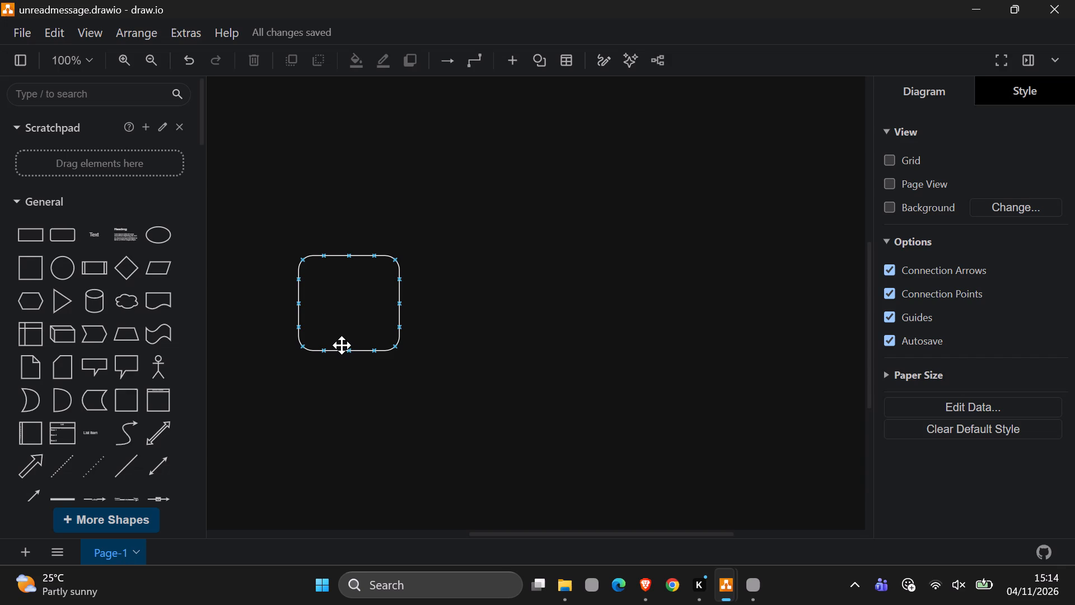
Move the rounded rectangle slightly down and to the left on the canvas.
{"action": "left_click_drag", "start_coordinate": [340, 306], "coordinate": [318, 332]}
After checking the reference image, search the shapes for "server" and place a Server Rack to the right of the rounded rectangle, roughly level with it.
{"action": "left_click", "coordinate": [750, 587]}
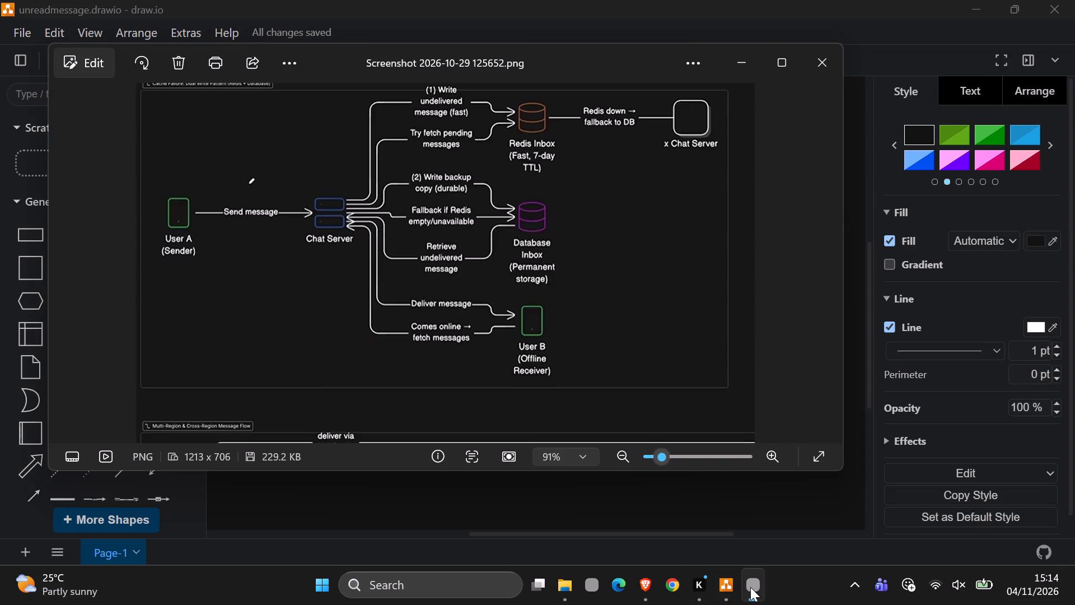
{"action": "left_click", "coordinate": [750, 587]}
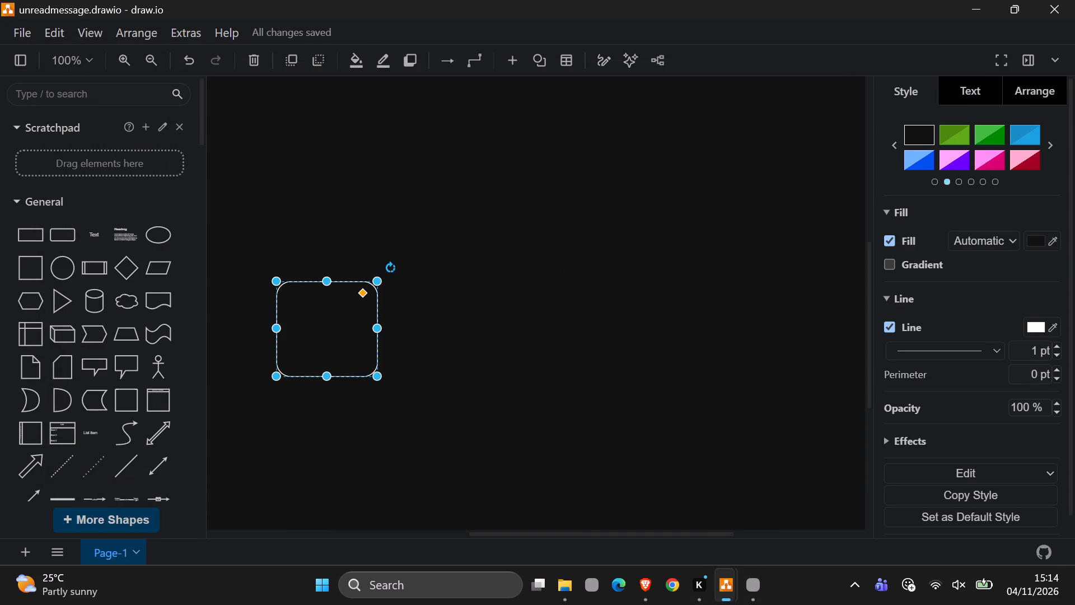
{"action": "left_click", "coordinate": [88, 102]}
{"action": "type", "text": "server"}
{"action": "left_click", "coordinate": [99, 137]}
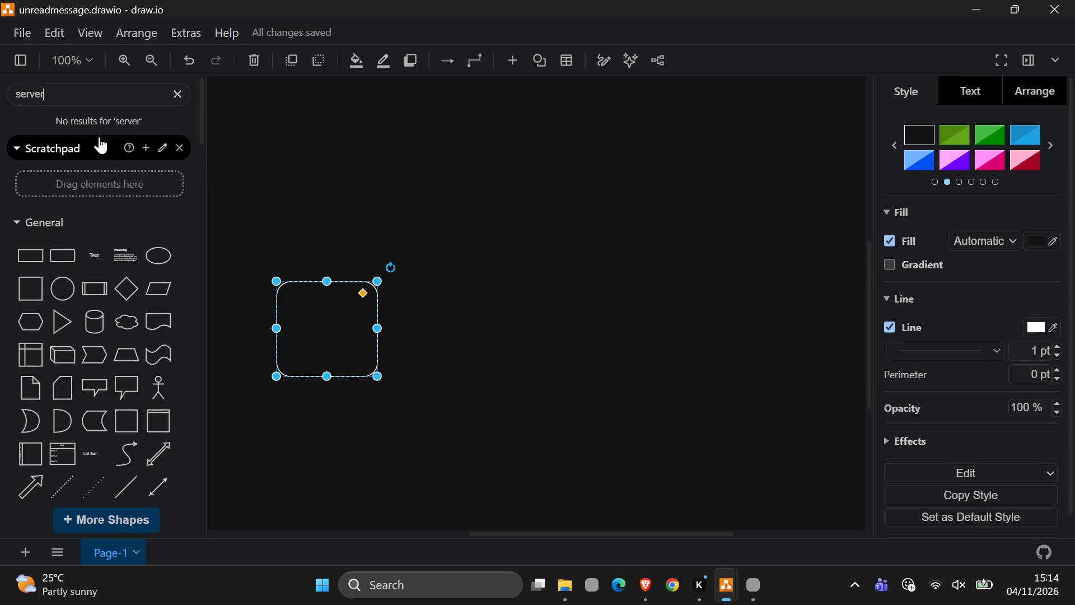
{"action": "left_click", "coordinate": [60, 100]}
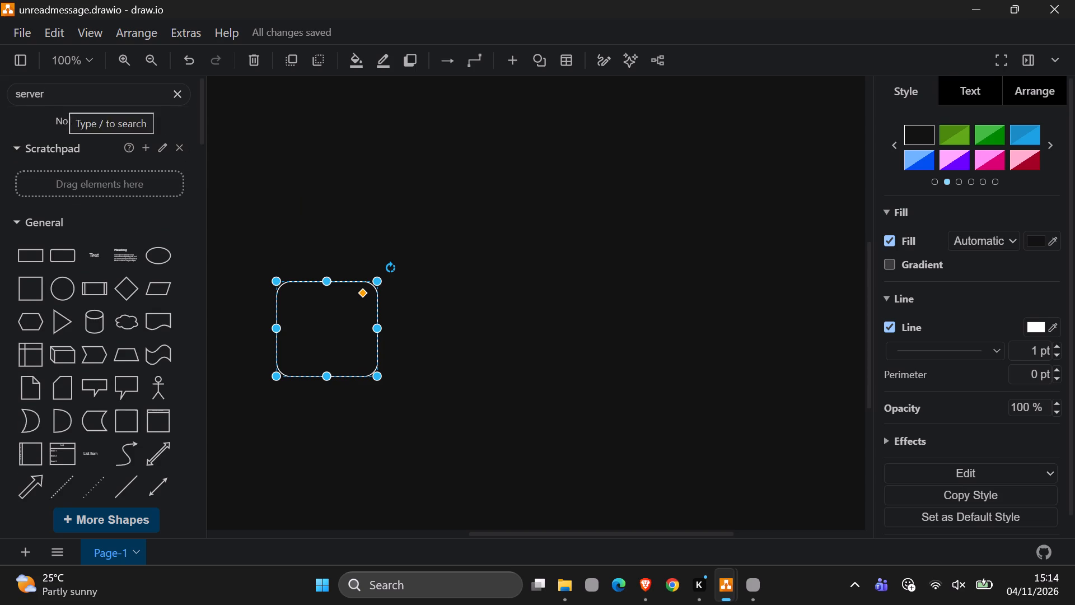
{"action": "left_click", "coordinate": [86, 117]}
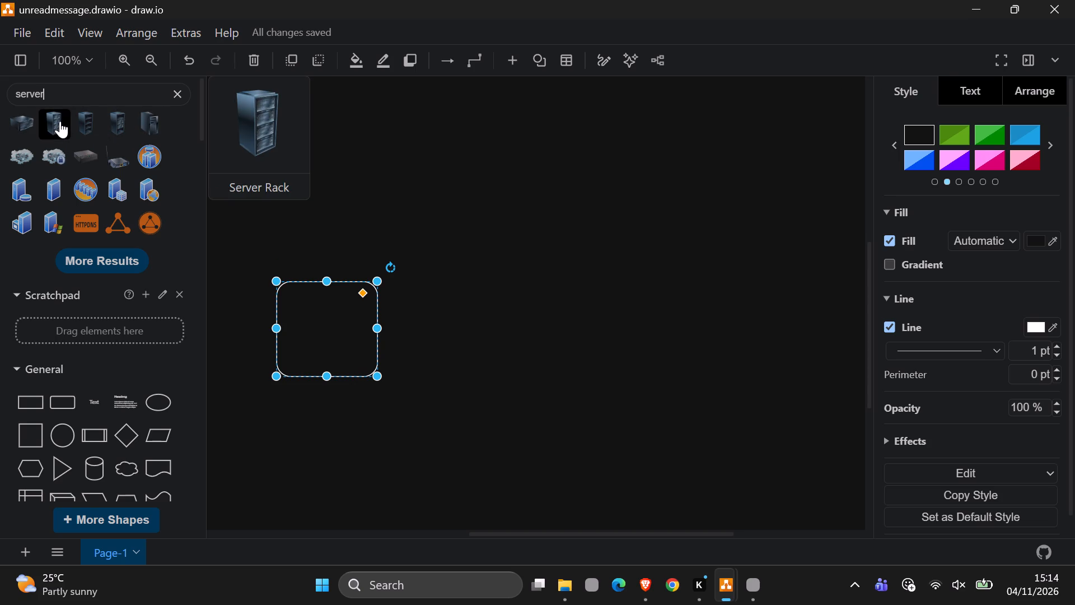
{"action": "left_click_drag", "start_coordinate": [60, 121], "coordinate": [485, 290]}
{"action": "left_click_drag", "start_coordinate": [526, 317], "coordinate": [613, 289]}
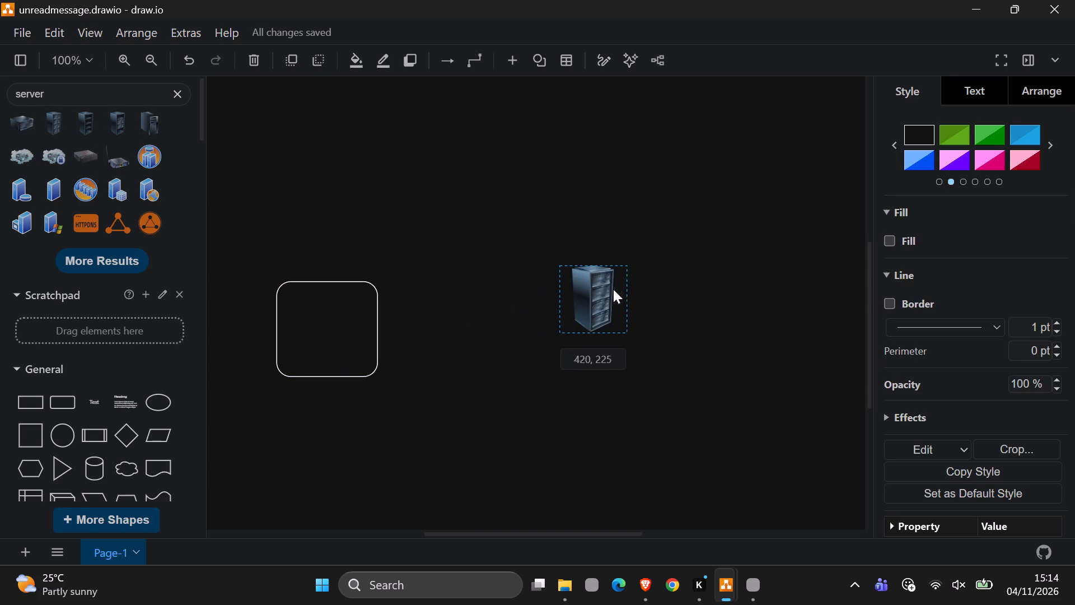
{"action": "left_click_drag", "start_coordinate": [613, 289], "coordinate": [638, 305]}
{"action": "scroll", "coordinate": [522, 295], "scroll_direction": "down", "scroll_amount": 3}
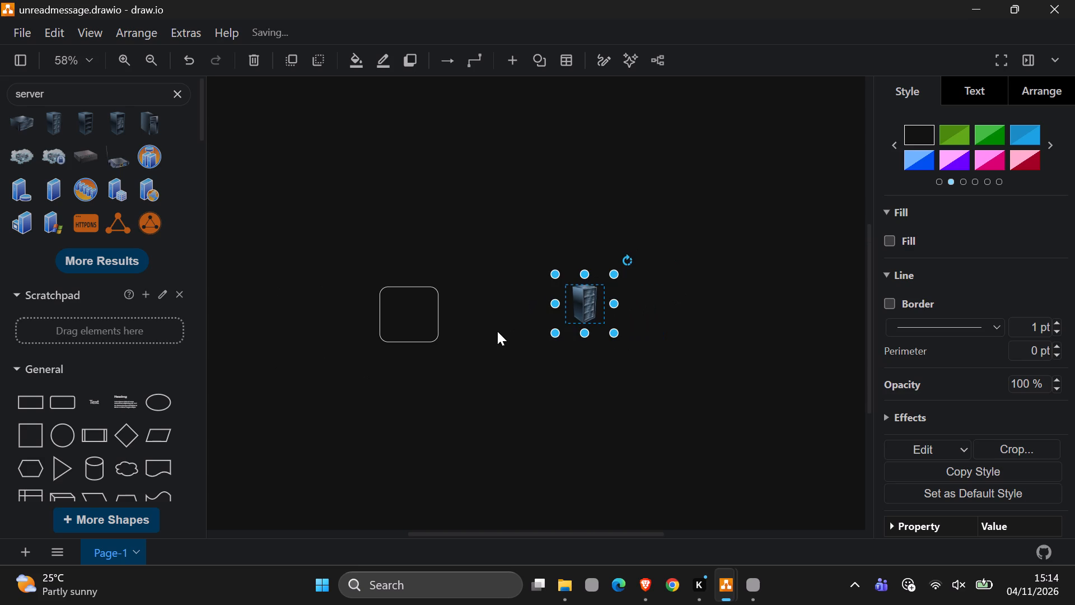
{"action": "scroll", "coordinate": [486, 331], "scroll_direction": "left", "scroll_amount": 2}
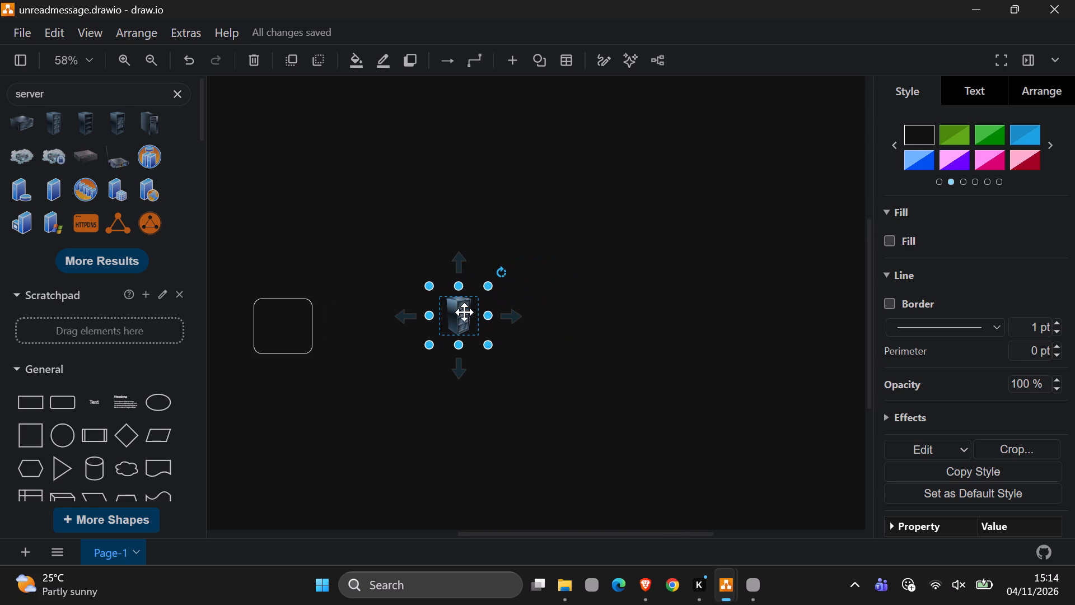
{"action": "left_click_drag", "start_coordinate": [464, 312], "coordinate": [496, 315]}
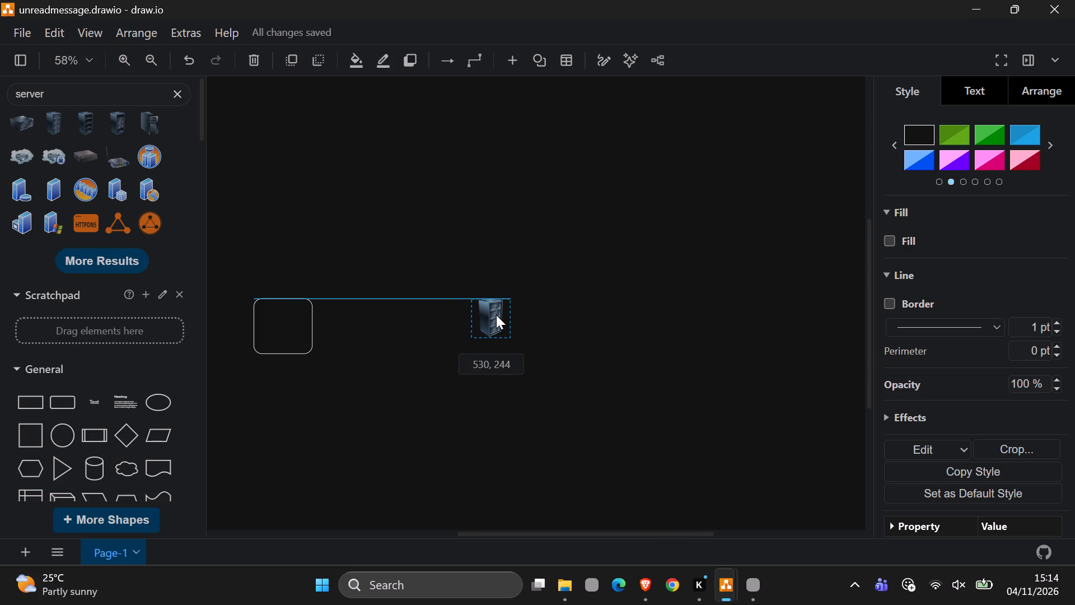
{"action": "left_click_drag", "start_coordinate": [496, 315], "coordinate": [497, 318]}
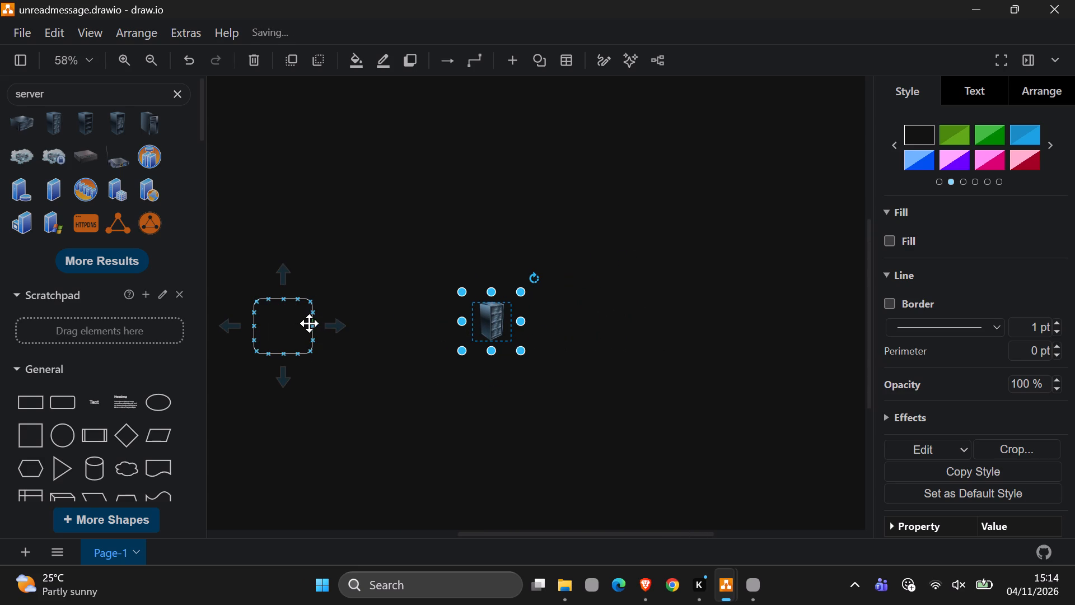
Draw a connector from the right side of the rounded rectangle to the Server Rack.
{"action": "left_click_drag", "start_coordinate": [338, 325], "coordinate": [449, 332]}
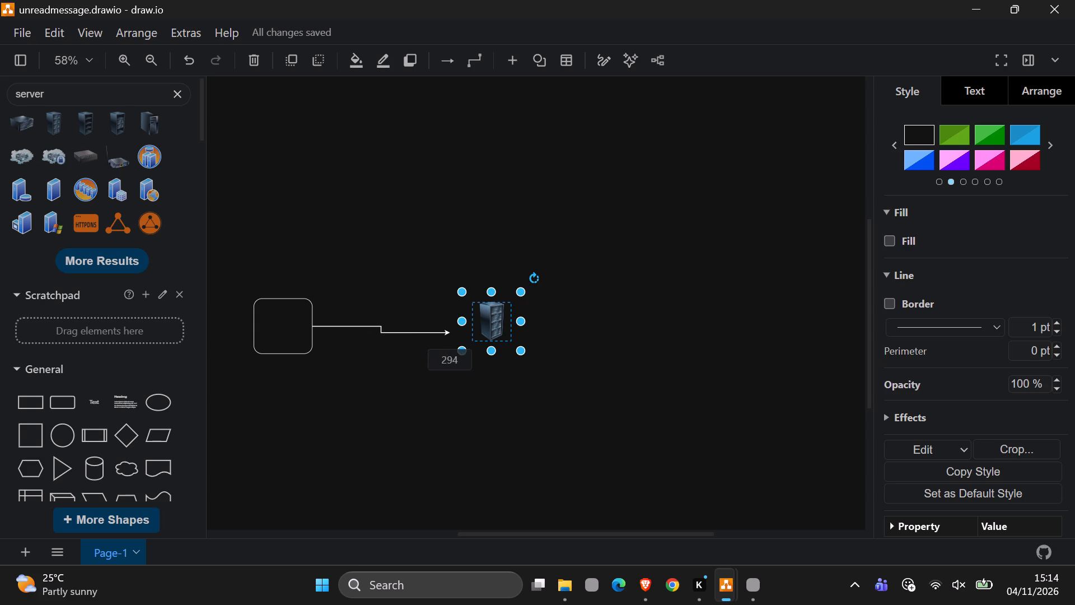
{"action": "left_click_drag", "start_coordinate": [449, 332], "coordinate": [464, 329]}
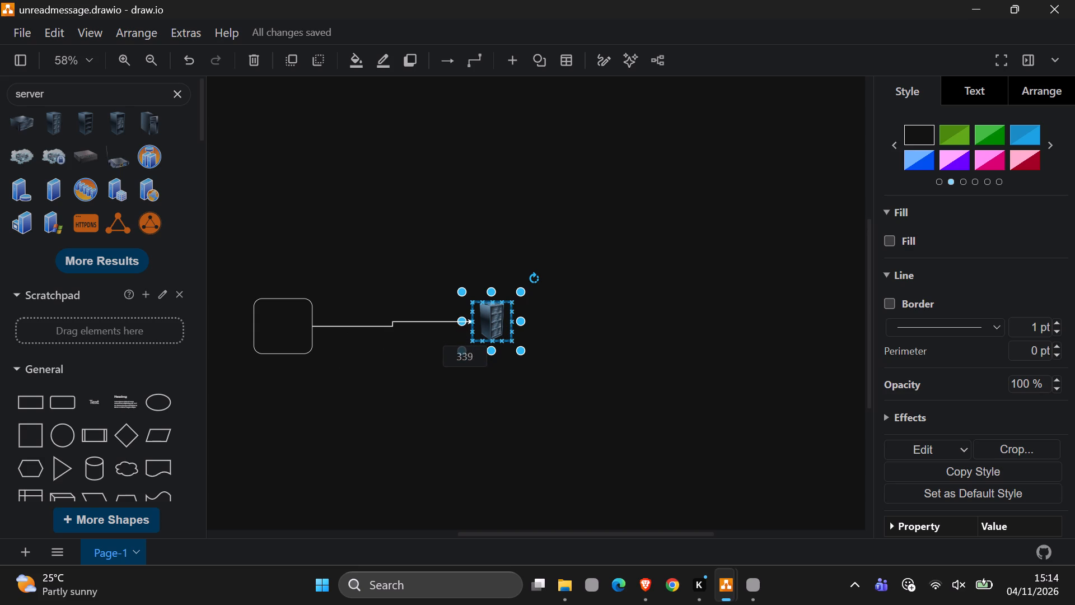
Attach the arrow end of the rounded rectangle's connector to the left side of the Server Rack.
{"action": "left_click_drag", "start_coordinate": [464, 329], "coordinate": [427, 320]}
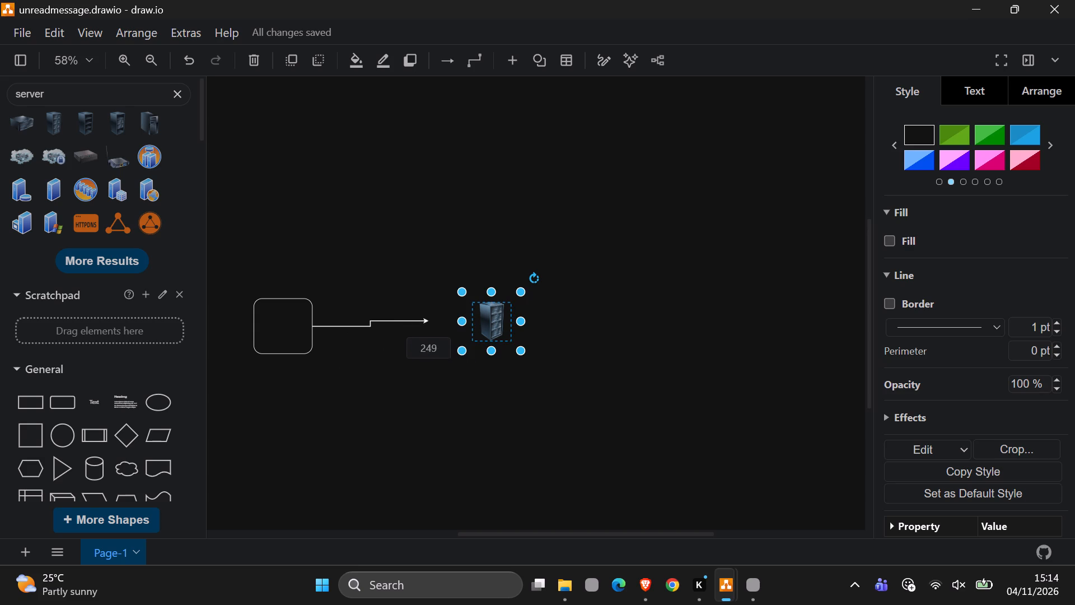
{"action": "left_click_drag", "start_coordinate": [427, 320], "coordinate": [394, 312]}
{"action": "left_click_drag", "start_coordinate": [394, 312], "coordinate": [458, 325]}
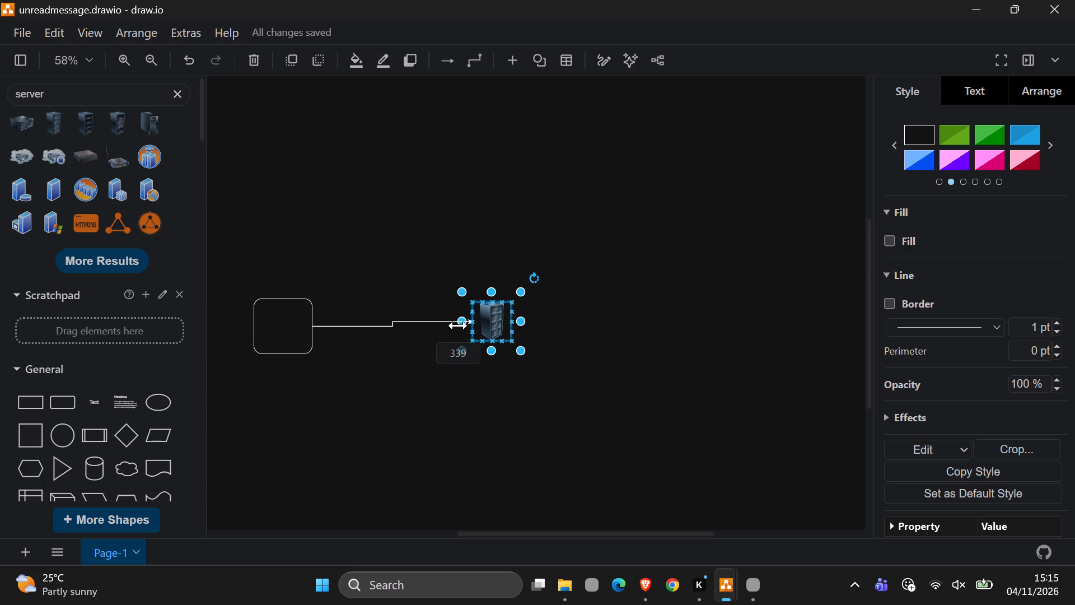
{"action": "left_click_drag", "start_coordinate": [458, 325], "coordinate": [453, 319]}
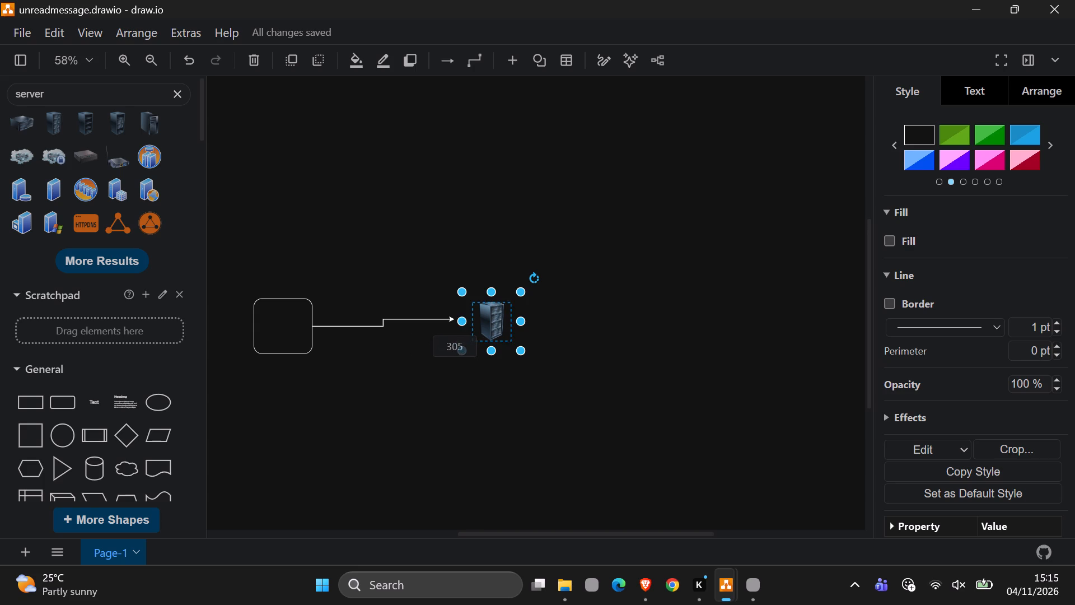
{"action": "left_click_drag", "start_coordinate": [453, 319], "coordinate": [468, 324]}
{"action": "left_click", "coordinate": [424, 333]}
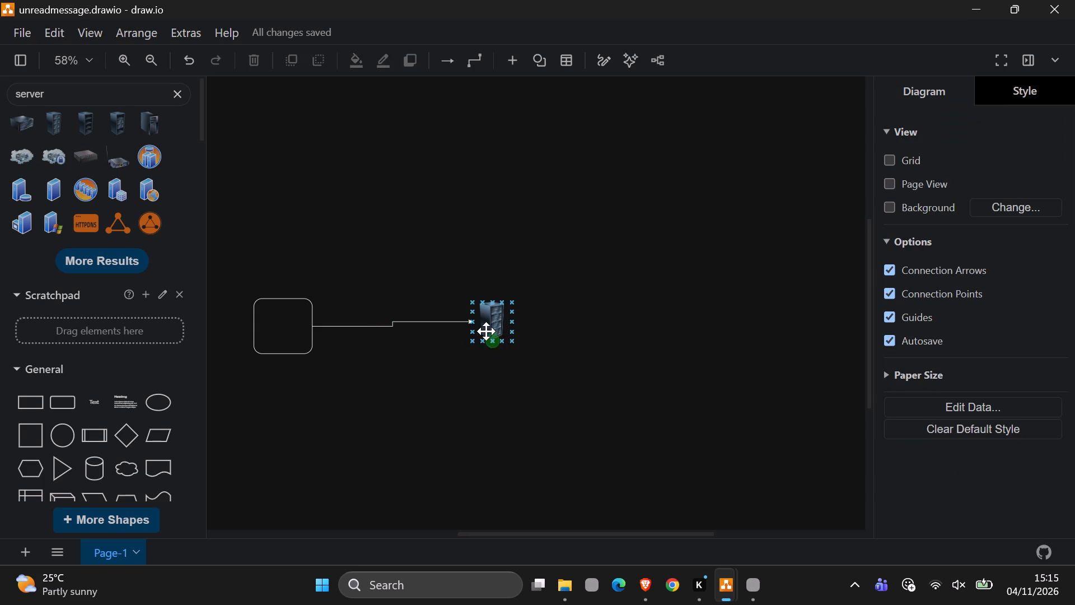
{"action": "left_click", "coordinate": [410, 170]}
Clear the shape search and add a rounded rectangle above and to the right of the Server Rack.
{"action": "scroll", "coordinate": [472, 461], "scroll_direction": "left", "scroll_amount": 1}
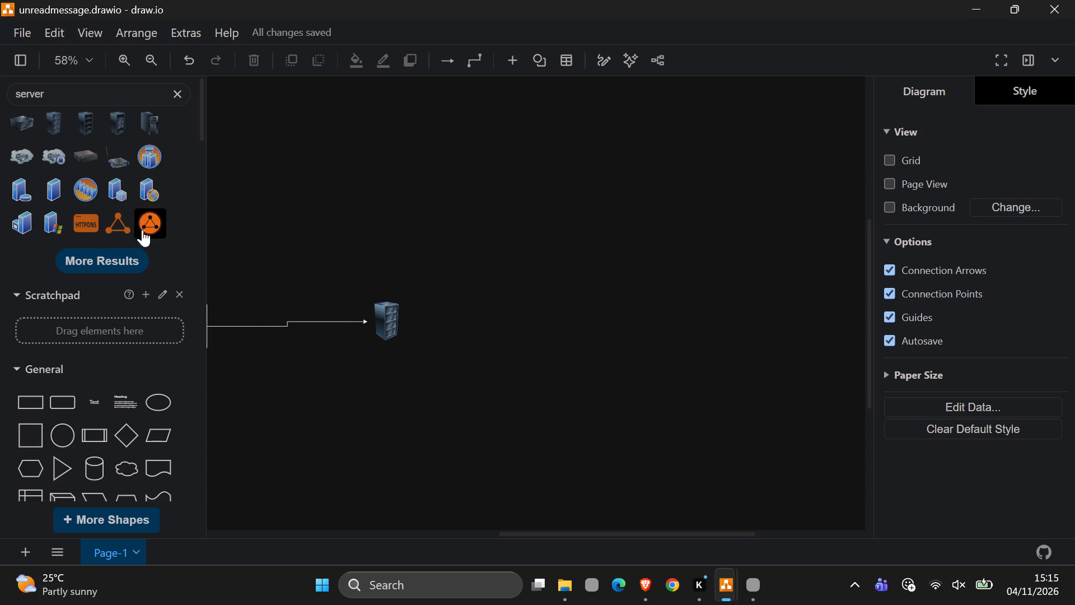
{"action": "left_click", "coordinate": [183, 92]}
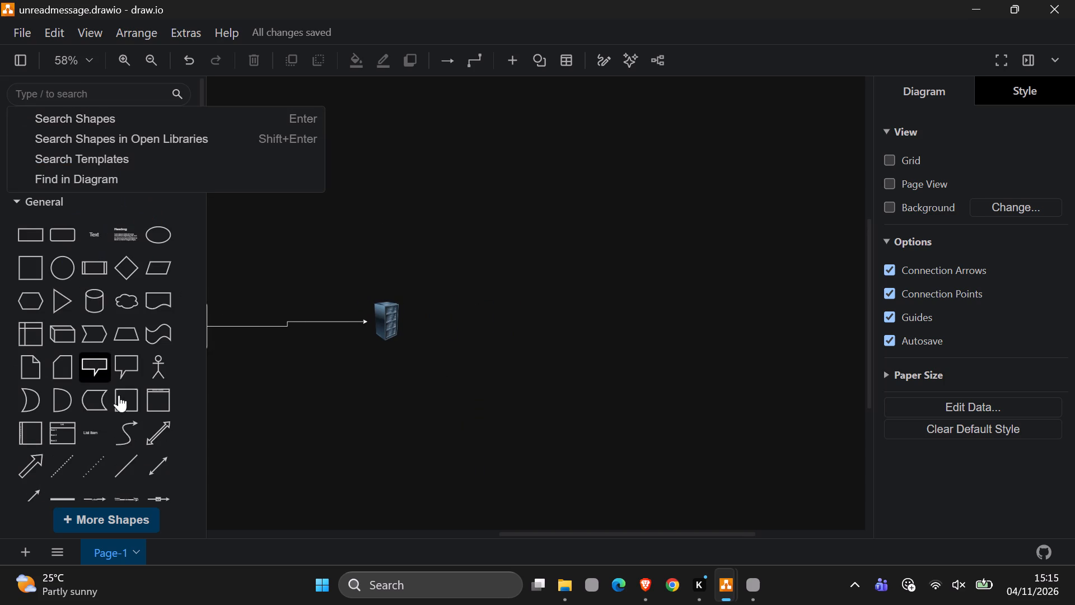
{"action": "left_click", "coordinate": [64, 231]}
{"action": "left_click_drag", "start_coordinate": [537, 299], "coordinate": [539, 233]}
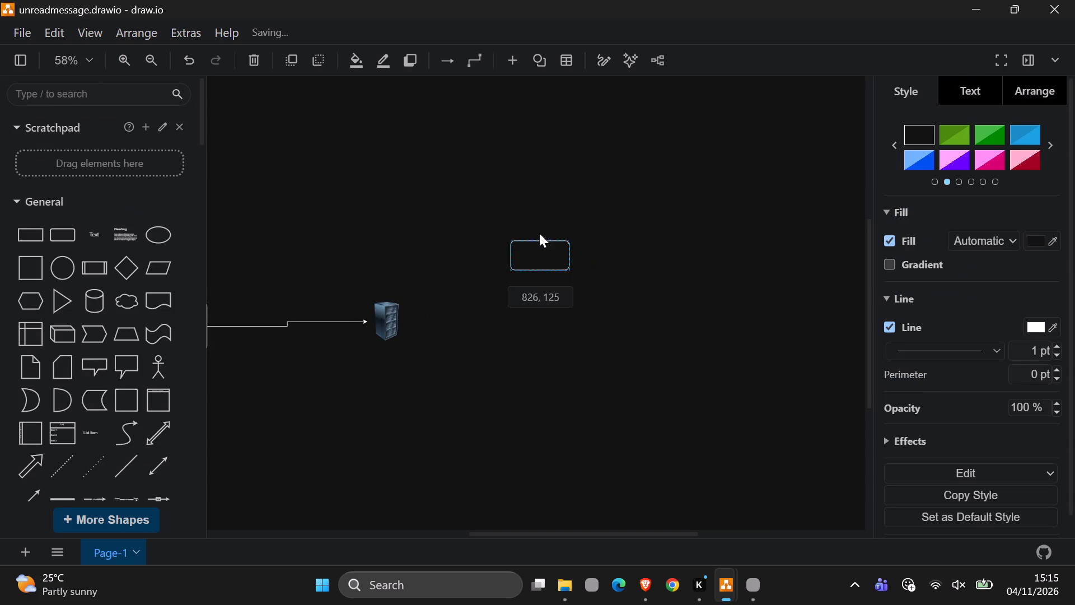
{"action": "left_click_drag", "start_coordinate": [539, 233], "coordinate": [522, 177]}
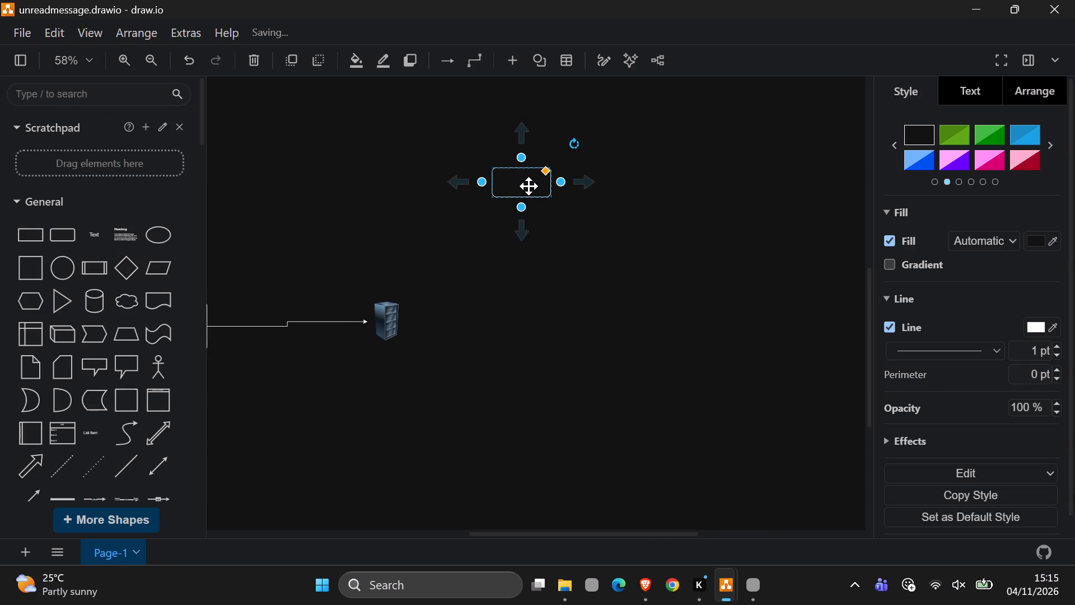
Duplicate the new rounded rectangle and align the copy directly below it, slightly above the Server Rack's level.
{"action": "right_click", "coordinate": [524, 183]}
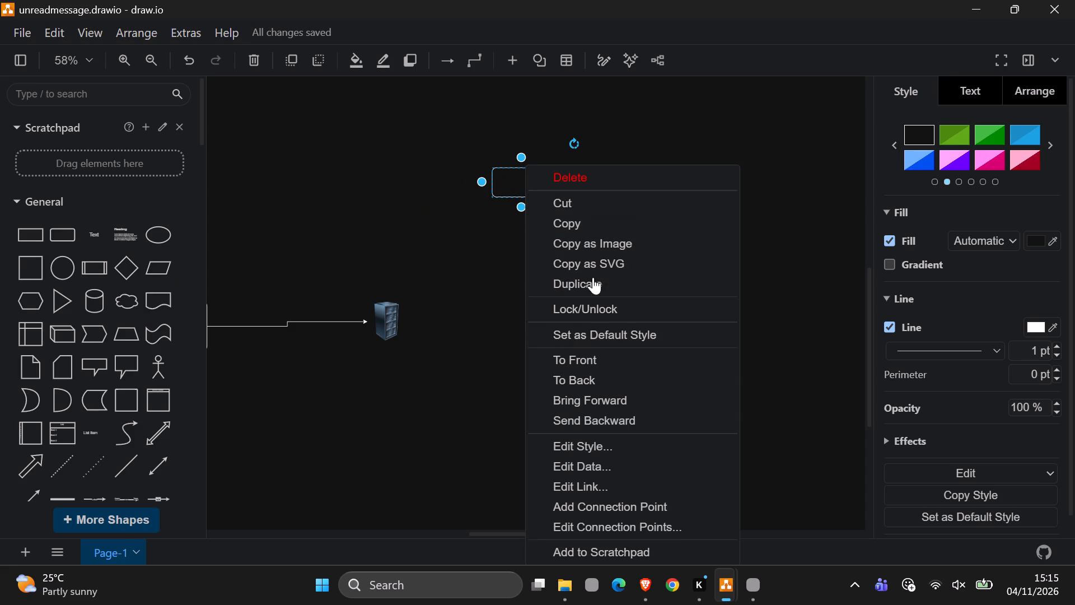
{"action": "left_click", "coordinate": [586, 285]}
{"action": "left_click_drag", "start_coordinate": [533, 198], "coordinate": [531, 198]}
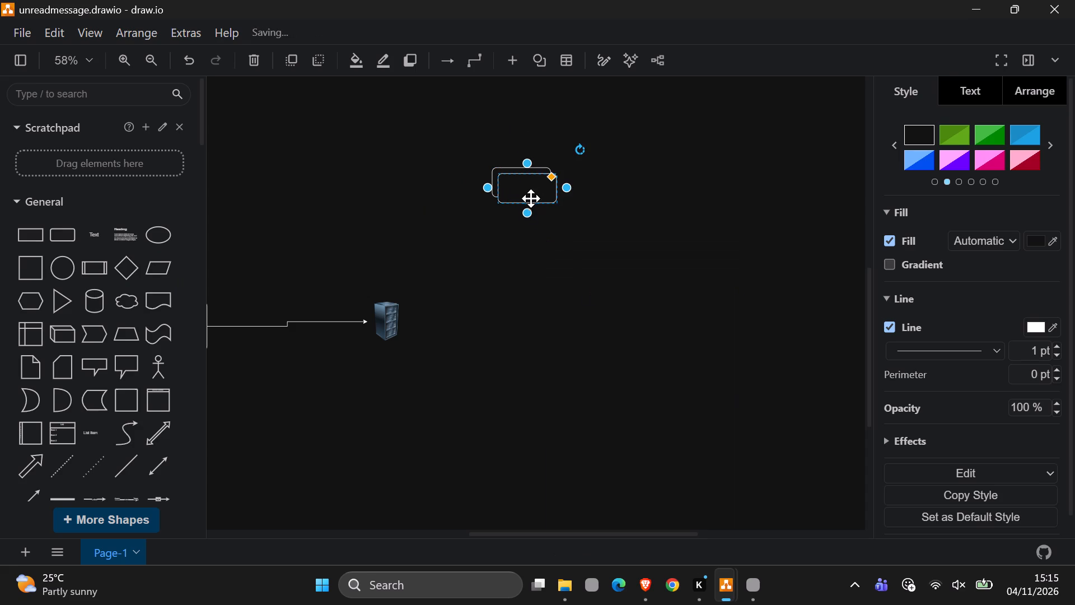
{"action": "left_click_drag", "start_coordinate": [531, 198], "coordinate": [531, 283]}
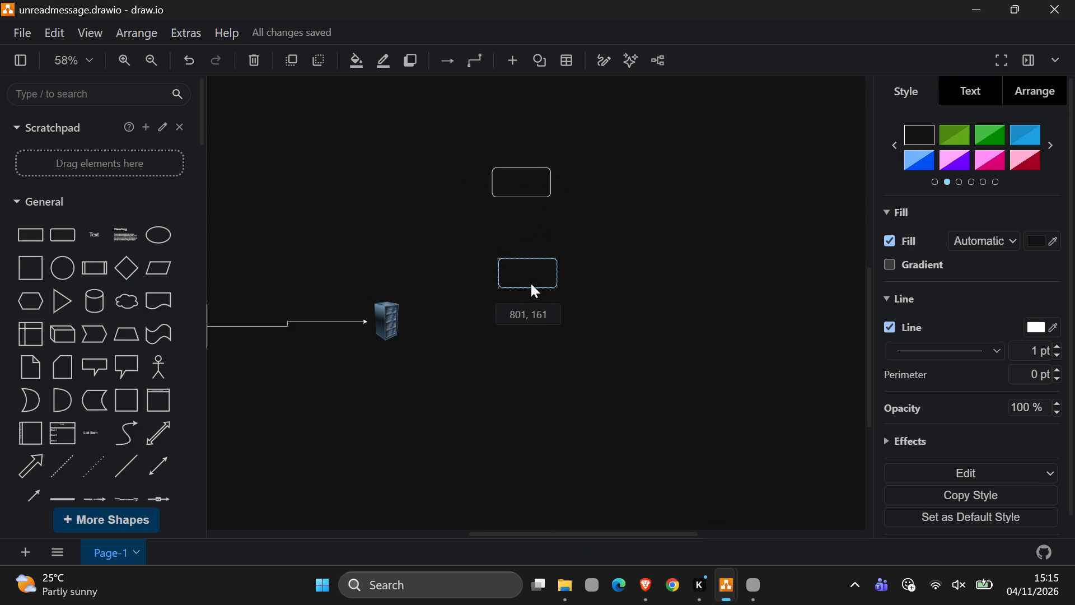
{"action": "left_click_drag", "start_coordinate": [531, 283], "coordinate": [527, 285]}
Duplicate the second rounded rectangle and align the copy below it as the third in the column.
{"action": "right_click", "coordinate": [523, 275]}
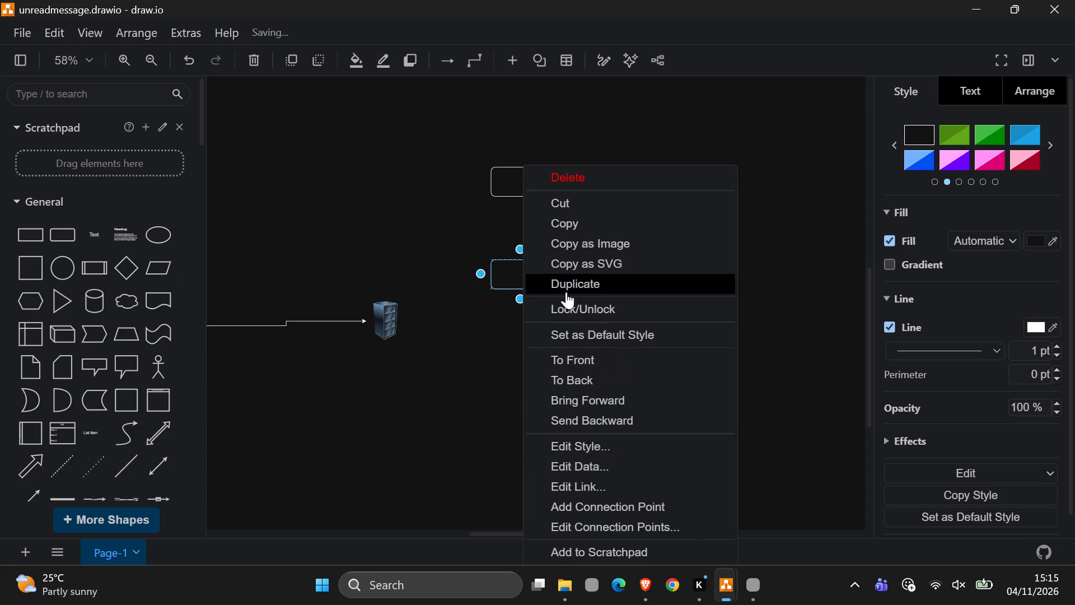
{"action": "left_click", "coordinate": [573, 294]}
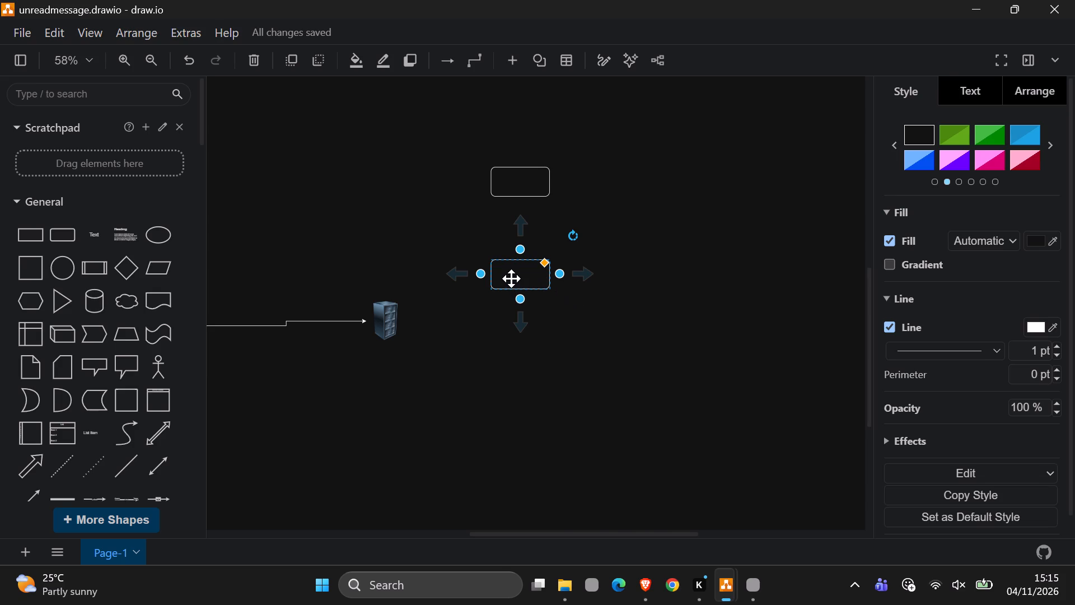
{"action": "right_click", "coordinate": [511, 278]}
{"action": "left_click", "coordinate": [563, 285]}
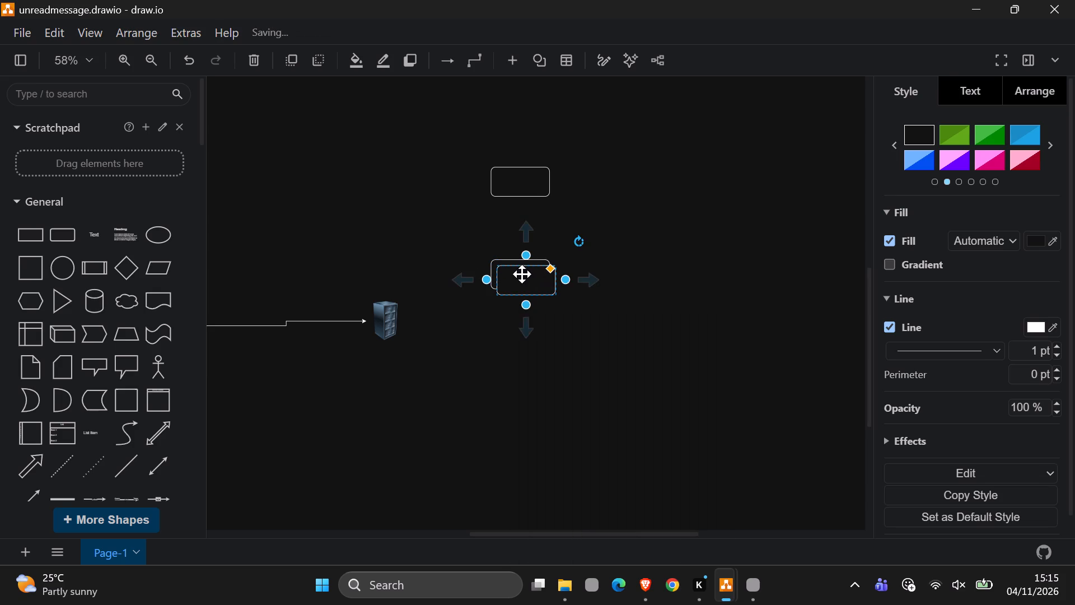
{"action": "left_click_drag", "start_coordinate": [524, 282], "coordinate": [515, 371]}
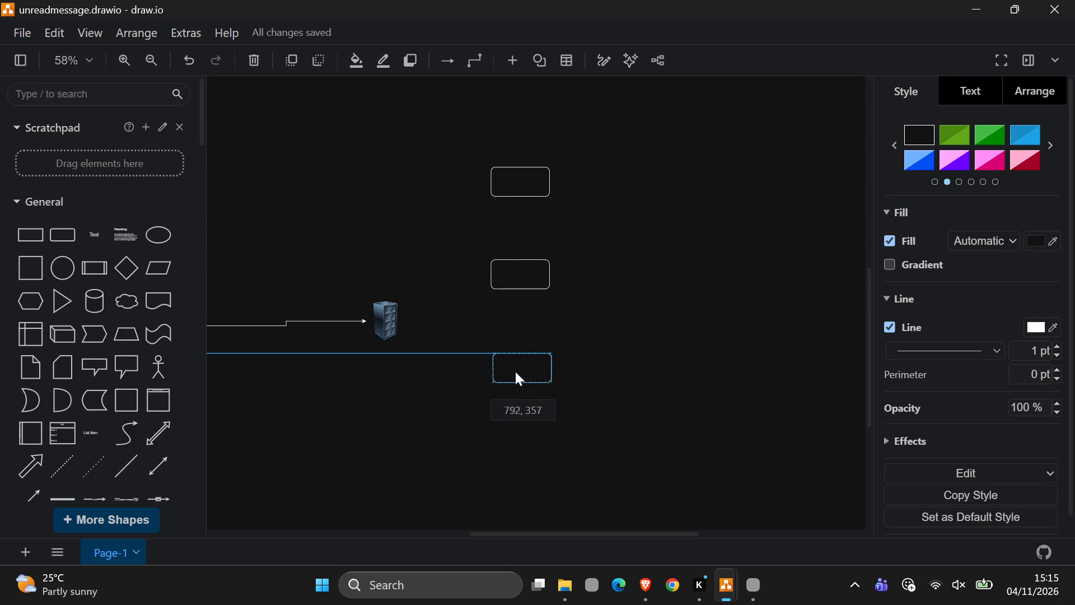
{"action": "left_click_drag", "start_coordinate": [515, 371], "coordinate": [520, 384]}
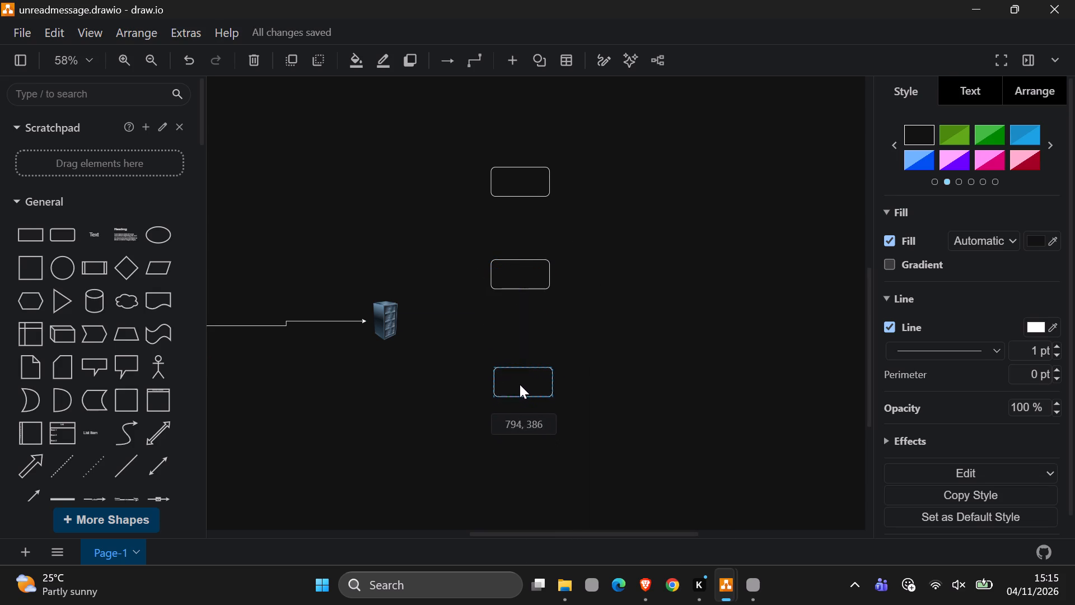
{"action": "left_click_drag", "start_coordinate": [520, 384], "coordinate": [520, 393]}
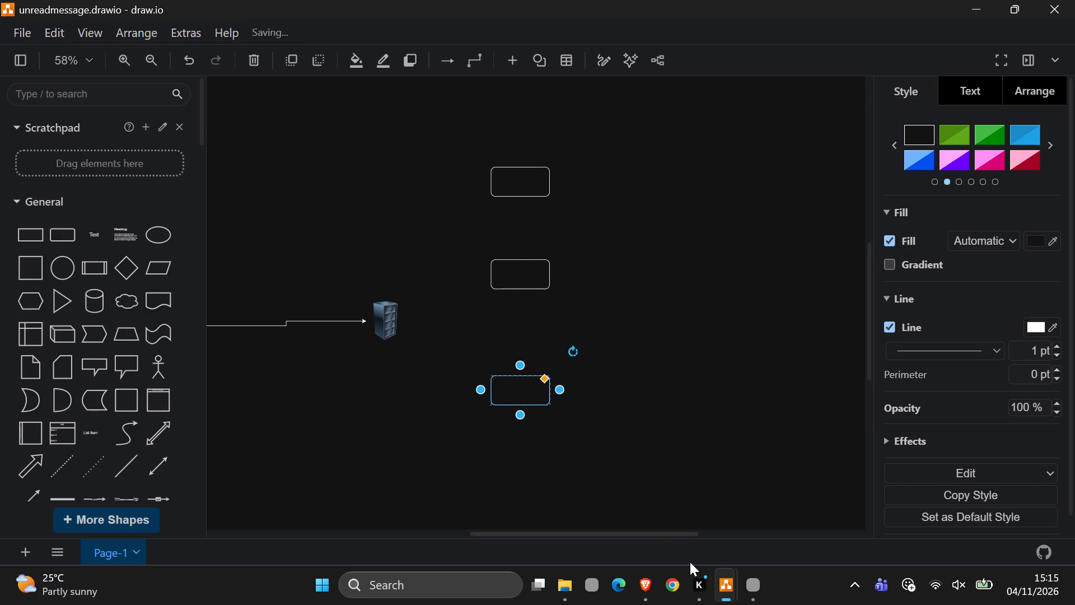
After checking the reference image, move the three stacked rounded rectangles farther right of the Server Rack, keeping them in one column.
{"action": "left_click", "coordinate": [742, 583]}
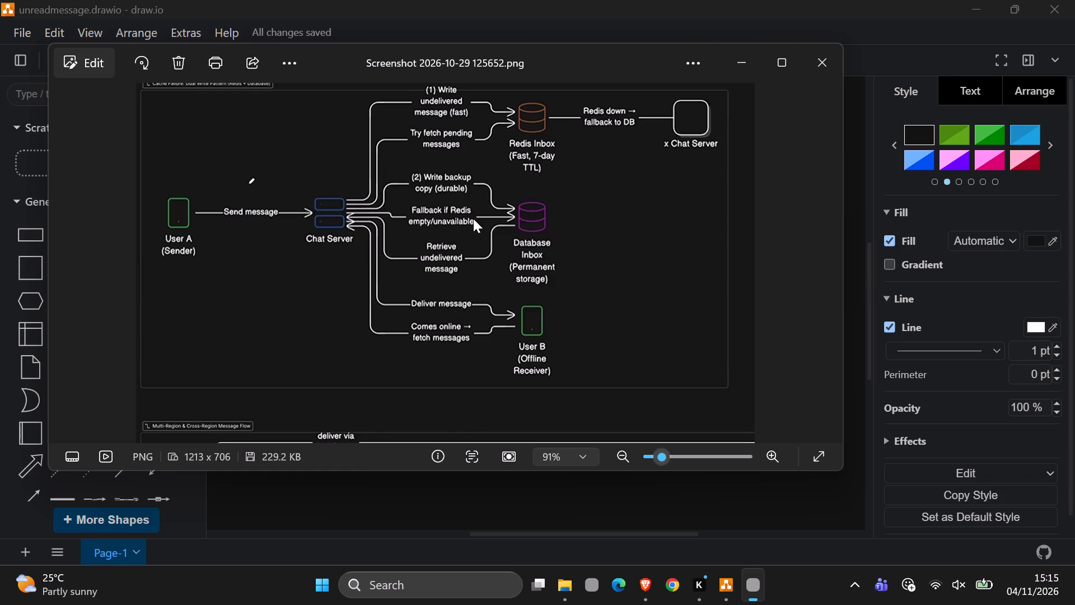
{"action": "left_click", "coordinate": [724, 72]}
{"action": "scroll", "coordinate": [459, 254], "scroll_direction": "left", "scroll_amount": 1}
{"action": "scroll", "coordinate": [415, 282], "scroll_direction": "left", "scroll_amount": 1}
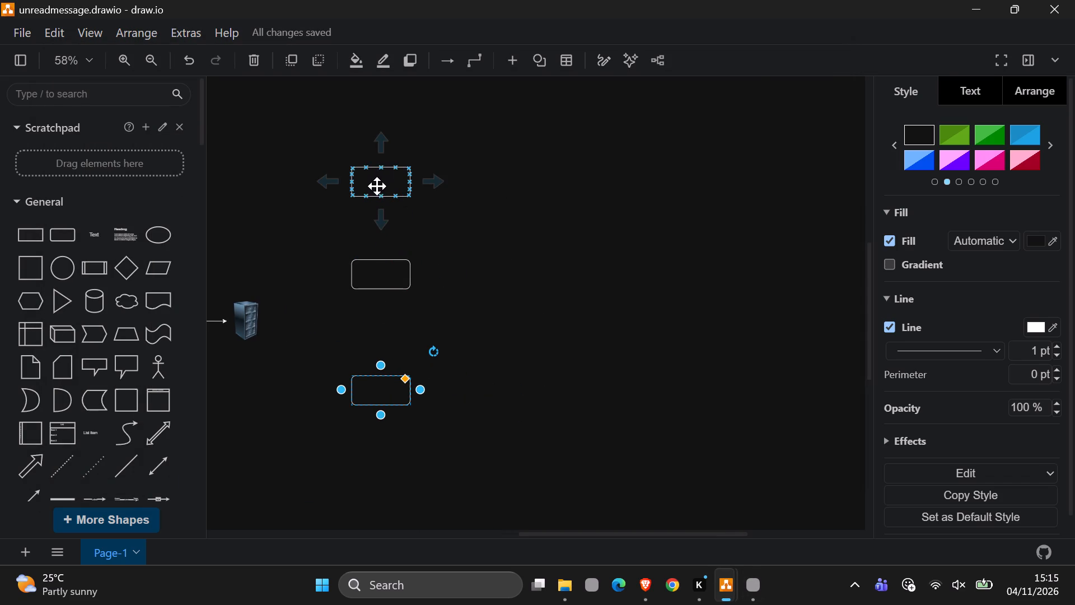
{"action": "left_click_drag", "start_coordinate": [377, 186], "coordinate": [494, 170]}
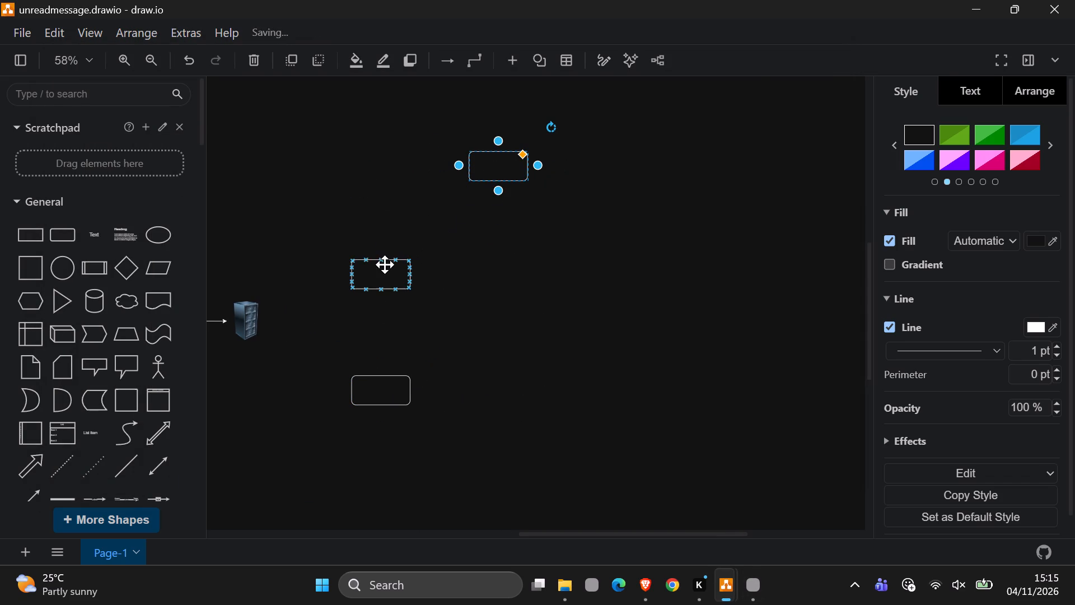
{"action": "left_click_drag", "start_coordinate": [382, 274], "coordinate": [506, 285]}
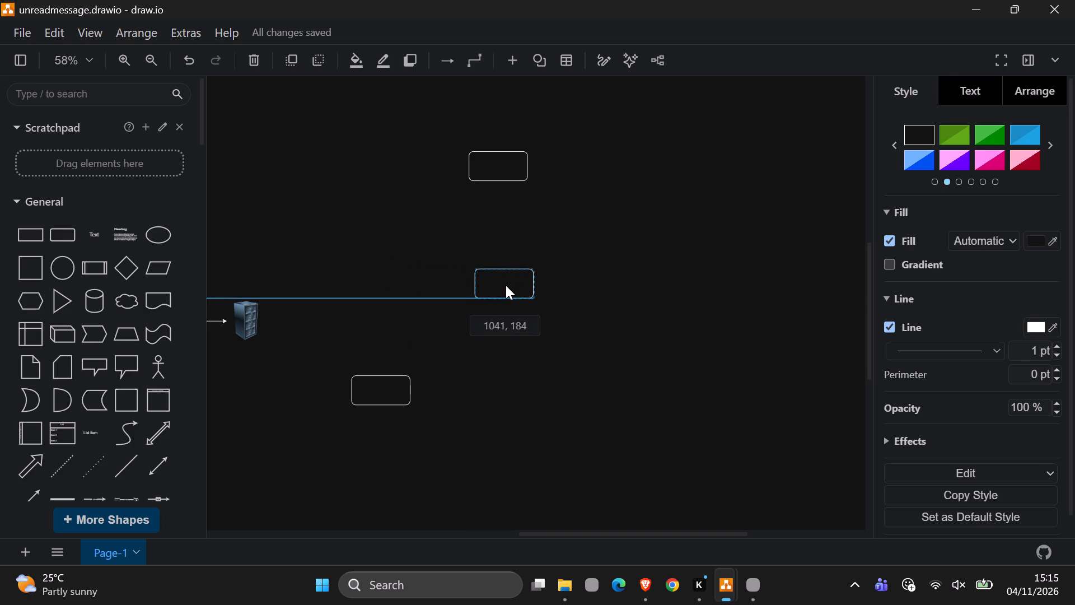
{"action": "left_click_drag", "start_coordinate": [506, 285], "coordinate": [498, 283]}
{"action": "left_click_drag", "start_coordinate": [377, 395], "coordinate": [378, 397]}
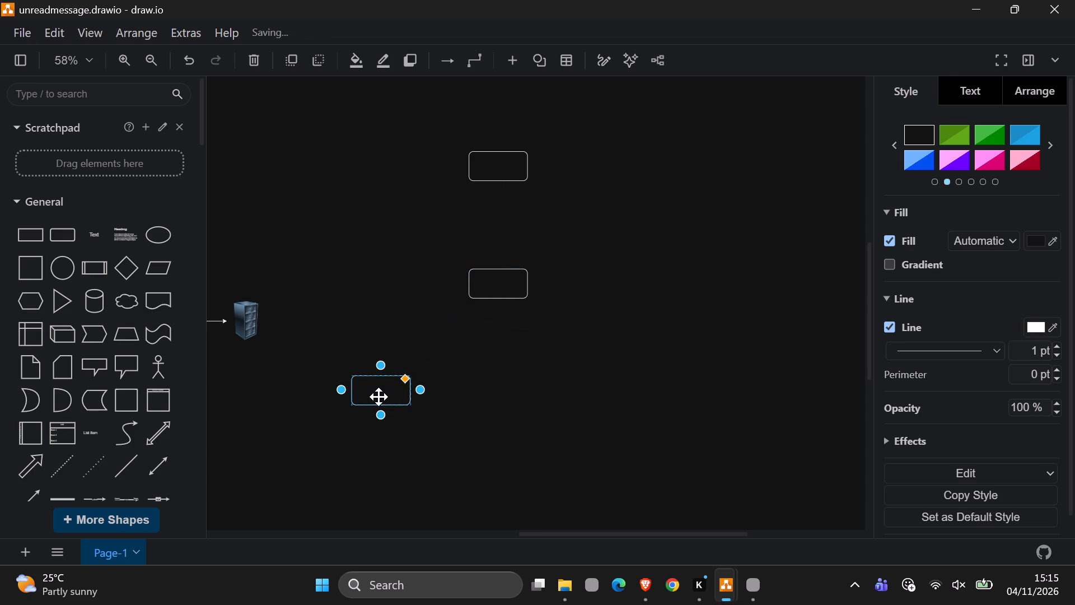
{"action": "left_click_drag", "start_coordinate": [378, 397], "coordinate": [494, 380]}
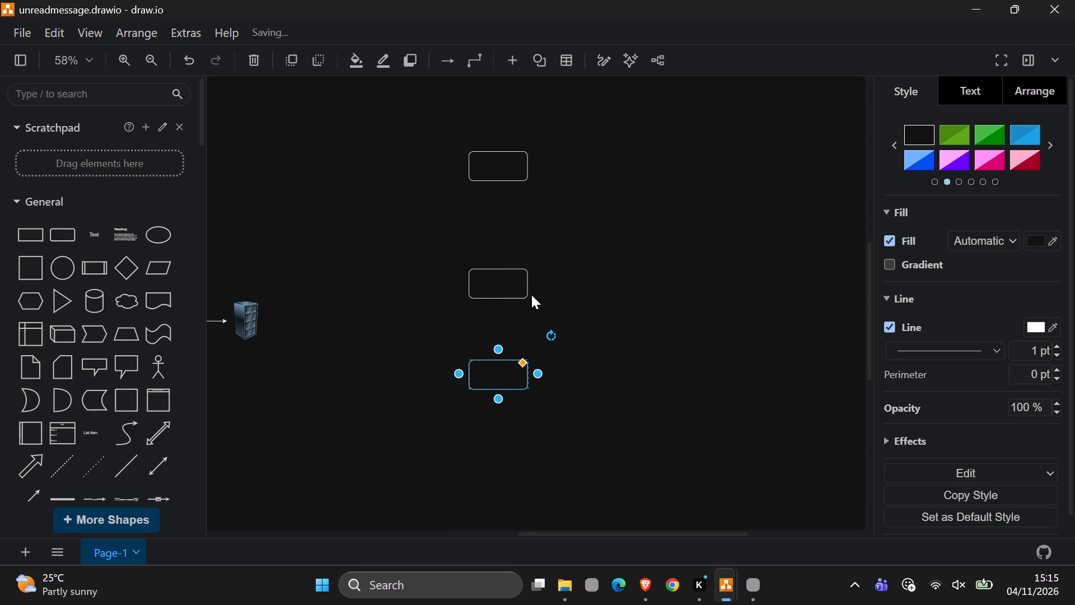
Spread the column out vertically by lowering the bottom rounded rectangle and raising the top one, keeping both aligned with the middle one.
{"action": "left_click_drag", "start_coordinate": [501, 376], "coordinate": [493, 430]}
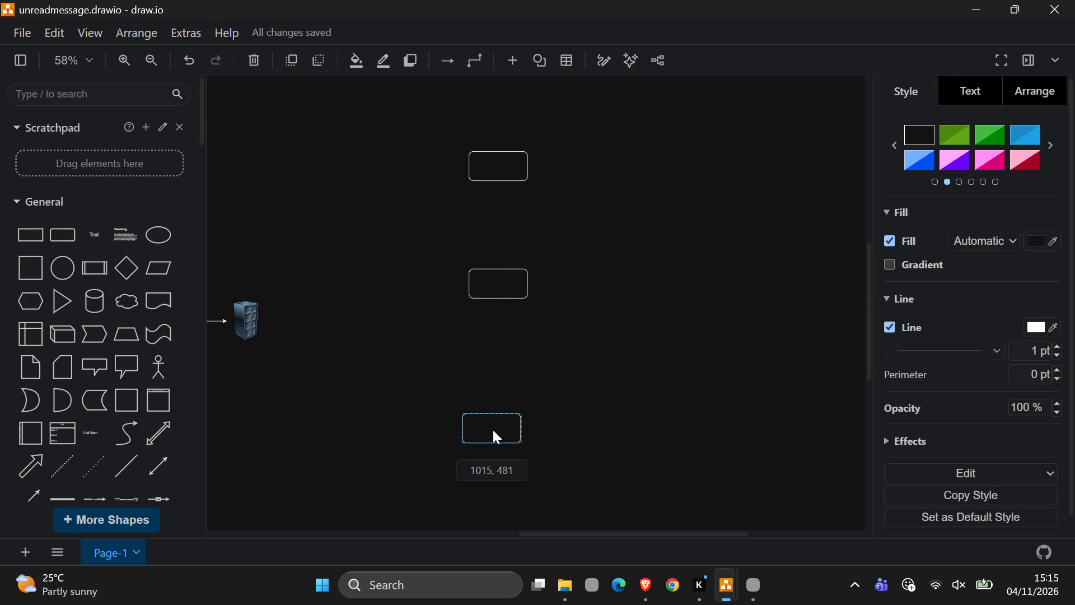
{"action": "left_click_drag", "start_coordinate": [493, 430], "coordinate": [503, 425]}
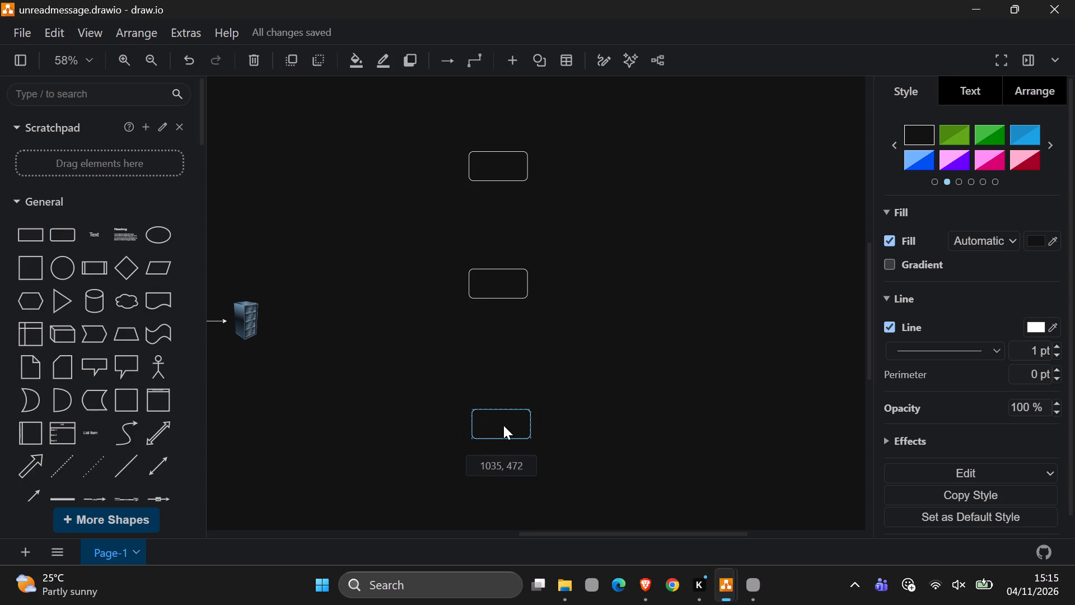
{"action": "left_click_drag", "start_coordinate": [503, 425], "coordinate": [500, 413]}
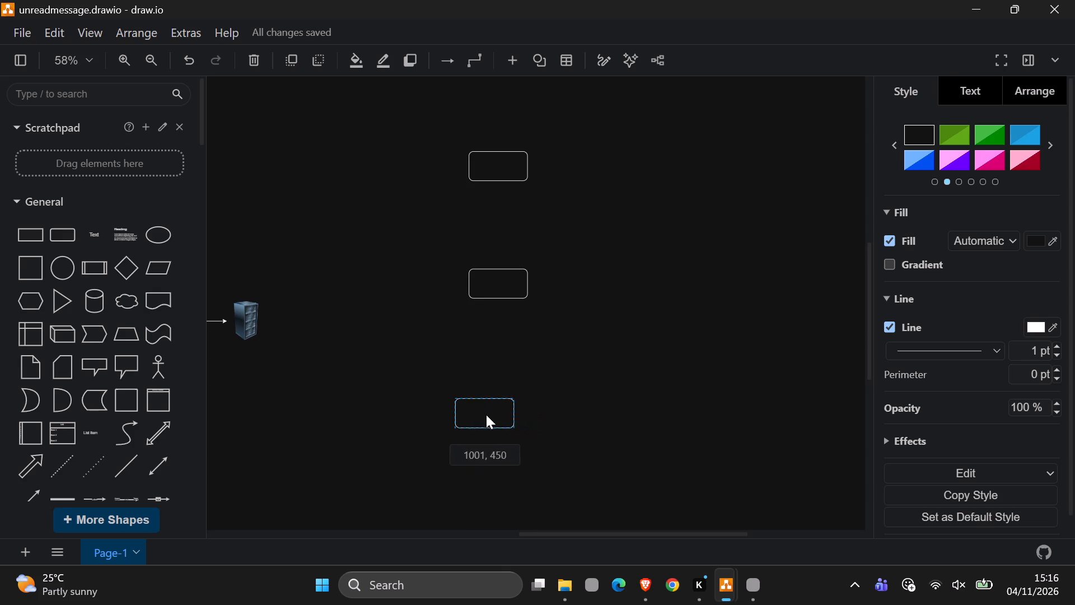
{"action": "left_click_drag", "start_coordinate": [500, 413], "coordinate": [505, 424]}
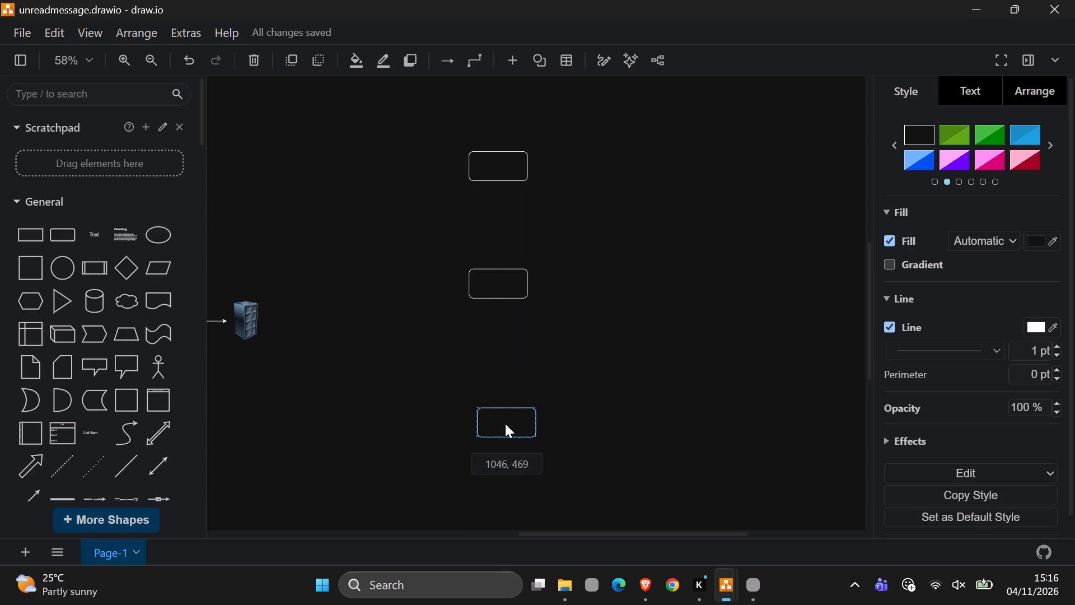
{"action": "left_click_drag", "start_coordinate": [505, 424], "coordinate": [500, 431]}
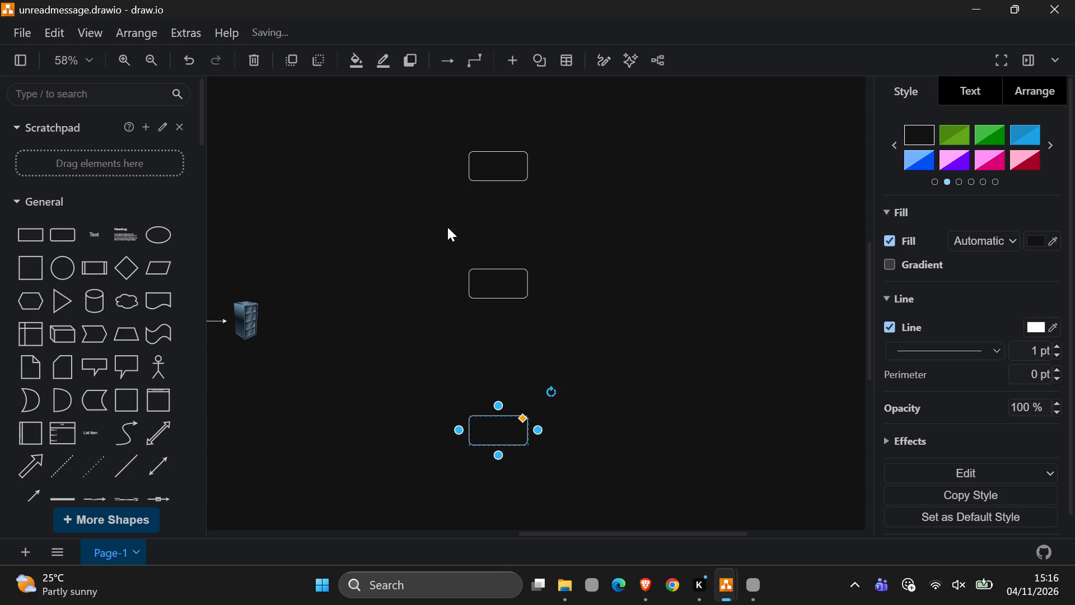
{"action": "left_click_drag", "start_coordinate": [496, 164], "coordinate": [488, 128]}
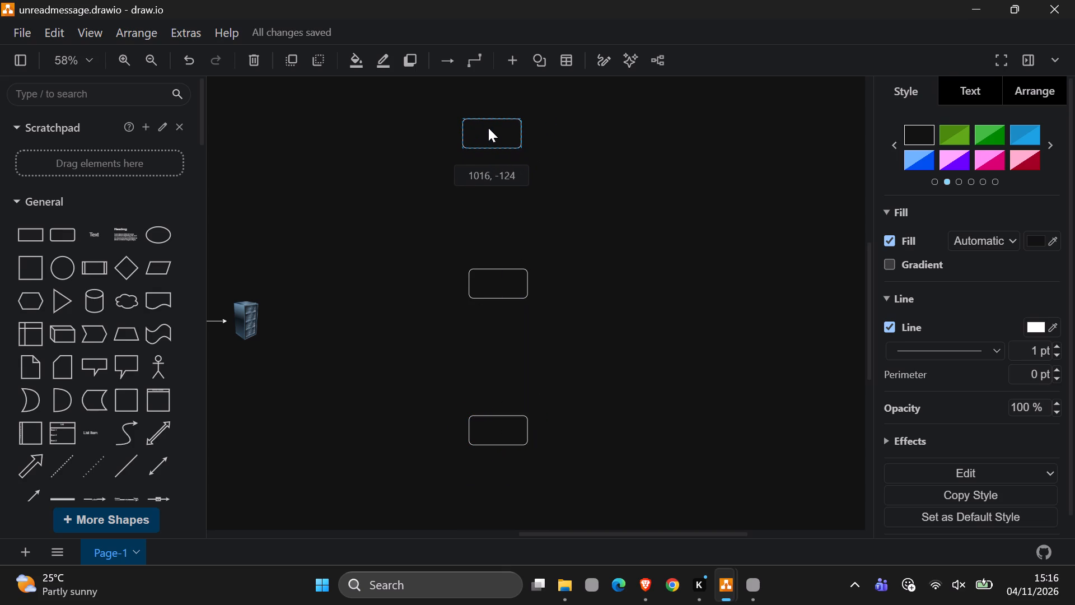
{"action": "left_click_drag", "start_coordinate": [488, 128], "coordinate": [494, 138]}
{"action": "left_click", "coordinate": [580, 230]}
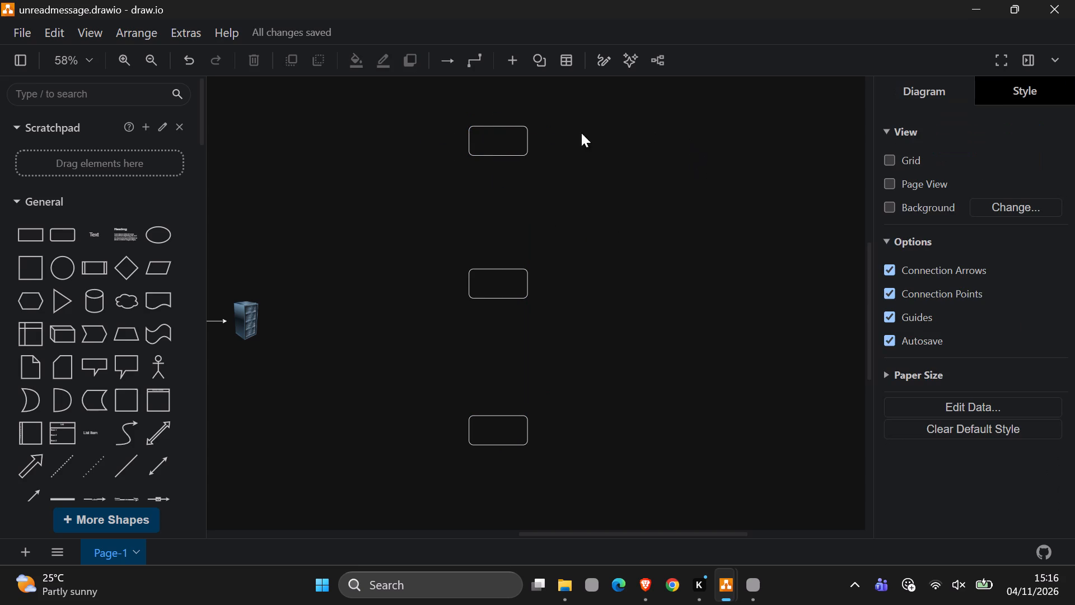
Duplicate the top rounded rectangle and place the copy to its right at the same level.
{"action": "right_click", "coordinate": [511, 131]}
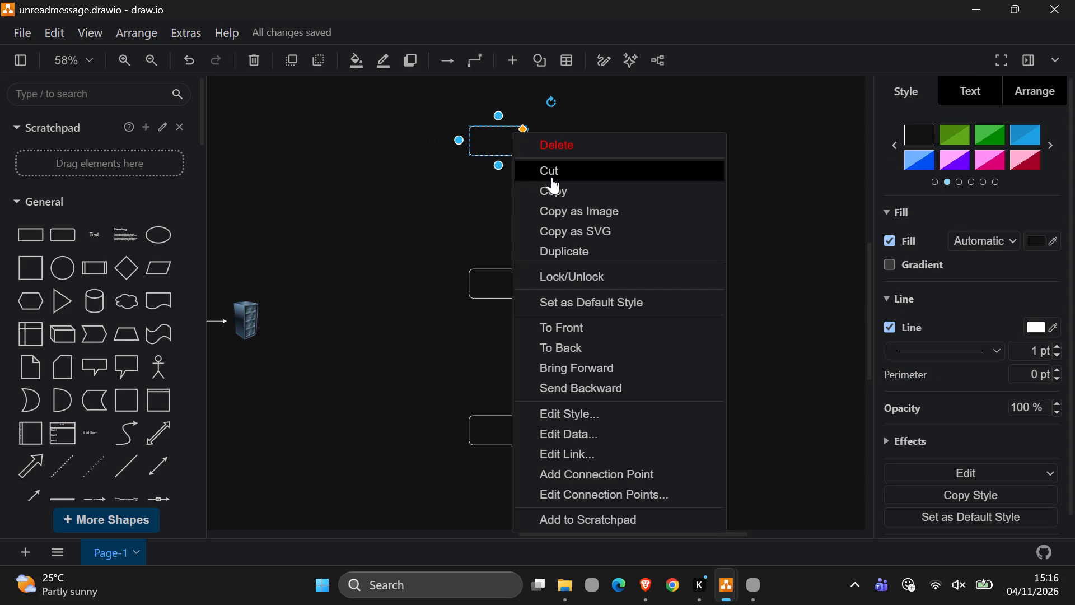
{"action": "left_click", "coordinate": [564, 254]}
{"action": "left_click_drag", "start_coordinate": [518, 145], "coordinate": [687, 133]}
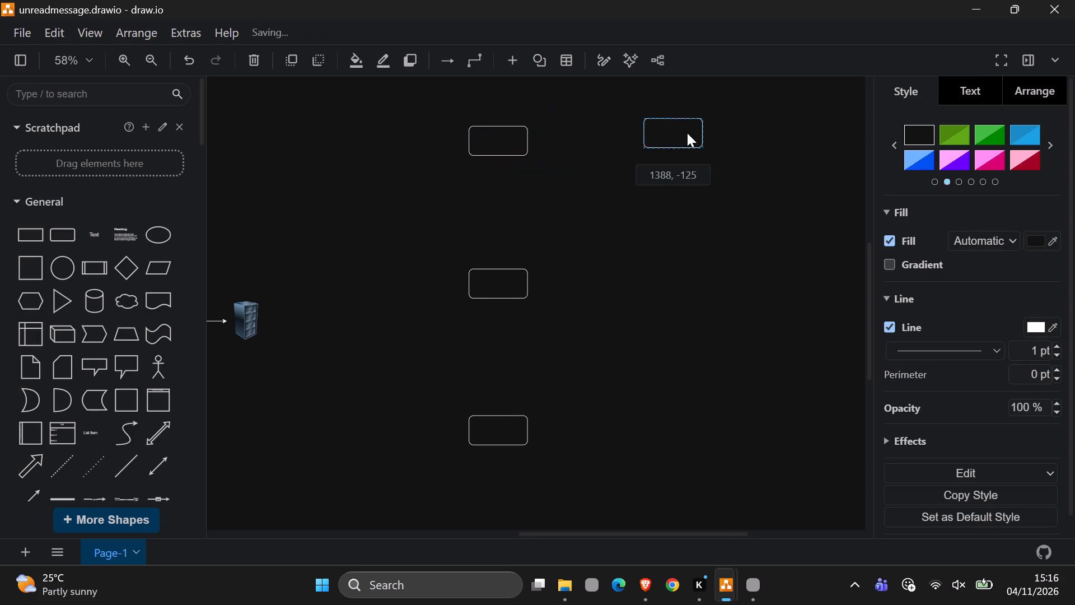
{"action": "left_click_drag", "start_coordinate": [687, 133], "coordinate": [702, 138]}
{"action": "left_click", "coordinate": [448, 204]}
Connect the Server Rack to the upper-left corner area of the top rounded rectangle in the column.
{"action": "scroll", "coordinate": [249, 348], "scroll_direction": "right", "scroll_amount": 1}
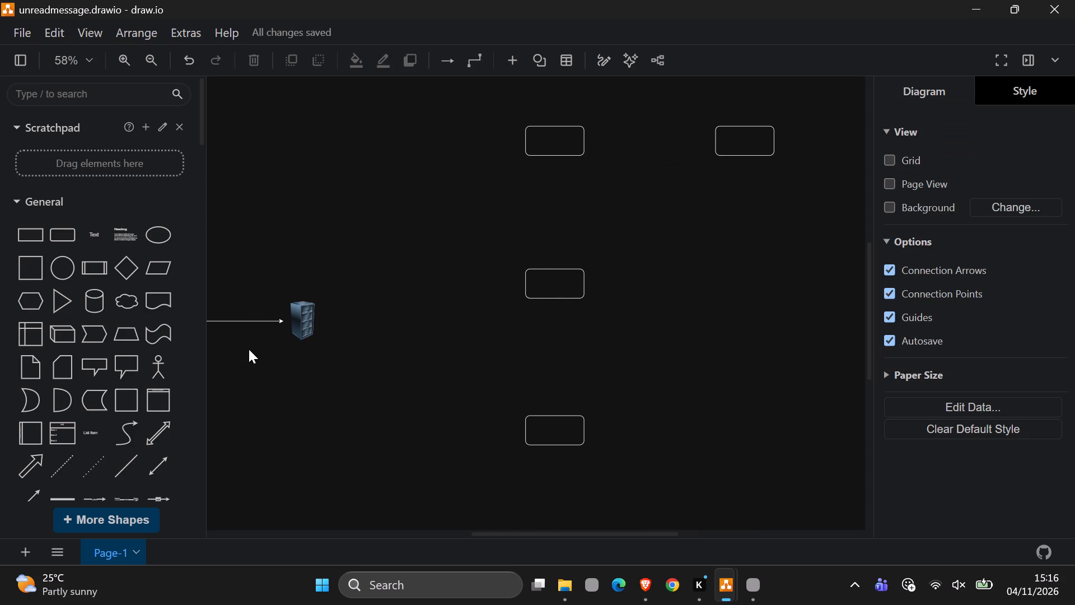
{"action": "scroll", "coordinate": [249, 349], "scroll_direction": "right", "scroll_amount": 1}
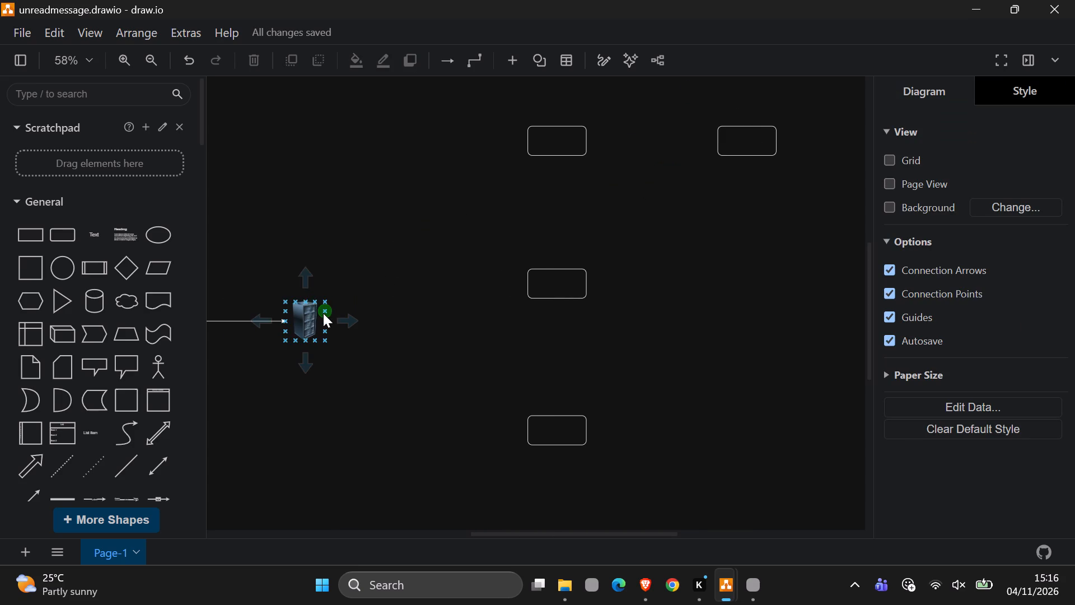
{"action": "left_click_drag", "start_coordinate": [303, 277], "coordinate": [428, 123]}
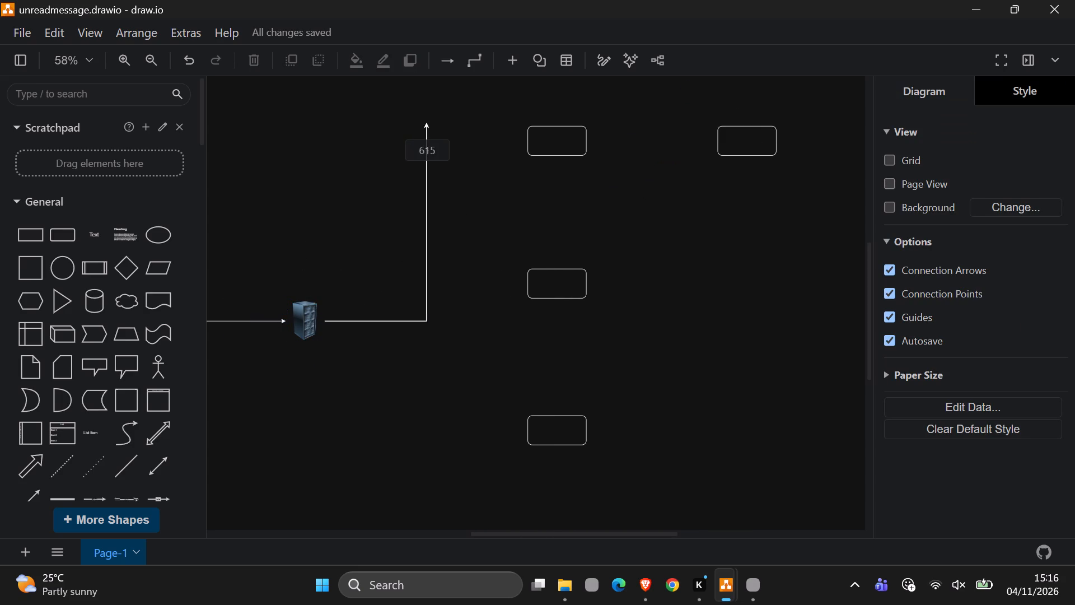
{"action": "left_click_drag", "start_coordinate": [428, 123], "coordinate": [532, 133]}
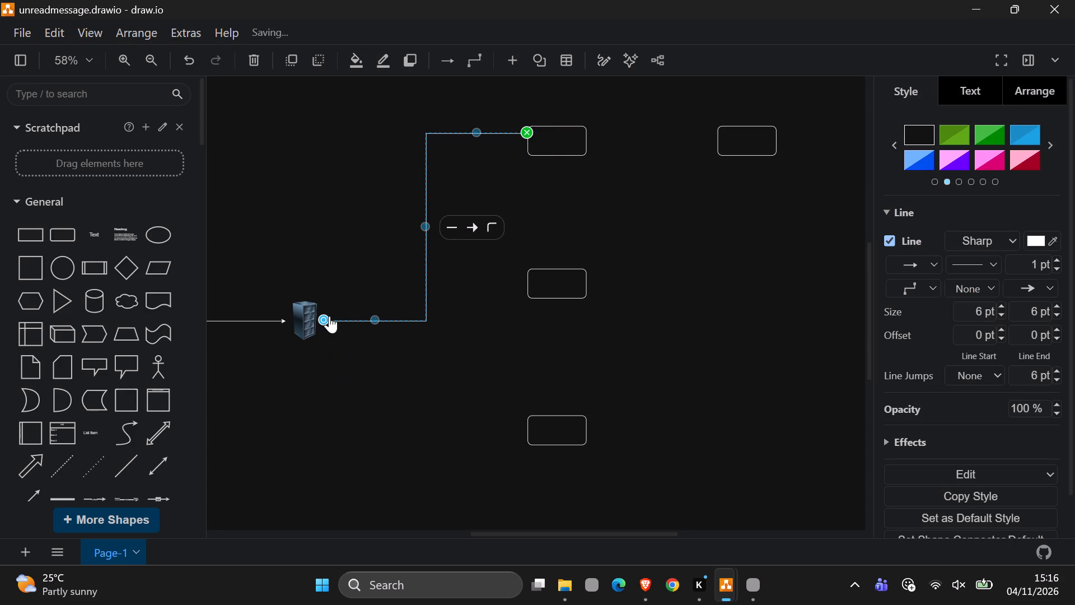
After checking the reference image, delete the top and middle rounded rectangles from the three-shape column.
{"action": "left_click", "coordinate": [751, 589]}
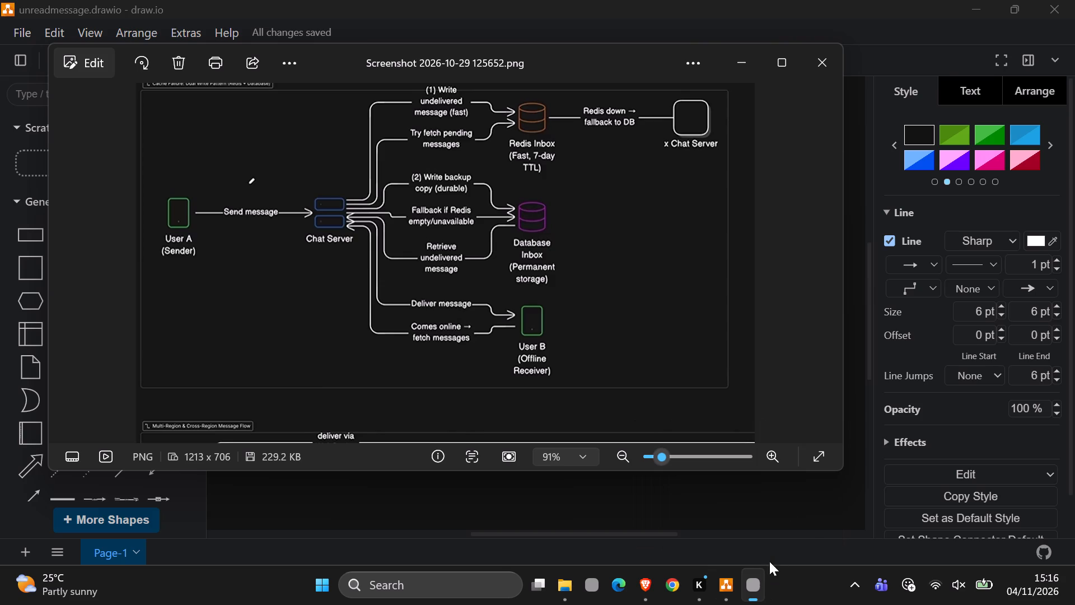
{"action": "left_click", "coordinate": [738, 54]}
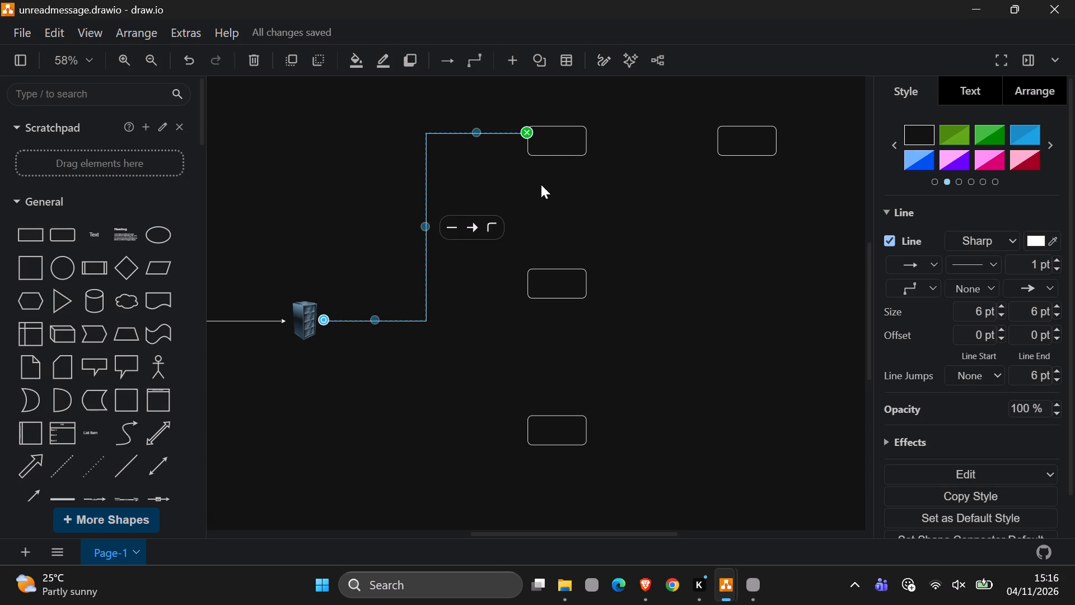
{"action": "right_click", "coordinate": [554, 144]}
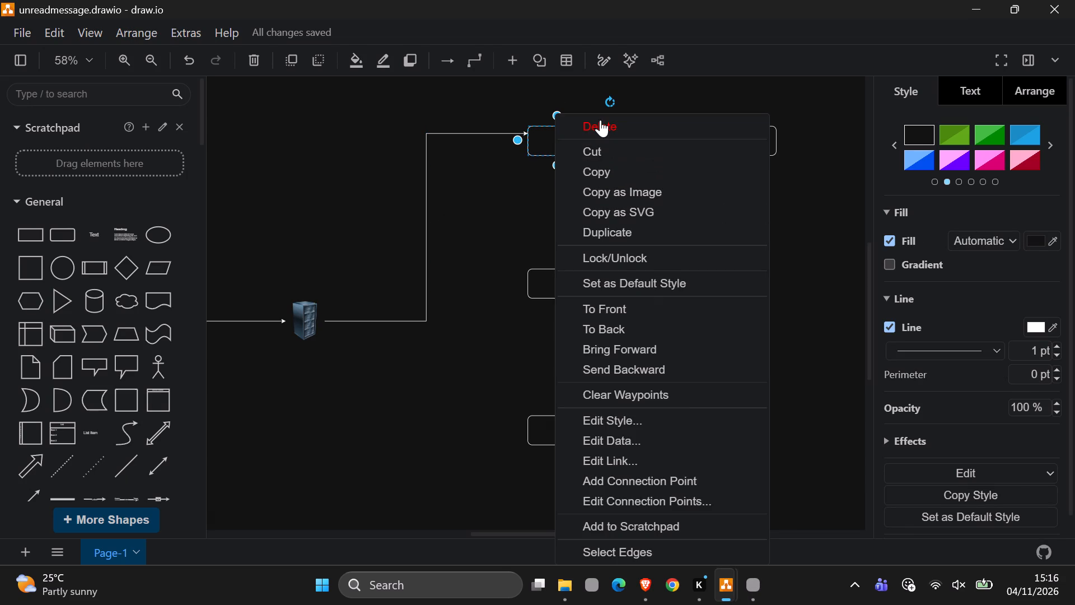
{"action": "left_click", "coordinate": [600, 120]}
{"action": "right_click", "coordinate": [547, 287]}
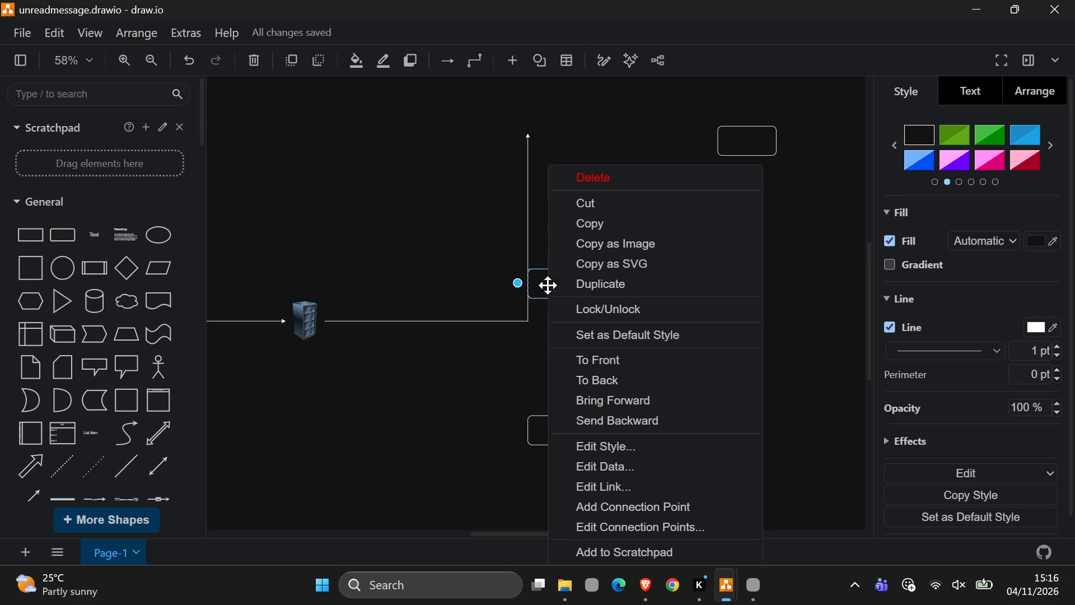
{"action": "left_click", "coordinate": [604, 178]}
Search the shapes for "database", place the banded cylinder where the top rectangle was, and enlarge it slightly in width and height.
{"action": "left_click", "coordinate": [58, 95]}
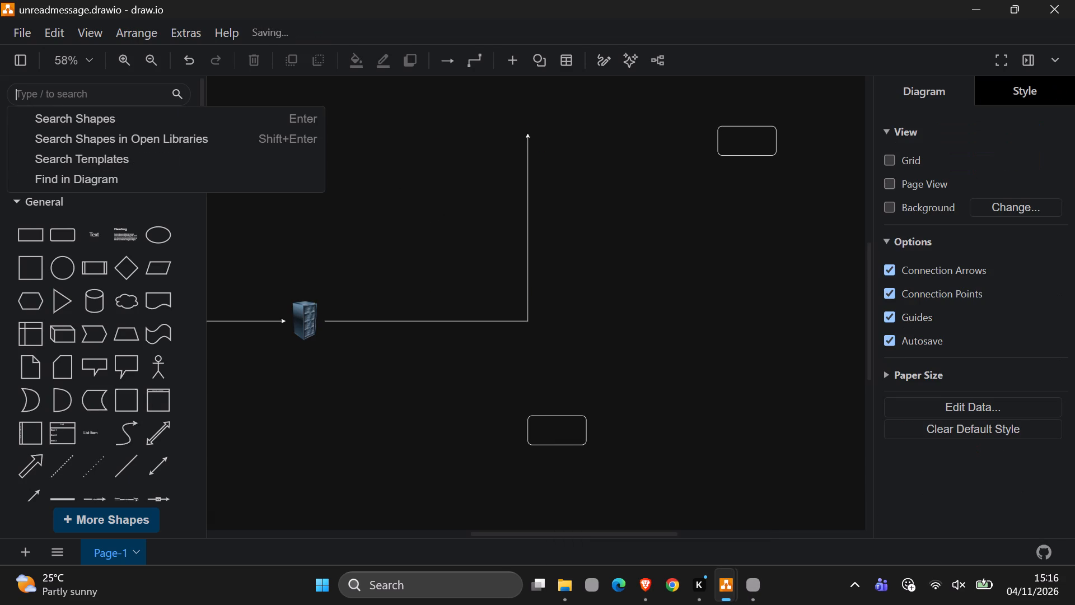
{"action": "type", "text": "database"}
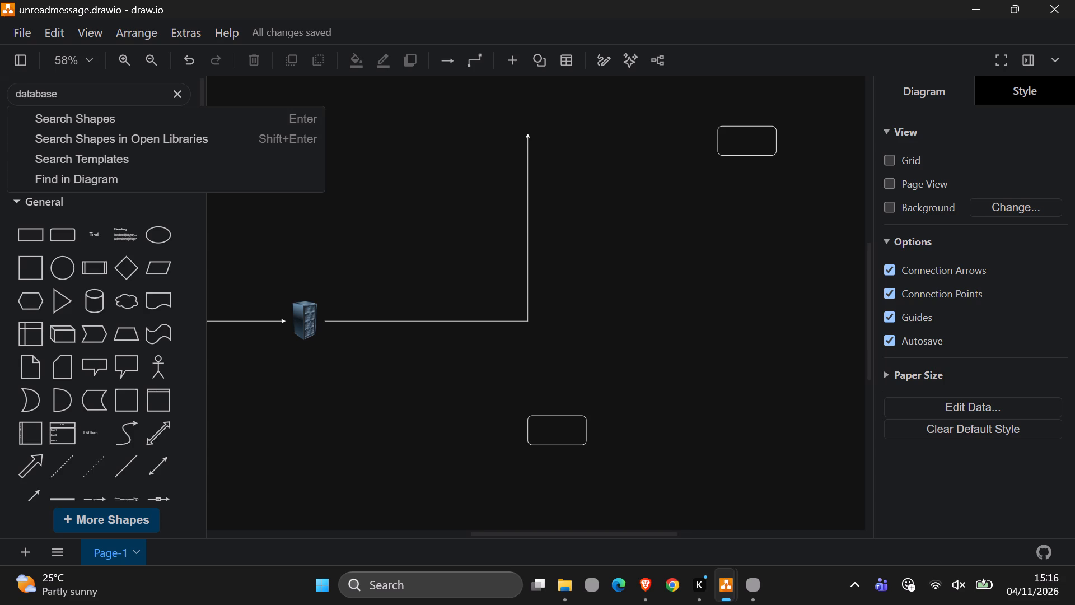
{"action": "left_click", "coordinate": [86, 126]}
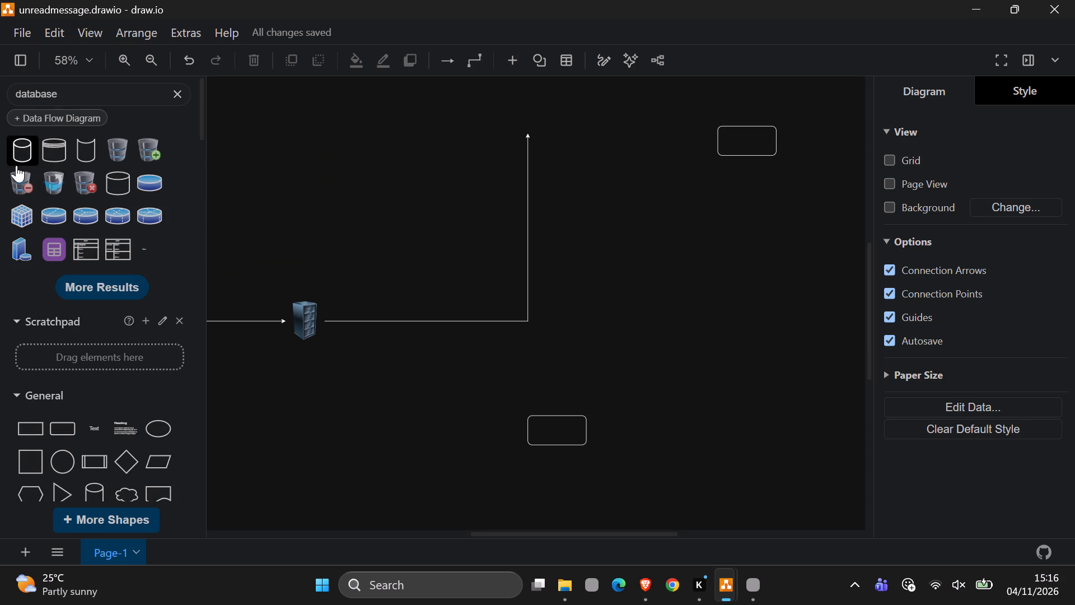
{"action": "left_click_drag", "start_coordinate": [52, 151], "coordinate": [563, 111]}
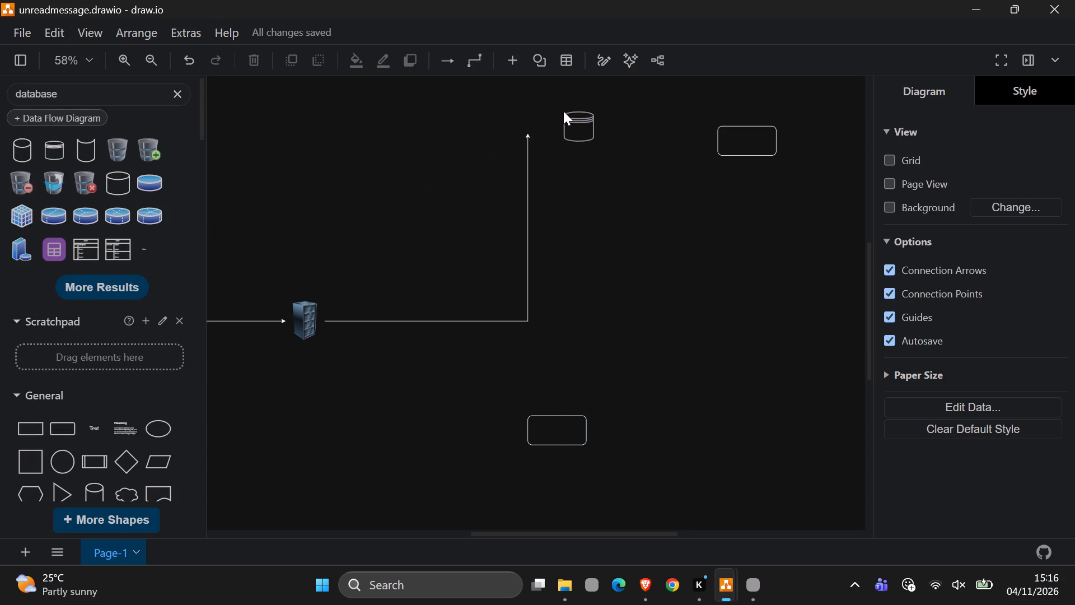
{"action": "left_click_drag", "start_coordinate": [563, 111], "coordinate": [539, 119]}
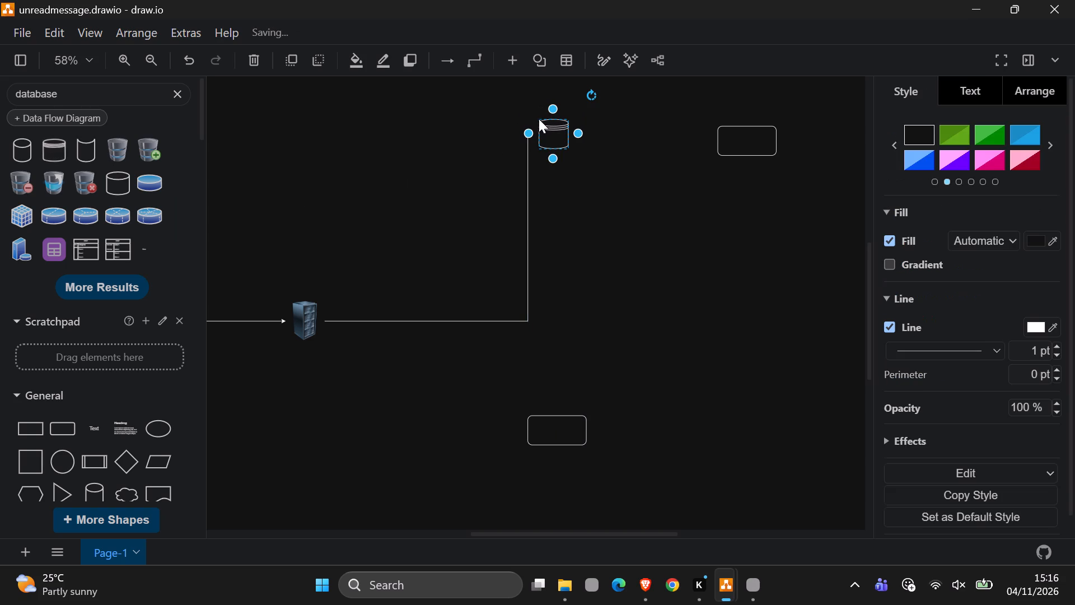
{"action": "left_click_drag", "start_coordinate": [578, 136], "coordinate": [591, 139]}
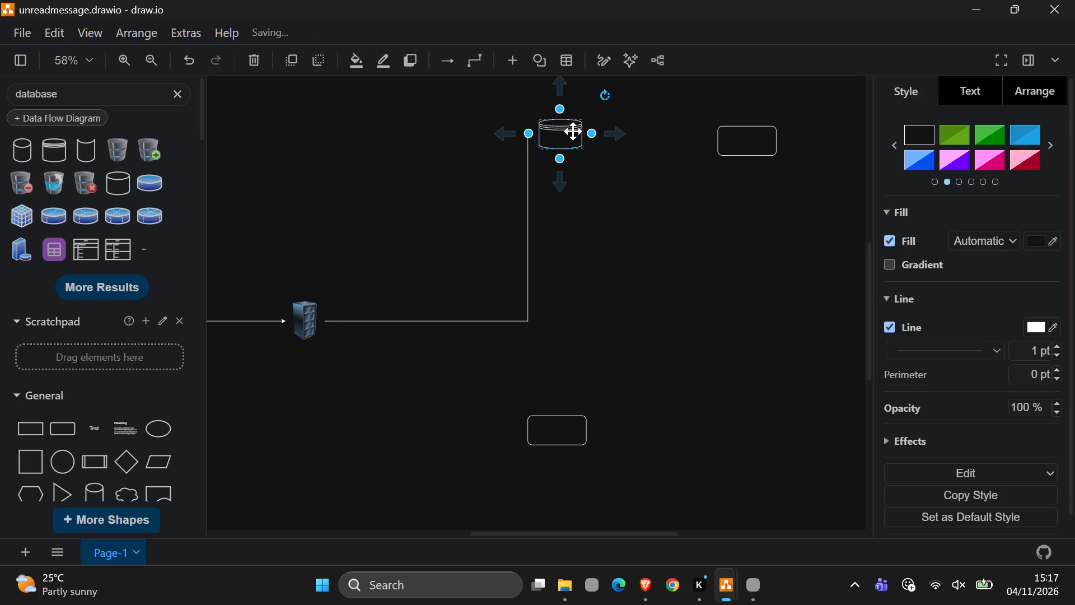
{"action": "left_click_drag", "start_coordinate": [557, 108], "coordinate": [555, 99]}
Replace the leftover loose connector with a new one from the Server Rack to the database cylinder's left side.
{"action": "right_click", "coordinate": [527, 221]}
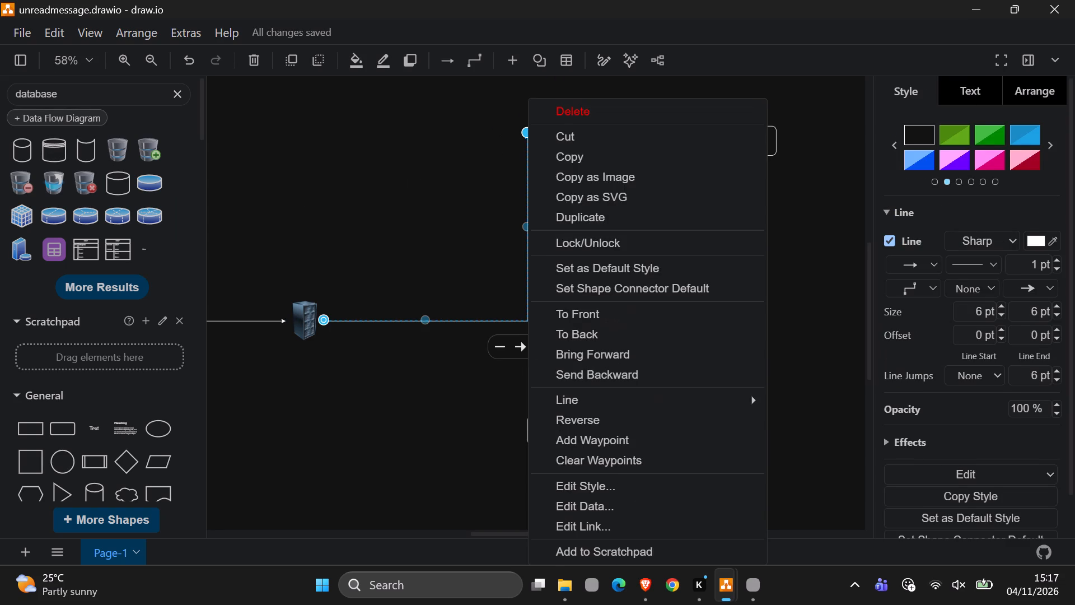
{"action": "left_click", "coordinate": [559, 106]}
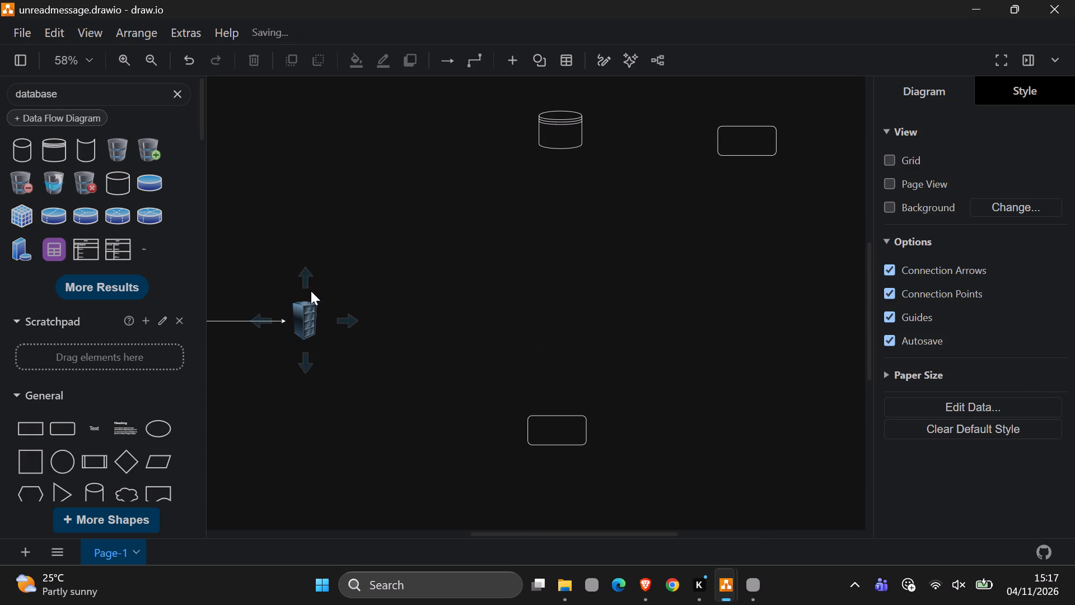
{"action": "left_click_drag", "start_coordinate": [307, 278], "coordinate": [518, 125]}
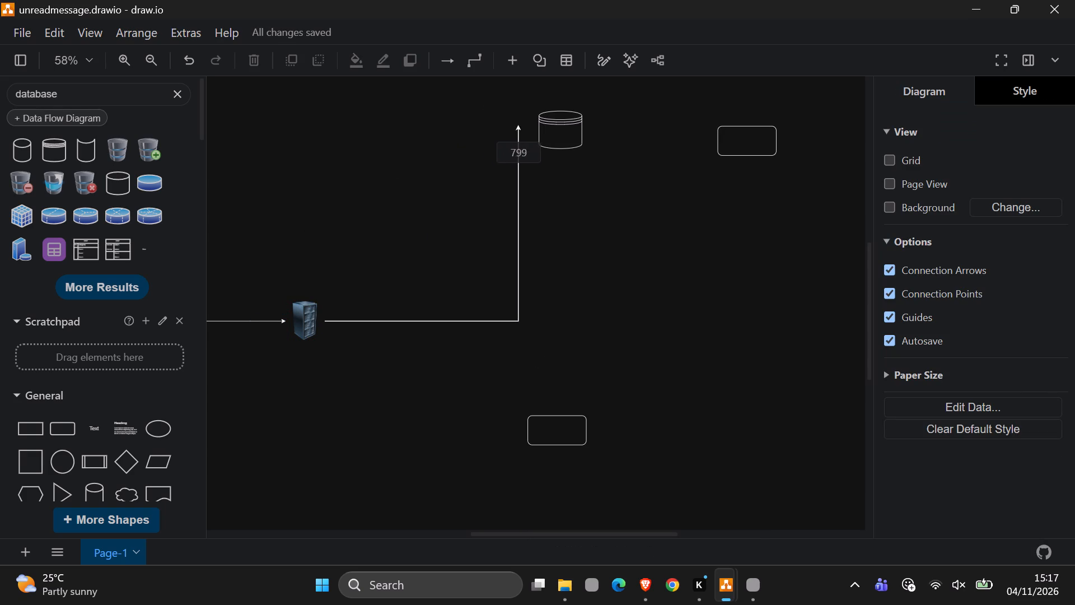
{"action": "left_click_drag", "start_coordinate": [518, 125], "coordinate": [544, 132]}
{"action": "left_click", "coordinate": [522, 236]}
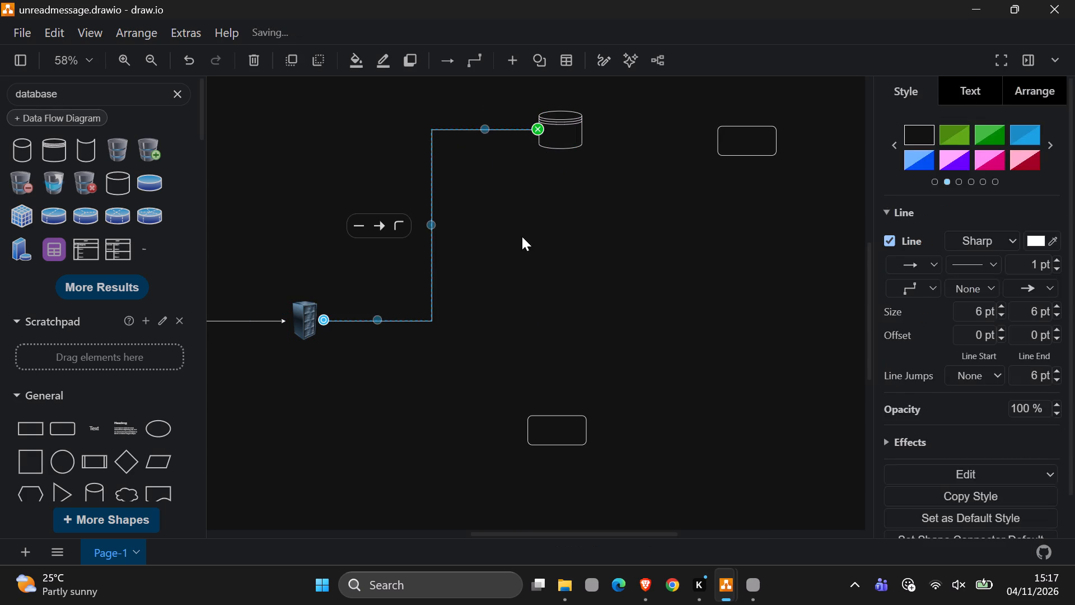
Duplicate the database cylinder and arrange the two in one column, with the second midway between the first and the bottom rounded rectangle.
{"action": "right_click", "coordinate": [560, 147]}
{"action": "left_click", "coordinate": [605, 232]}
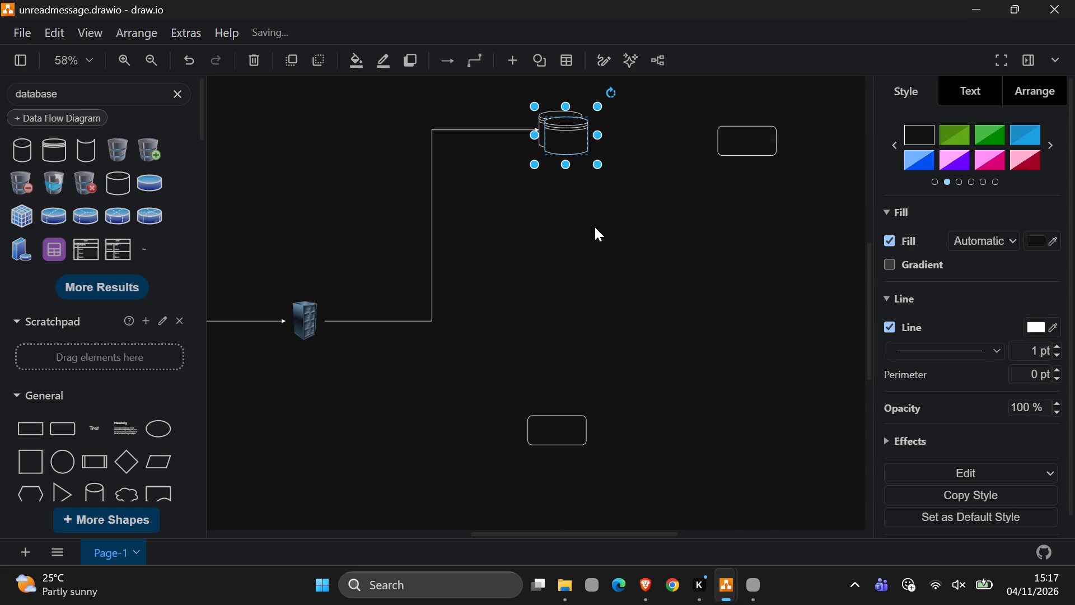
{"action": "left_click_drag", "start_coordinate": [557, 139], "coordinate": [525, 173]}
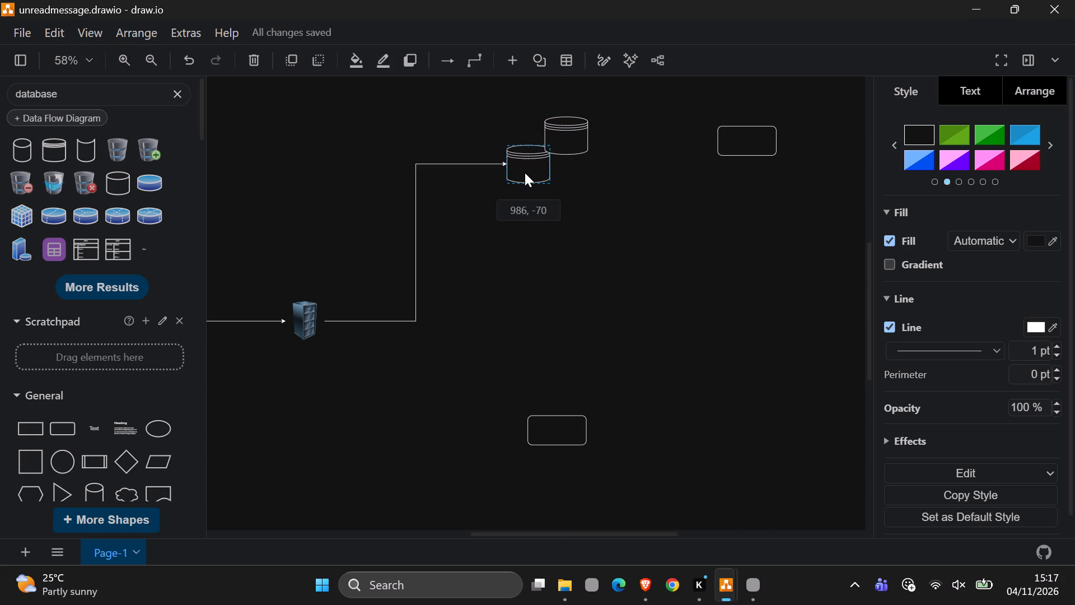
{"action": "left_click_drag", "start_coordinate": [525, 173], "coordinate": [528, 126]}
{"action": "left_click", "coordinate": [564, 147]}
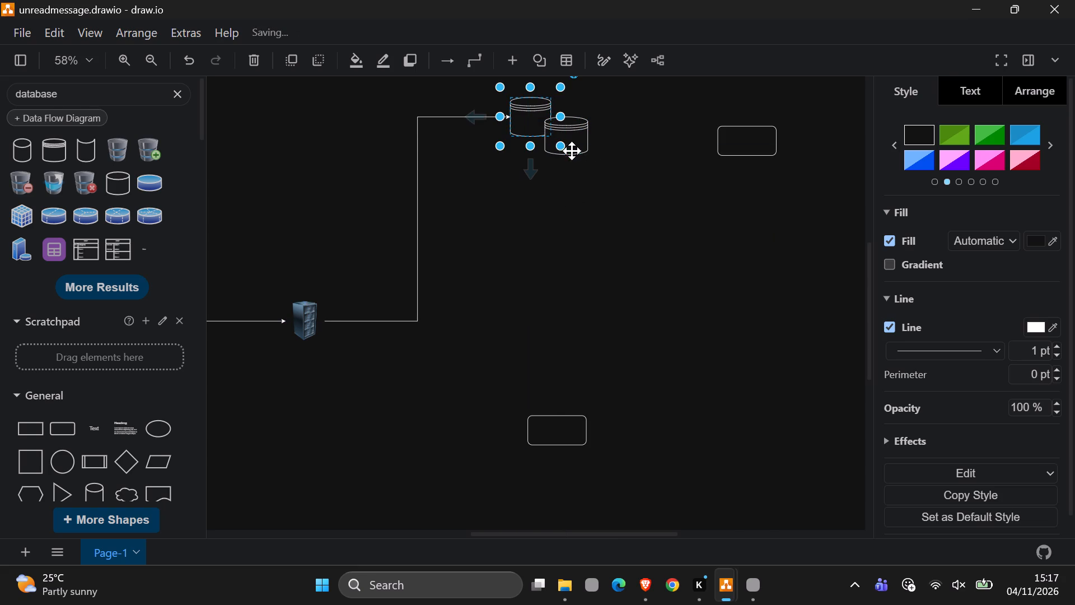
{"action": "left_click_drag", "start_coordinate": [569, 143], "coordinate": [559, 254]}
{"action": "left_click_drag", "start_coordinate": [522, 117], "coordinate": [546, 132]}
{"action": "left_click", "coordinate": [505, 304]}
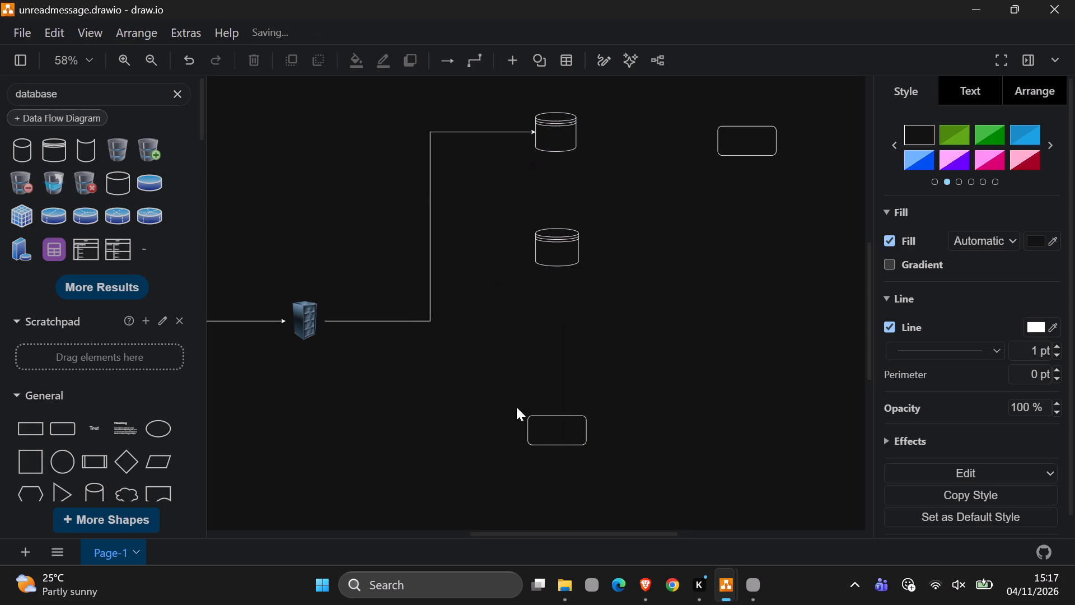
{"action": "left_click_drag", "start_coordinate": [555, 252], "coordinate": [547, 277]}
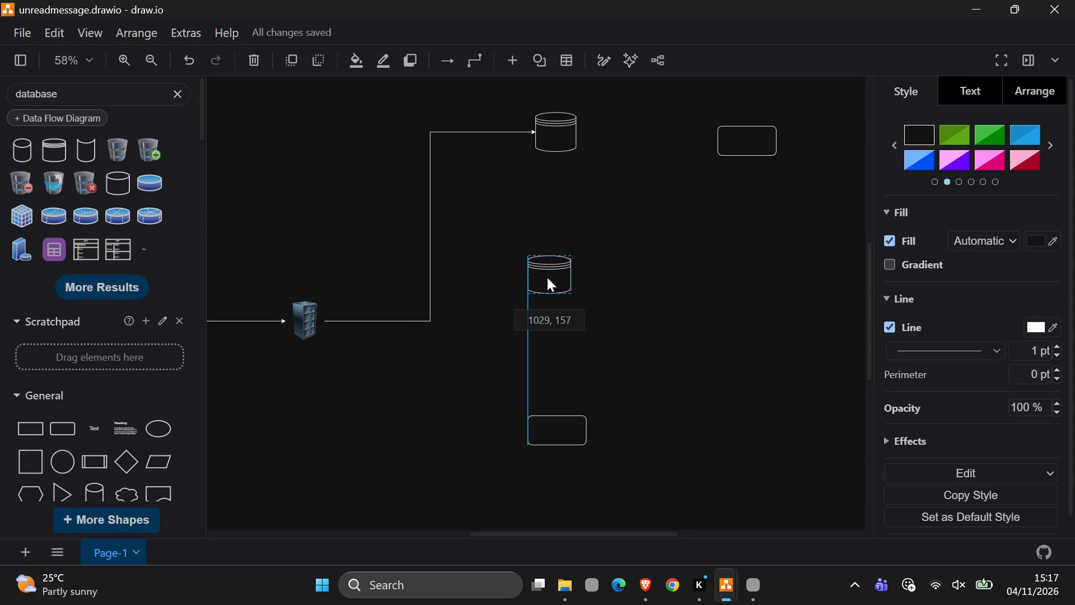
{"action": "left_click_drag", "start_coordinate": [547, 277], "coordinate": [554, 278]}
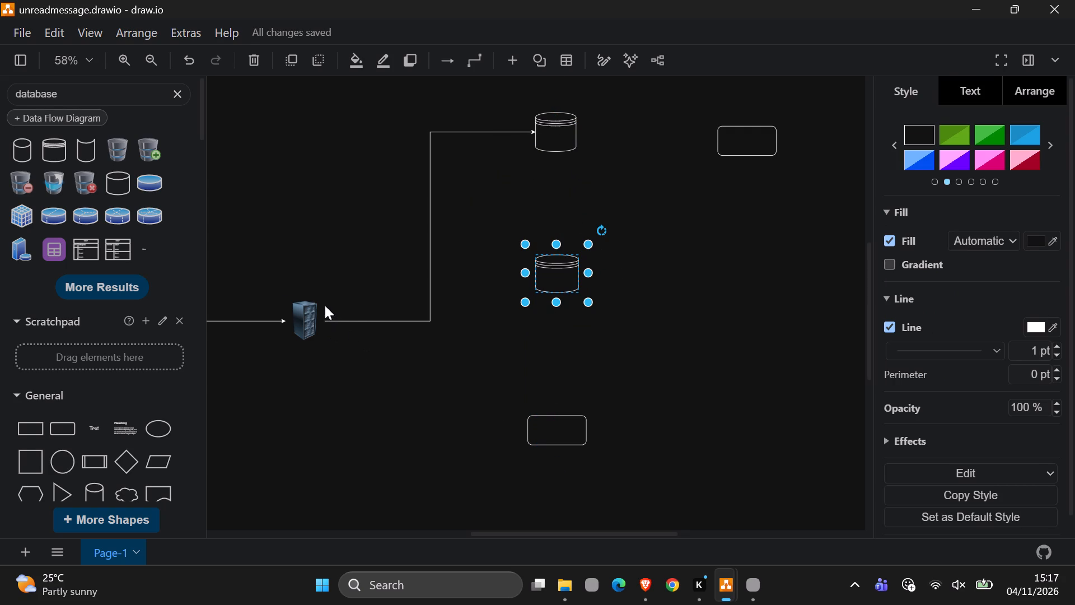
Draw a second connector from the Server Rack to the lower-left edge of the top database cylinder.
{"action": "left_click", "coordinate": [314, 318]}
{"action": "left_click_drag", "start_coordinate": [357, 317], "coordinate": [367, 320]}
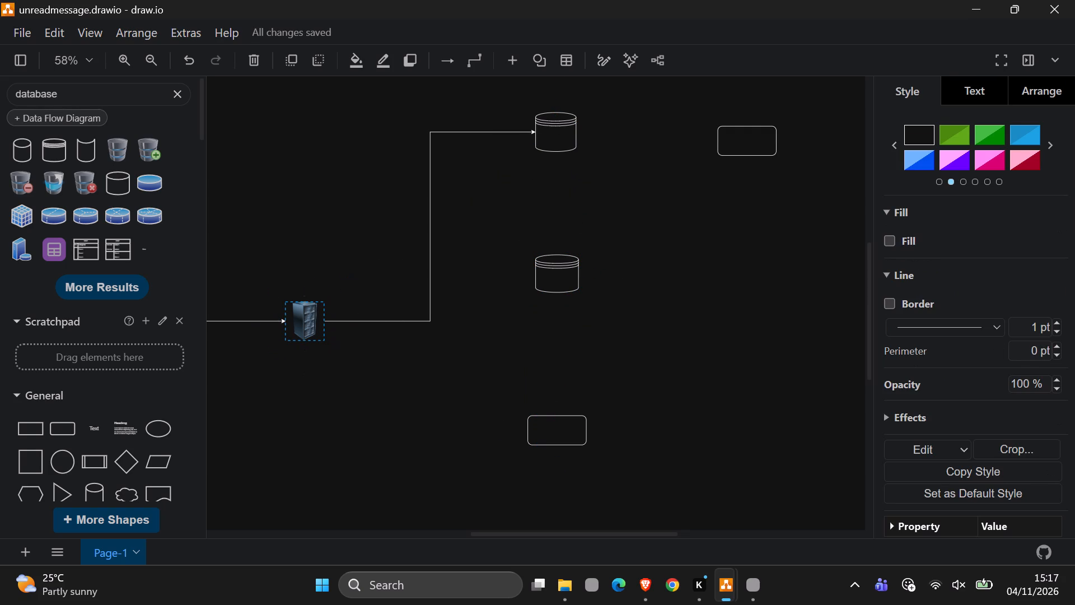
{"action": "left_click_drag", "start_coordinate": [367, 320], "coordinate": [533, 157]}
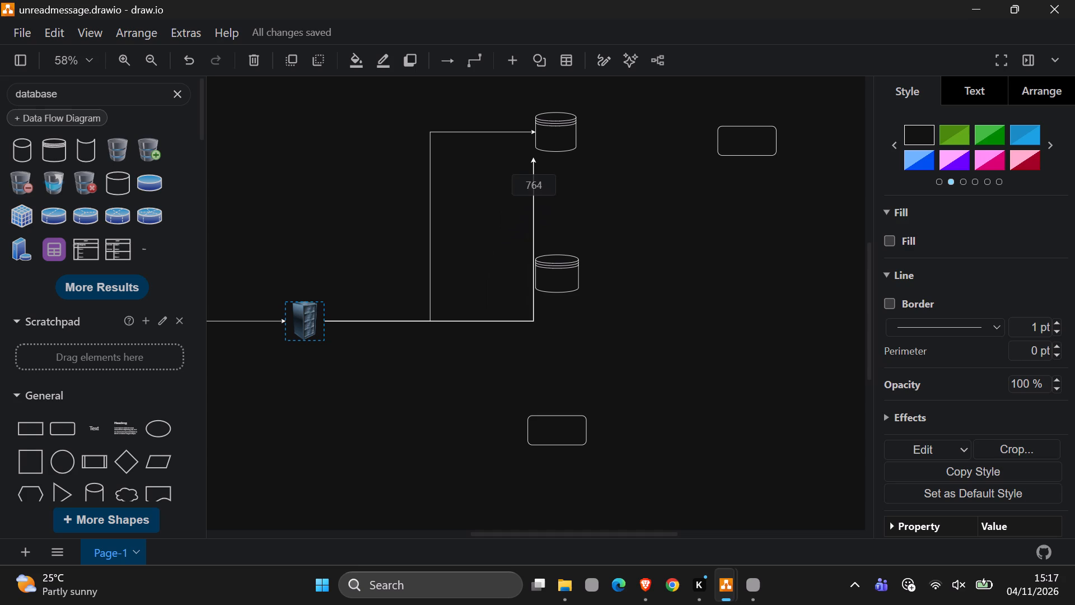
{"action": "left_click_drag", "start_coordinate": [533, 157], "coordinate": [539, 148]}
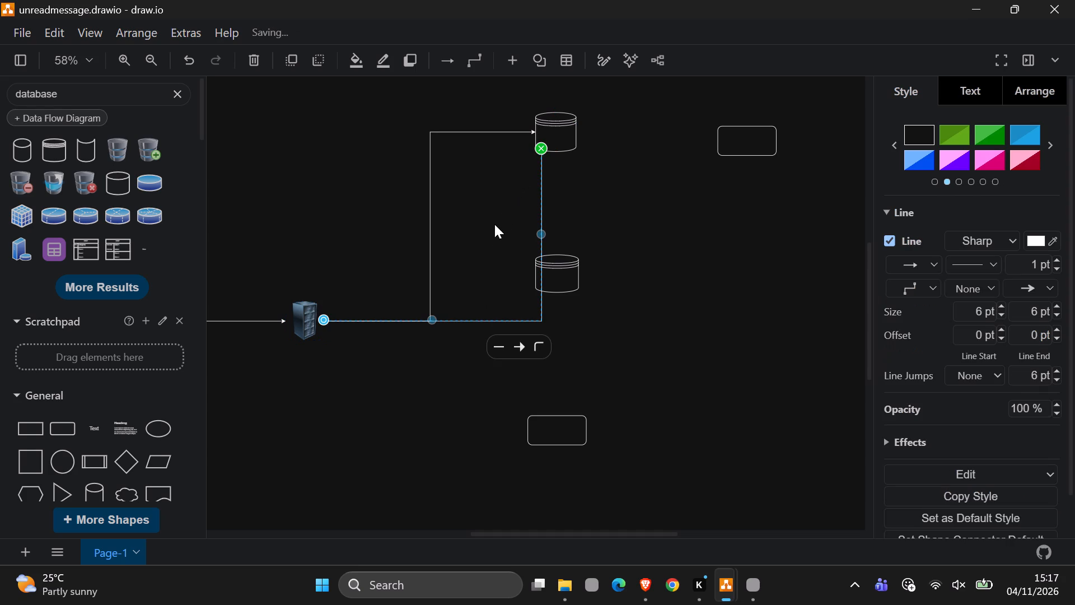
{"action": "left_click", "coordinate": [436, 432]}
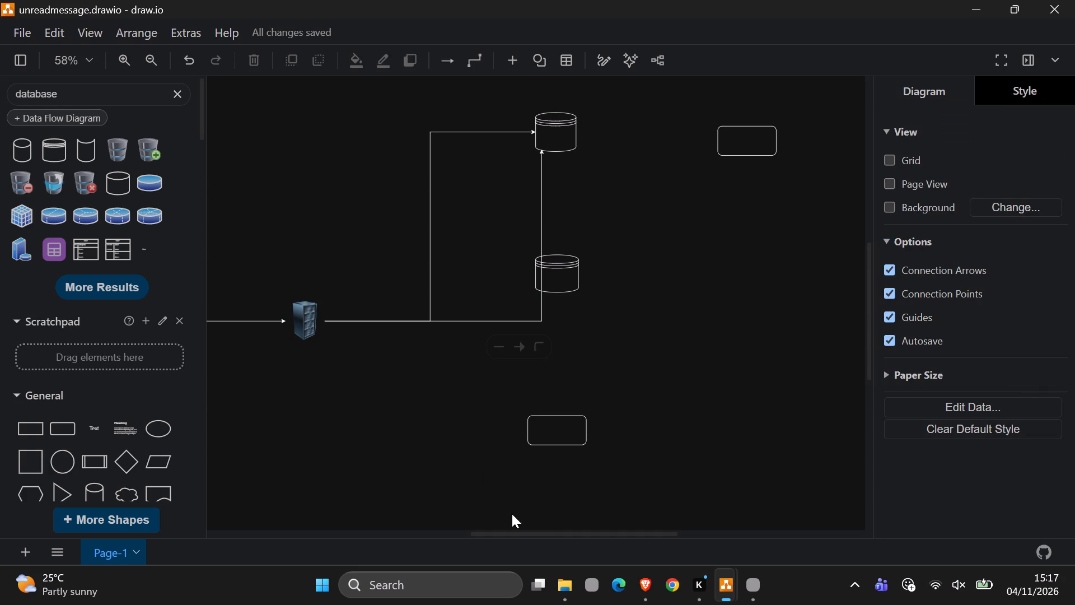
Check the reference diagram's connections and select the Server Rack.
{"action": "left_click", "coordinate": [746, 580]}
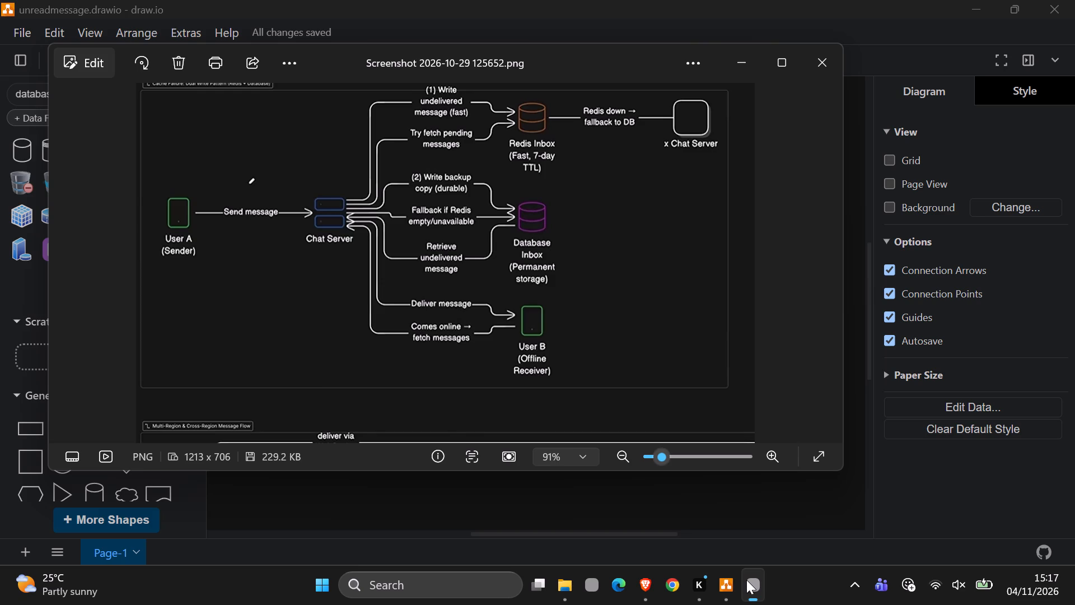
{"action": "left_click", "coordinate": [746, 580]}
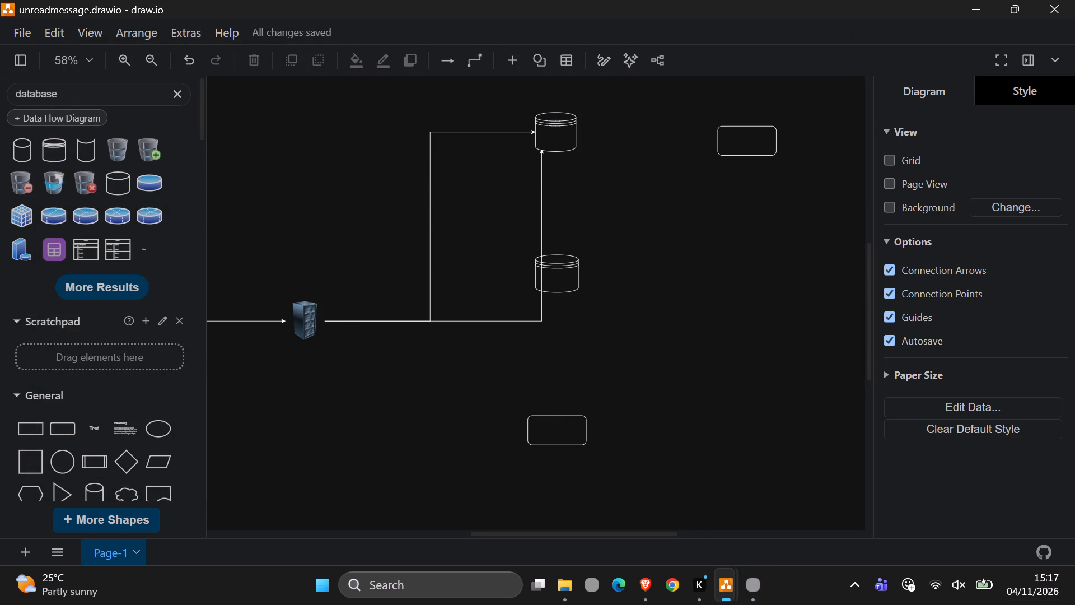
{"action": "left_click", "coordinate": [312, 323]}
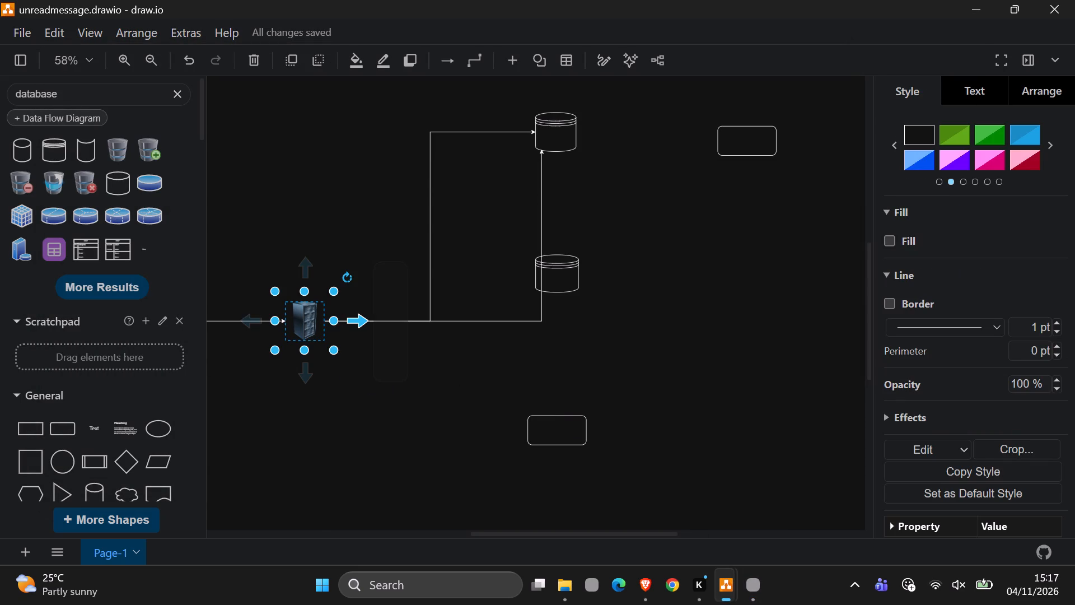
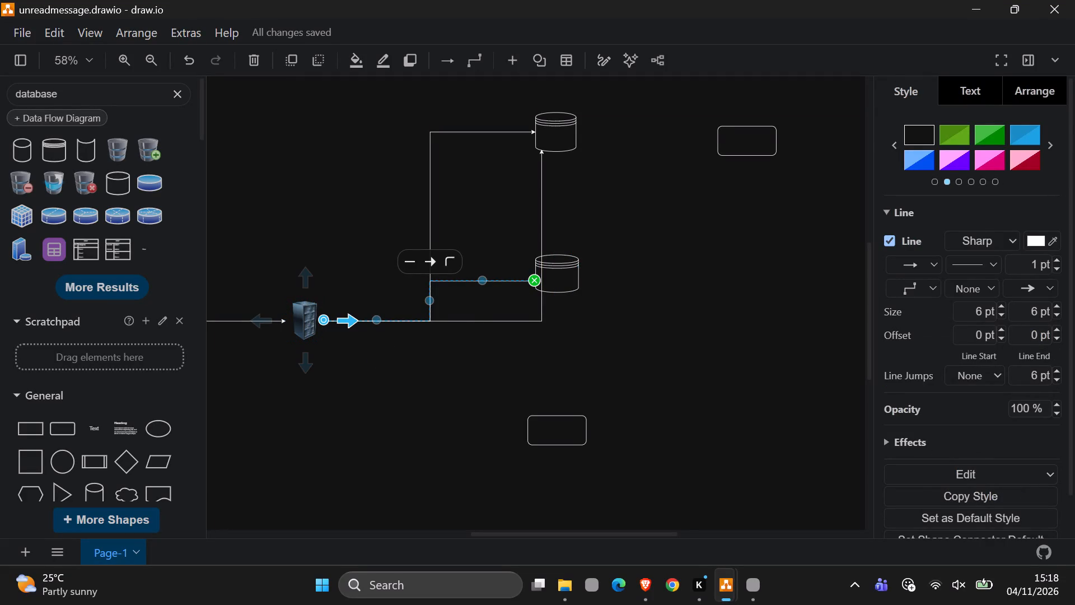
Draw a connector from the Server Rack to the lower-right part of the second database cylinder's bottom edge.
{"action": "left_click_drag", "start_coordinate": [349, 327], "coordinate": [567, 292]}
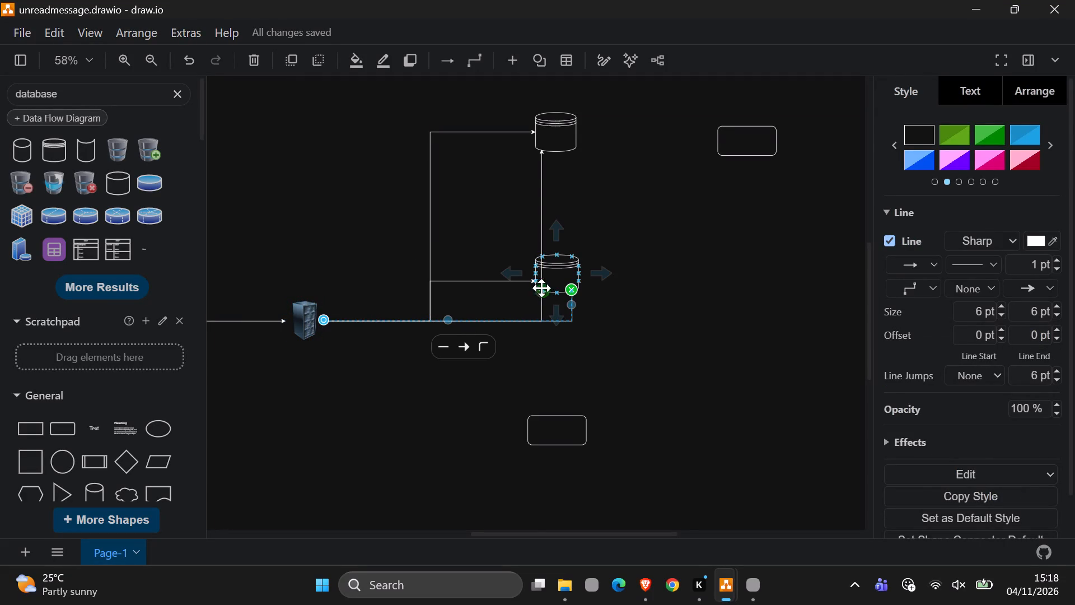
Reroute the existing connector from the Server Rack so that it attaches to the middle of the second database cylinder's left side.
{"action": "left_click", "coordinate": [508, 276]}
{"action": "left_click_drag", "start_coordinate": [508, 276], "coordinate": [488, 273]}
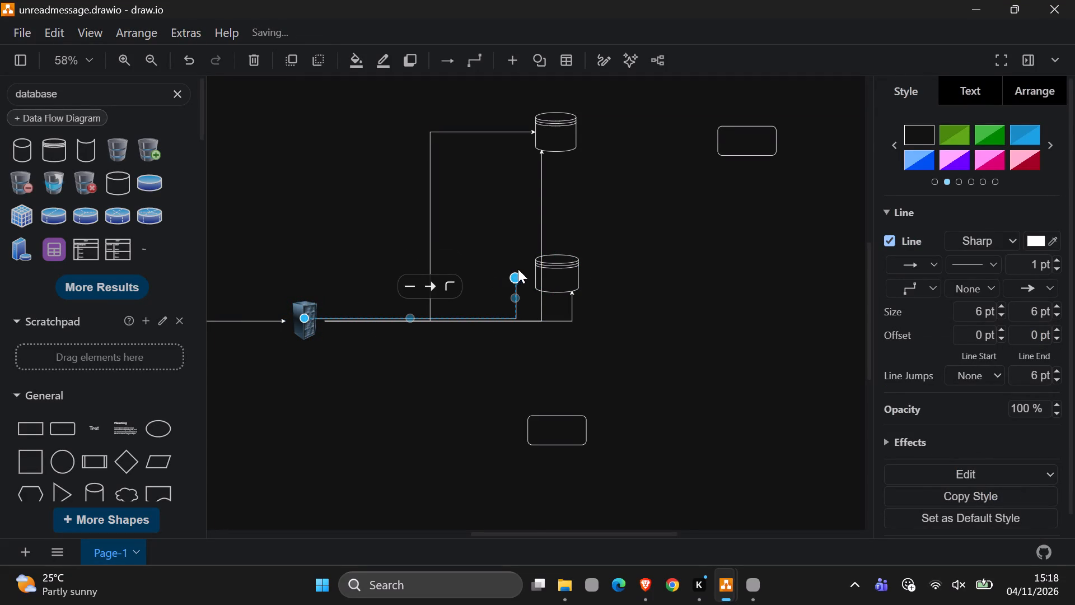
{"action": "left_click_drag", "start_coordinate": [518, 277], "coordinate": [531, 272]}
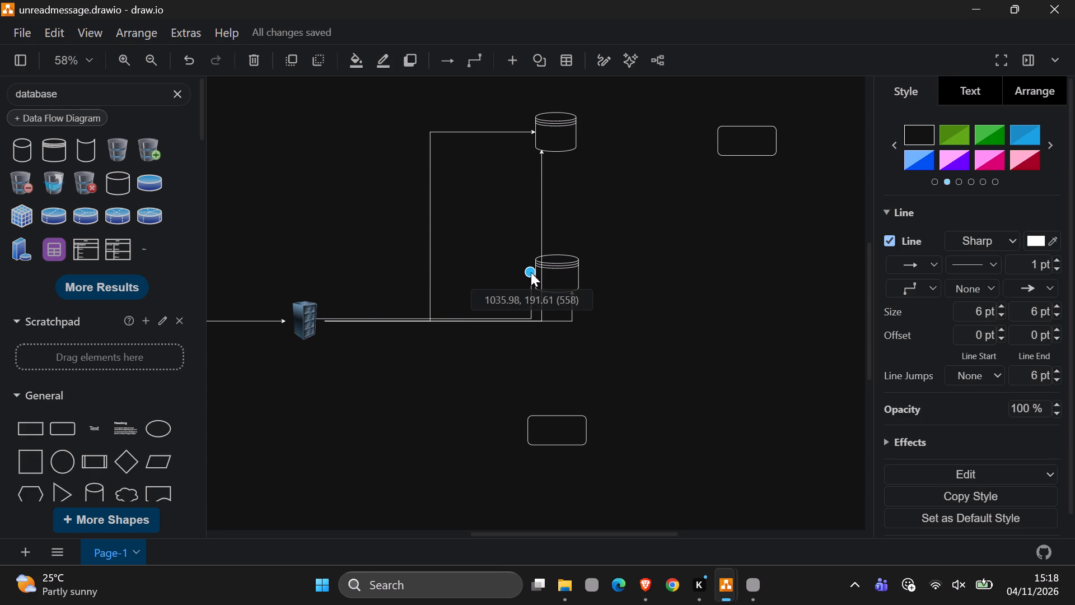
{"action": "left_click_drag", "start_coordinate": [531, 272], "coordinate": [535, 274]}
Draw a return connector from the second database cylinder's left side to the upper part of the Server Rack's right edge.
{"action": "left_click_drag", "start_coordinate": [514, 270], "coordinate": [328, 309]}
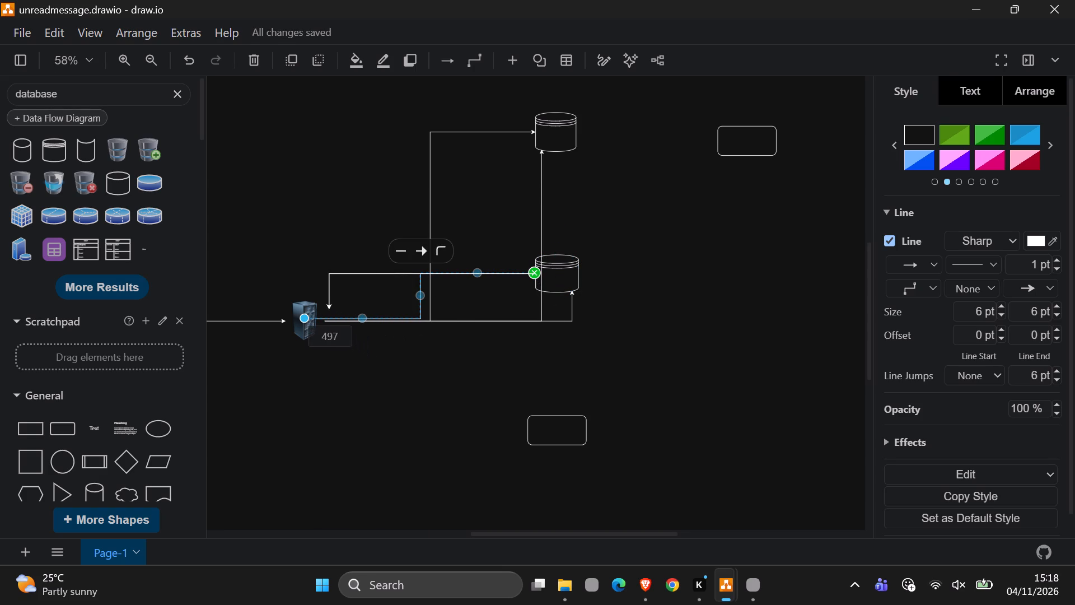
{"action": "left_click_drag", "start_coordinate": [328, 309], "coordinate": [317, 311]}
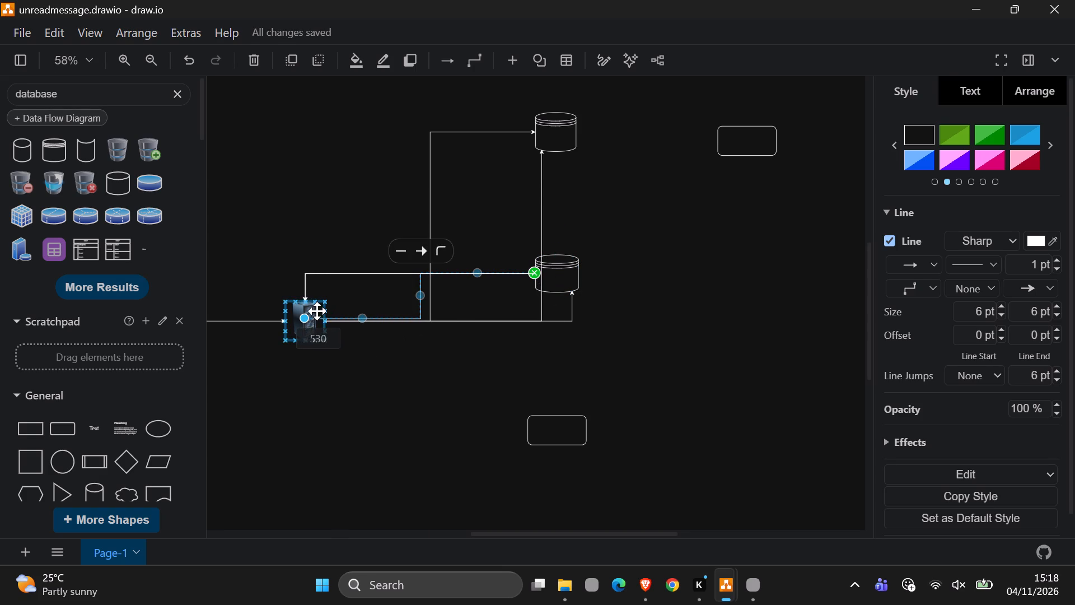
{"action": "left_click_drag", "start_coordinate": [317, 311], "coordinate": [324, 311]}
{"action": "left_click", "coordinate": [387, 376]}
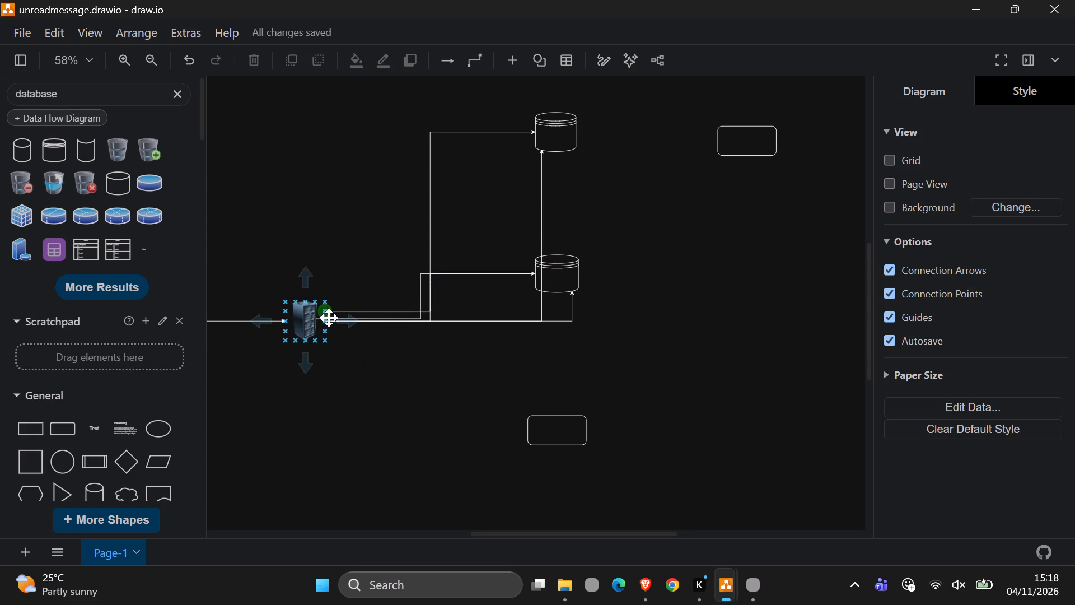
{"action": "left_click", "coordinate": [424, 390]}
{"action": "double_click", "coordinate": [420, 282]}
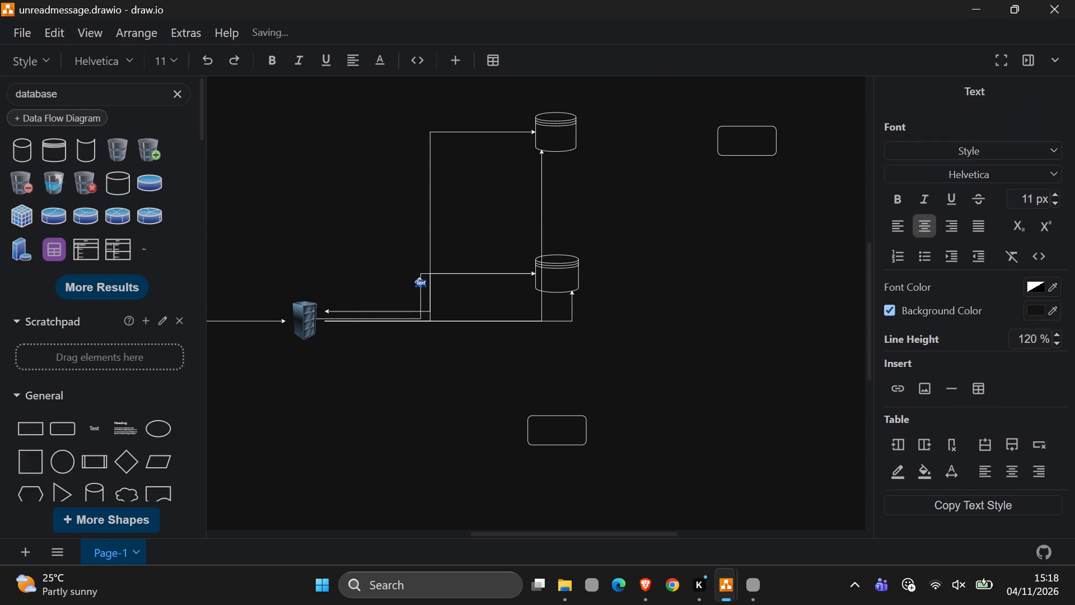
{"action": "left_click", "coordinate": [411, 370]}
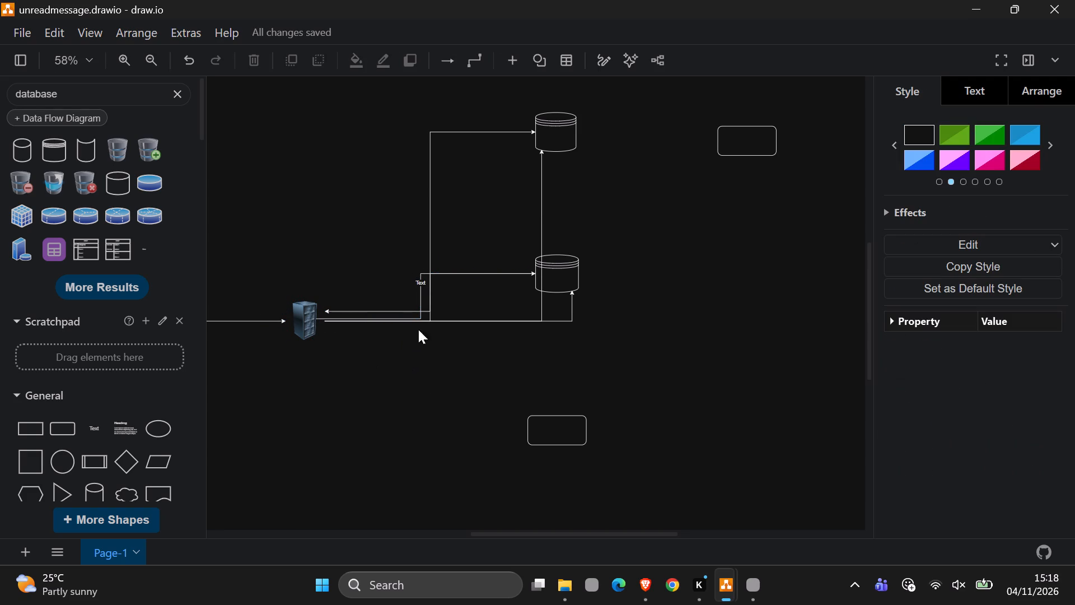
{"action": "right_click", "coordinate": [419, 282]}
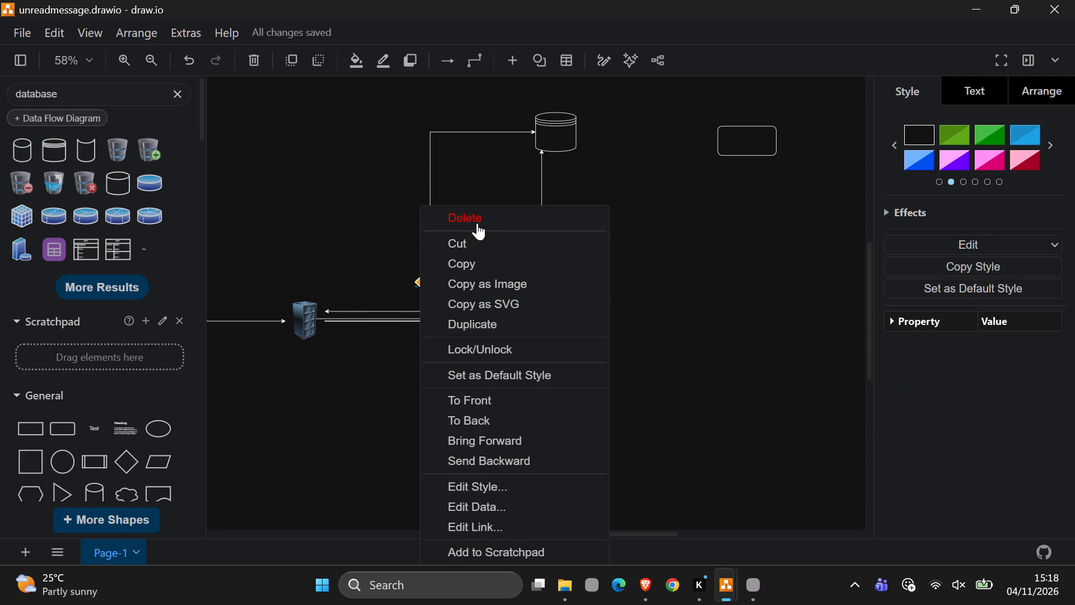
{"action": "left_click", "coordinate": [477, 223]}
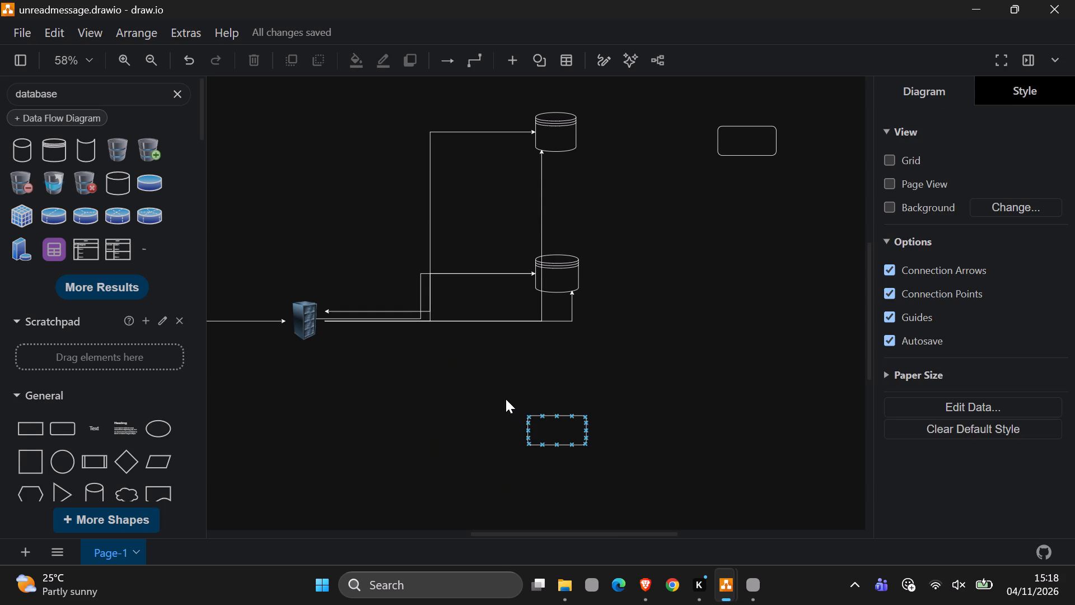
Following the reference diagram, connect the bottom rounded rectangle to the Server Rack's bottom edge, and the Server Rack back to the rectangle's top edge.
{"action": "left_click", "coordinate": [764, 592]}
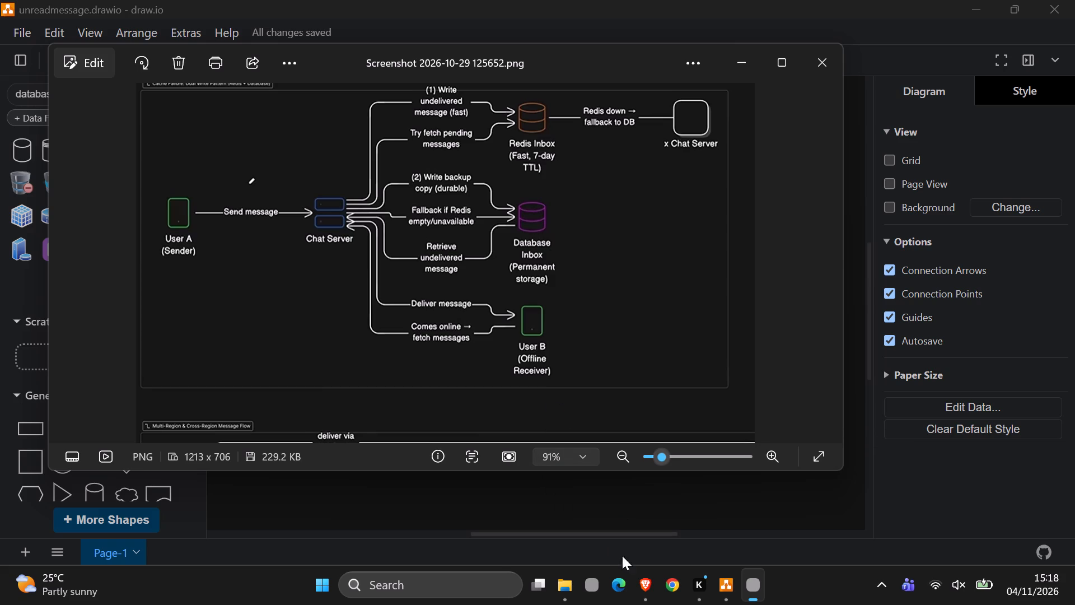
{"action": "left_click", "coordinate": [746, 588]}
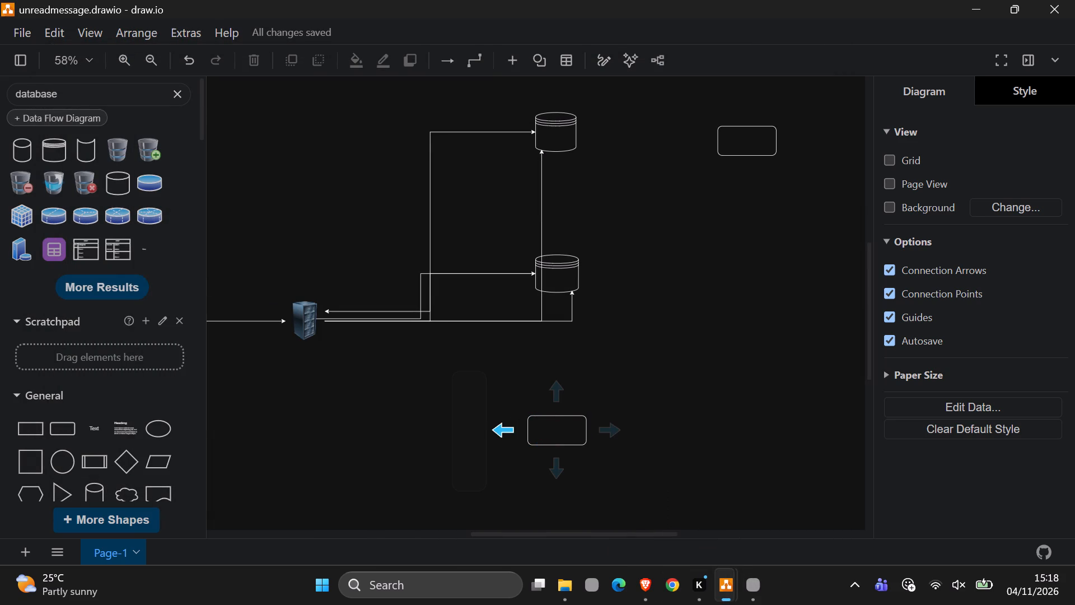
{"action": "left_click_drag", "start_coordinate": [496, 430], "coordinate": [310, 343]}
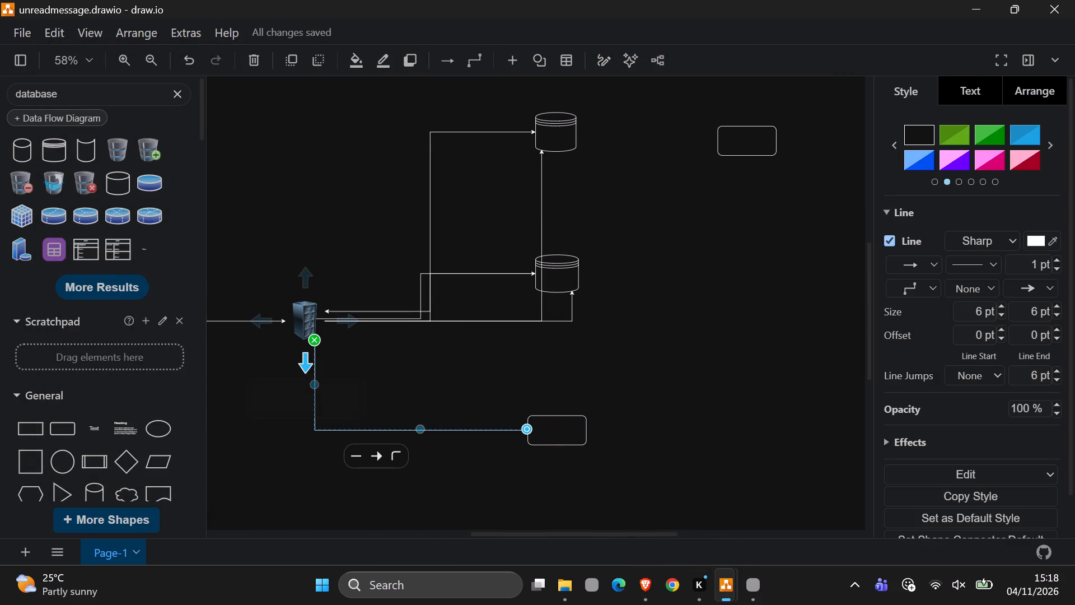
{"action": "left_click_drag", "start_coordinate": [302, 369], "coordinate": [530, 414]}
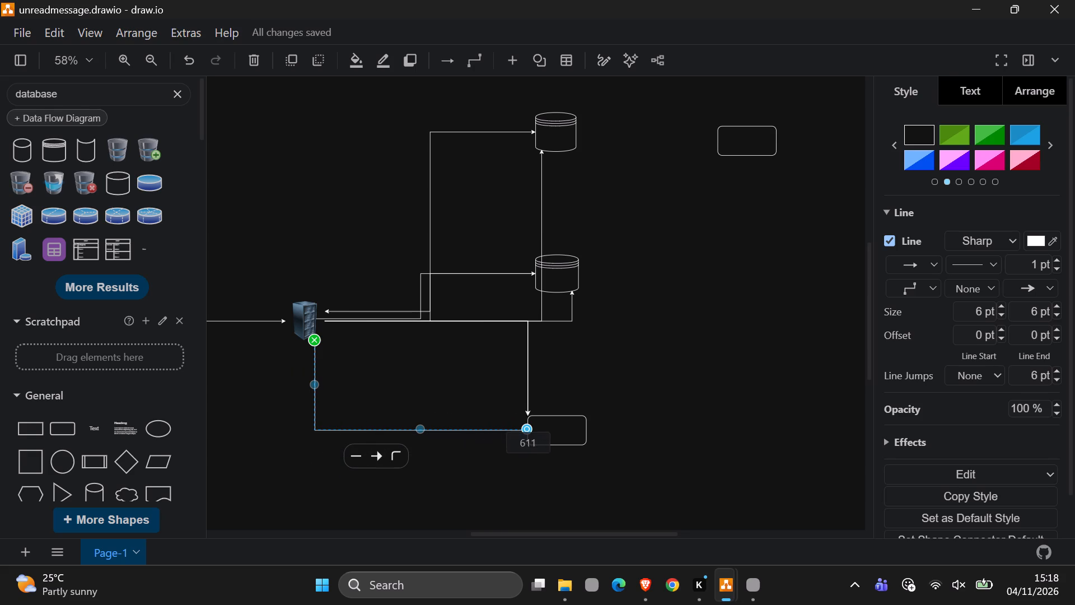
{"action": "left_click_drag", "start_coordinate": [530, 414], "coordinate": [543, 413]}
{"action": "left_click", "coordinate": [419, 385]}
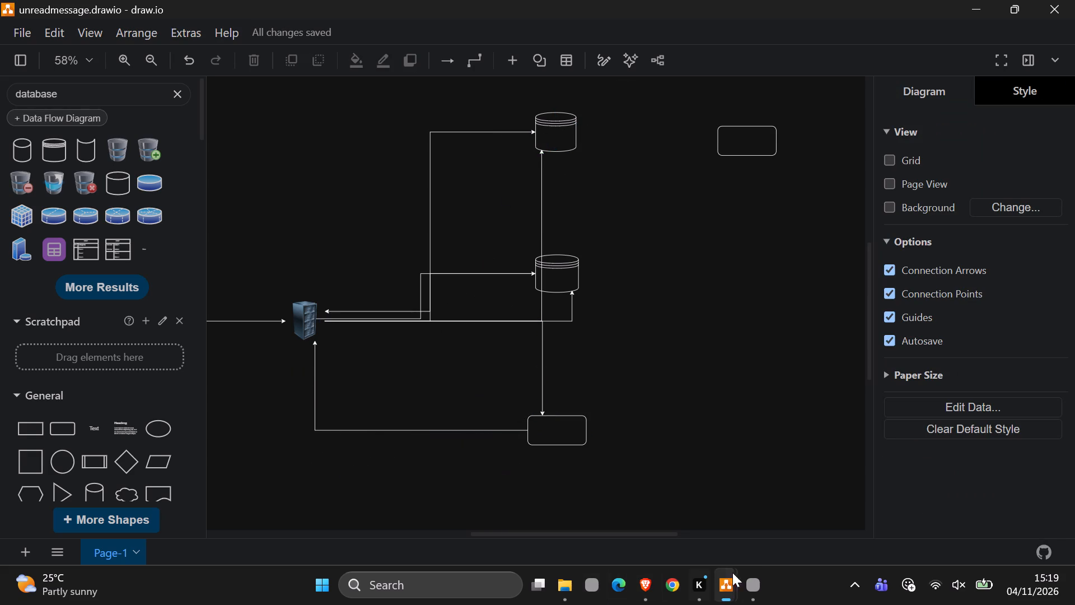
Following the reference diagram, connect the top database cylinder's right side to the left edge of the upper-right rounded rectangle.
{"action": "left_click", "coordinate": [756, 583]}
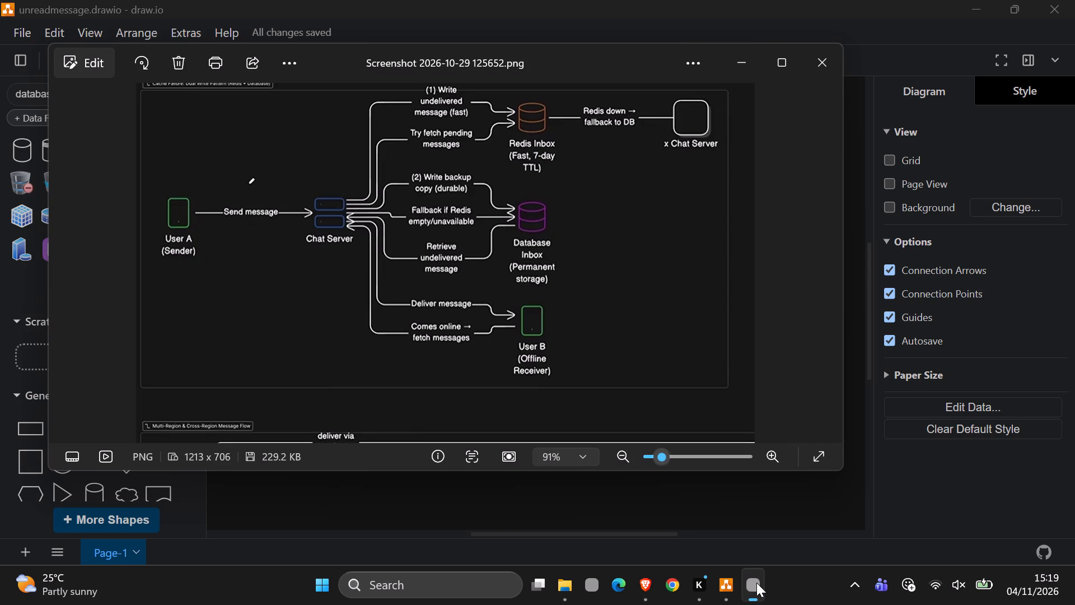
{"action": "left_click", "coordinate": [756, 583]}
{"action": "left_click", "coordinate": [756, 583]}
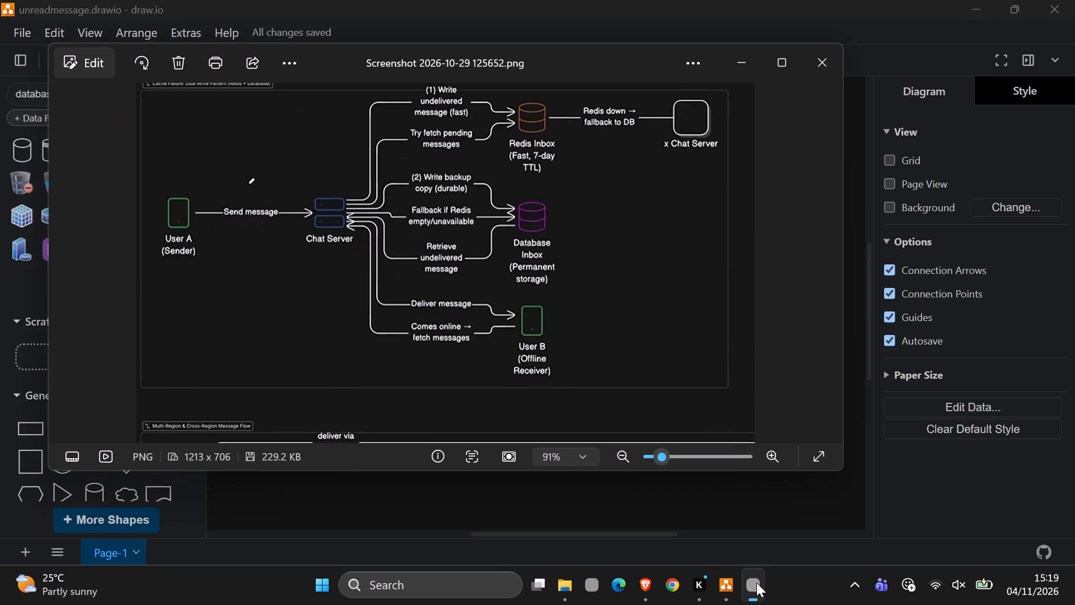
{"action": "left_click", "coordinate": [756, 583]}
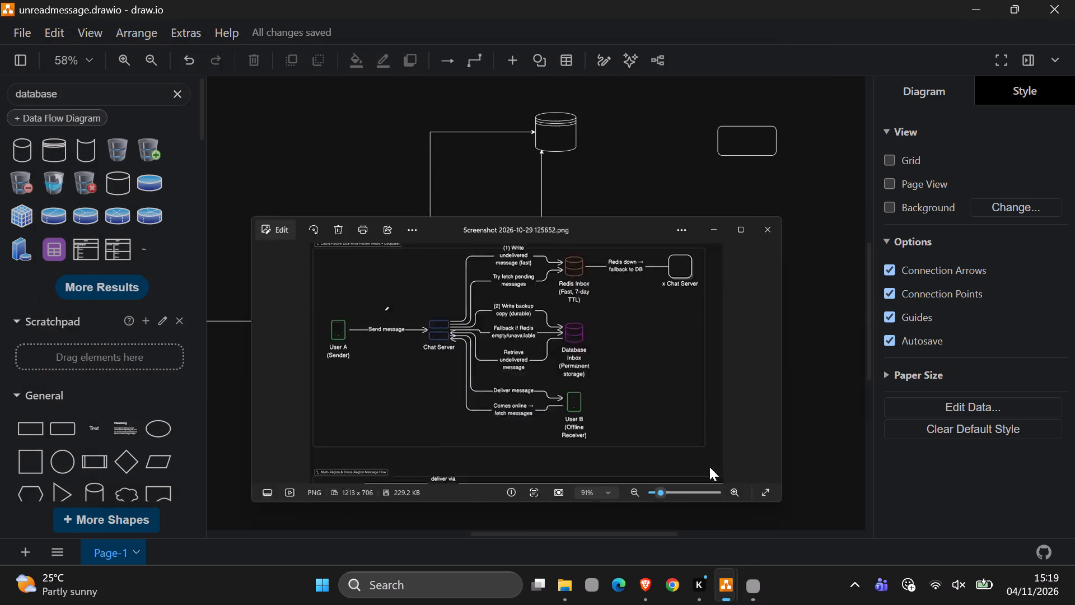
{"action": "left_click_drag", "start_coordinate": [604, 133], "coordinate": [718, 159]}
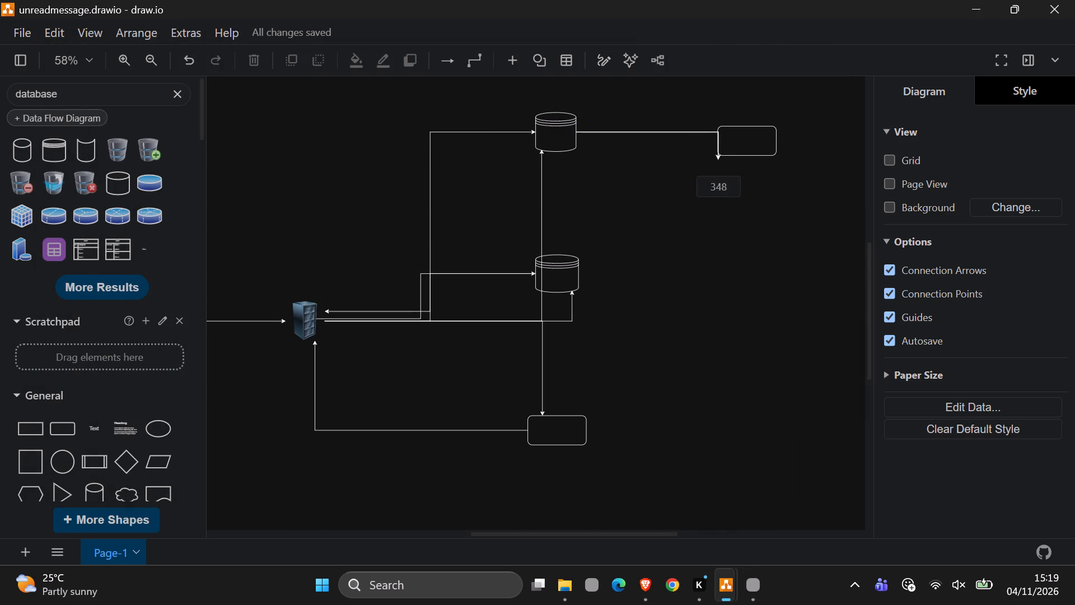
{"action": "left_click_drag", "start_coordinate": [718, 159], "coordinate": [714, 147]}
{"action": "left_click", "coordinate": [690, 204]}
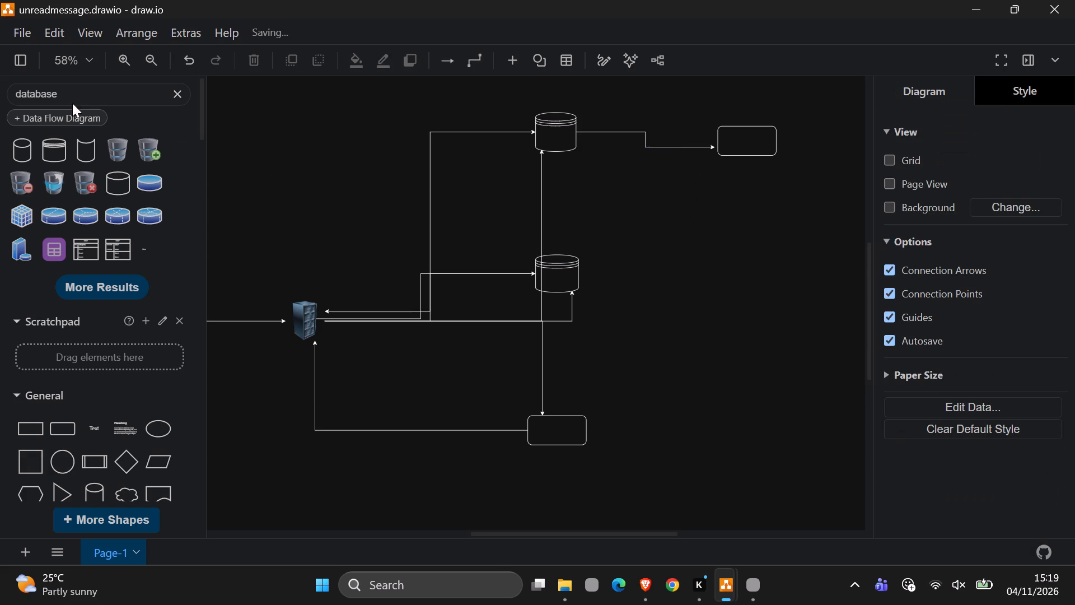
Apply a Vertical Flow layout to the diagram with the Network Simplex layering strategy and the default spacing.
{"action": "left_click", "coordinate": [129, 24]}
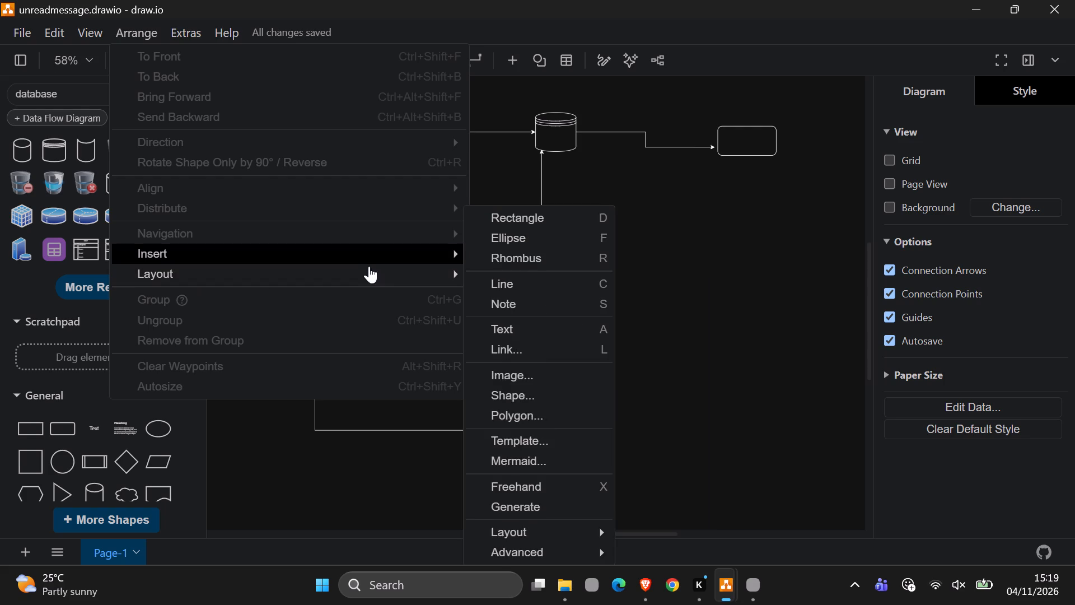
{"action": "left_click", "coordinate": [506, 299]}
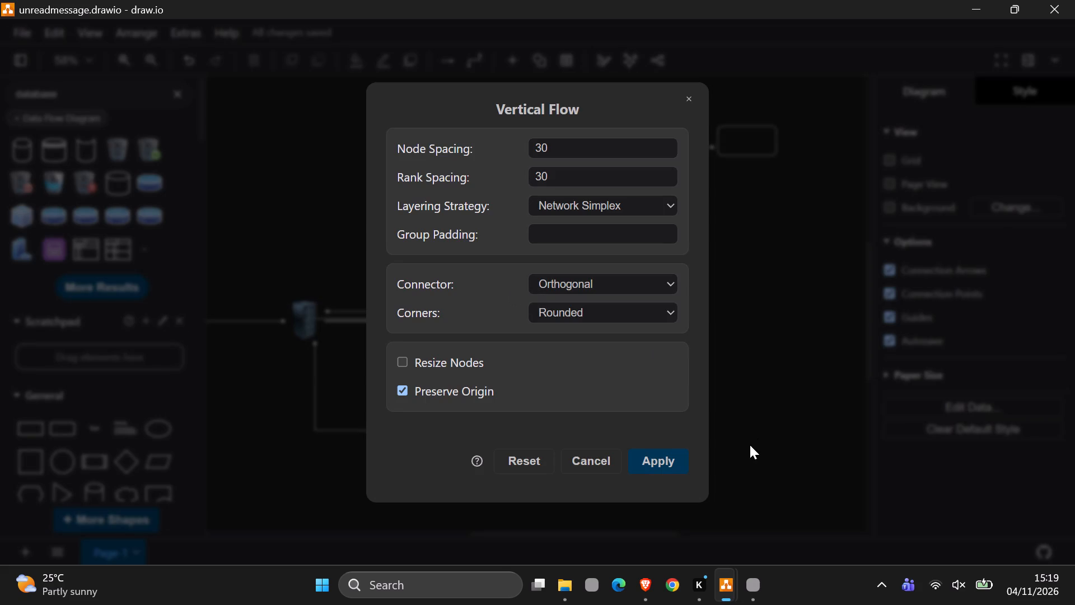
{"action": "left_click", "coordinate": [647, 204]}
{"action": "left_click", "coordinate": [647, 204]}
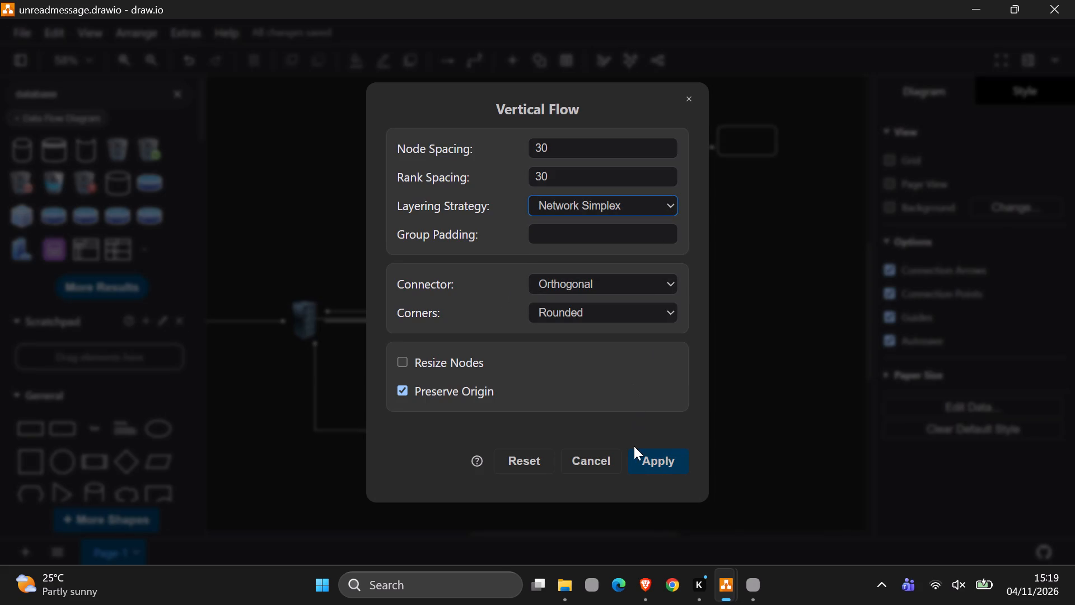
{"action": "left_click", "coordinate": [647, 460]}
Apply a Horizontal Flow layout to the diagram with the default settings.
{"action": "scroll", "coordinate": [517, 367], "scroll_direction": "down", "scroll_amount": 4}
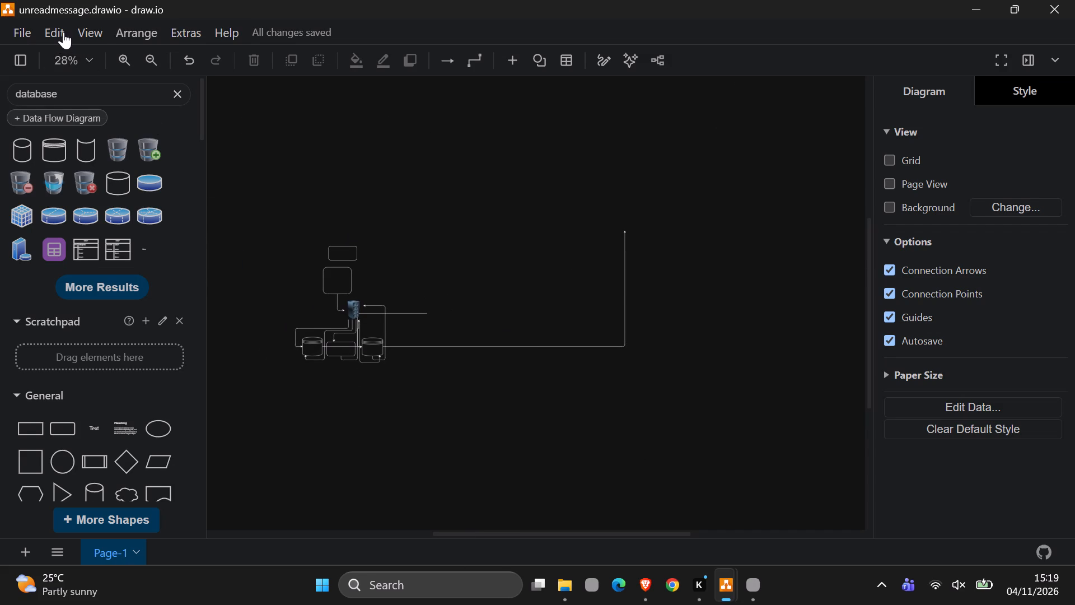
{"action": "left_click", "coordinate": [140, 29]}
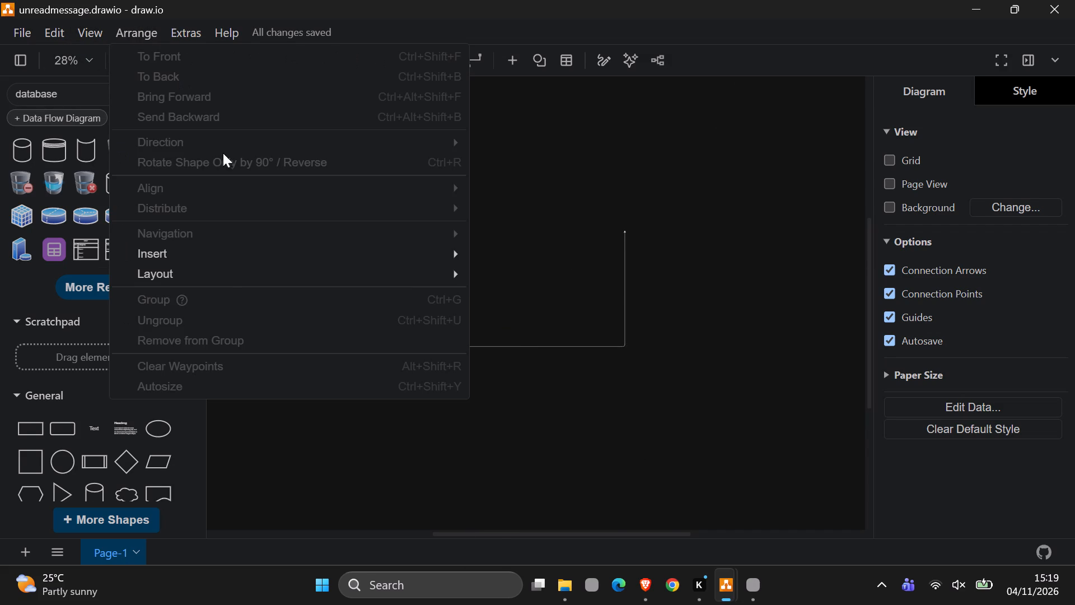
{"action": "left_click", "coordinate": [509, 319]}
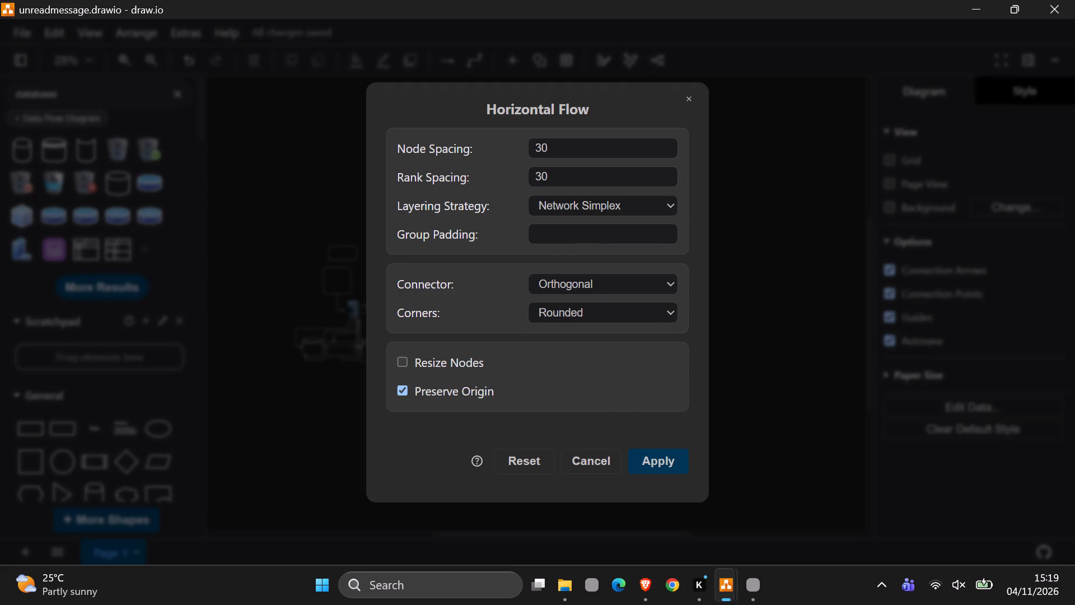
{"action": "left_click", "coordinate": [646, 461]}
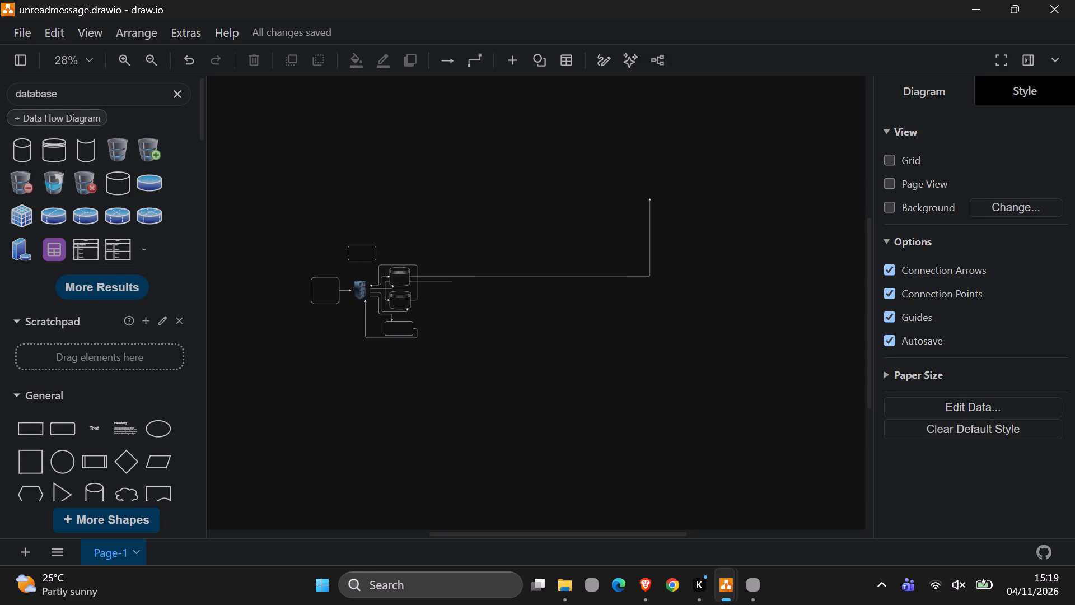
Apply a Horizontal Tree layout to the diagram with node spacing 40 and Resize Nodes enabled, keeping the other defaults.
{"action": "scroll", "coordinate": [452, 331], "scroll_direction": "right", "scroll_amount": 1}
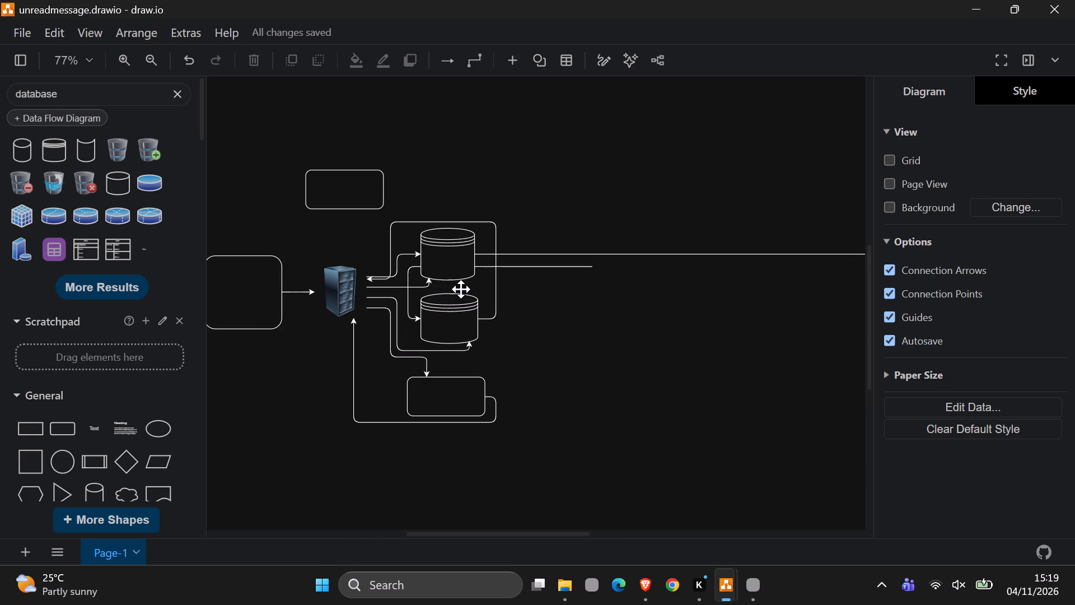
{"action": "left_click", "coordinate": [127, 27]}
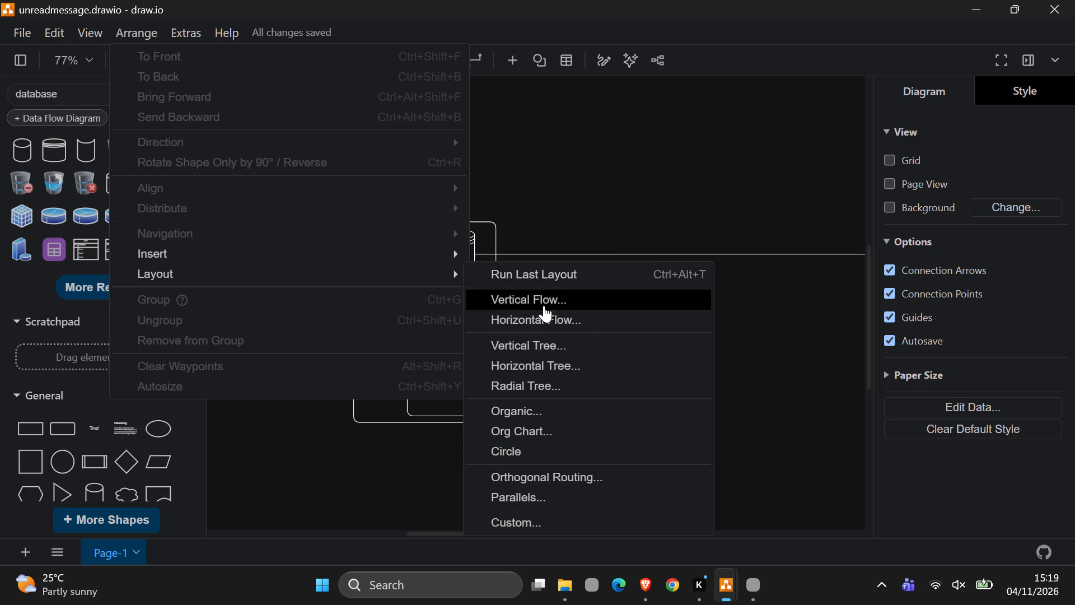
{"action": "left_click", "coordinate": [508, 368]}
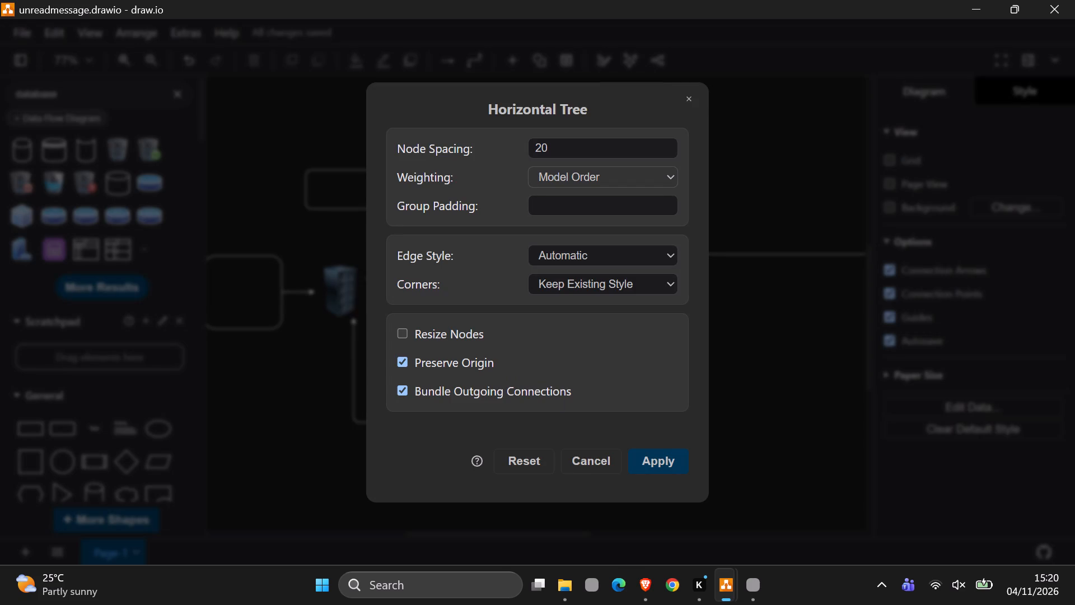
{"action": "left_click", "coordinate": [564, 146]}
{"action": "key", "text": "BackSpace"}
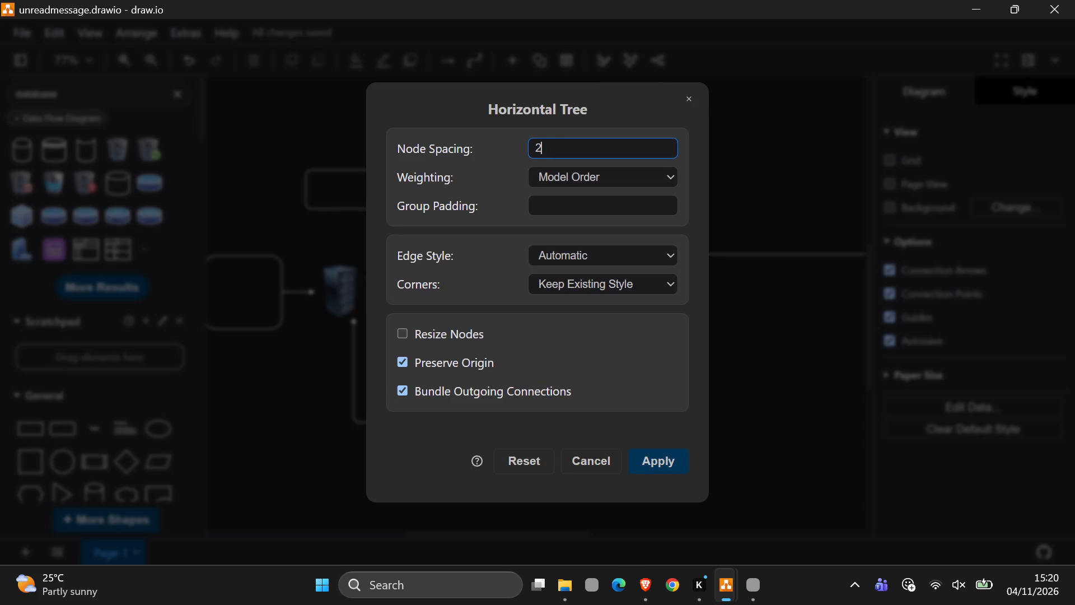
{"action": "key", "text": "BackSpace"}
{"action": "type", "text": "40"}
{"action": "left_click", "coordinate": [570, 180]}
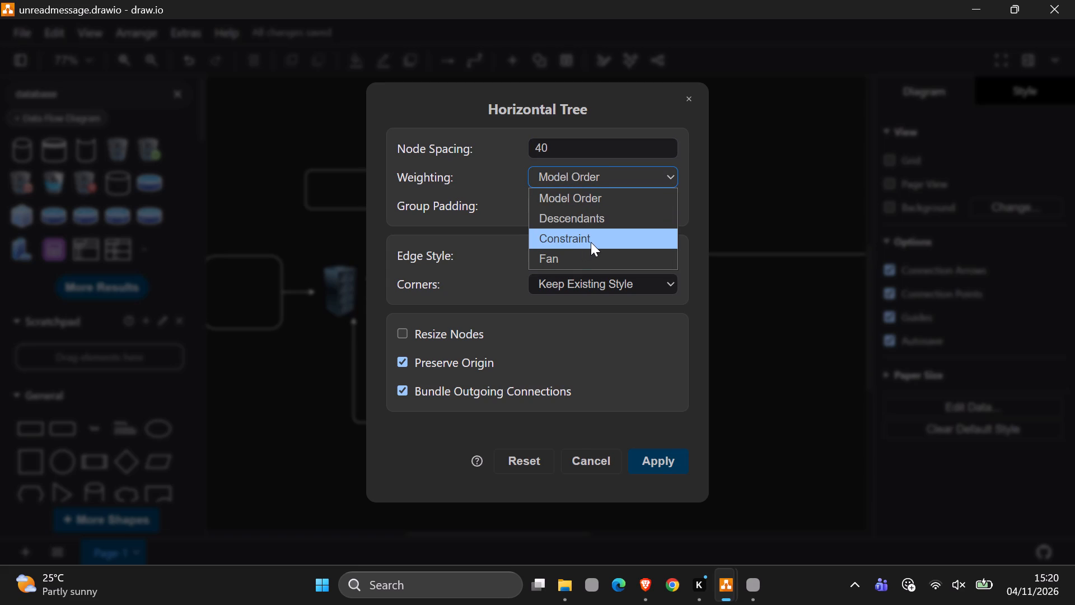
{"action": "left_click", "coordinate": [501, 169]}
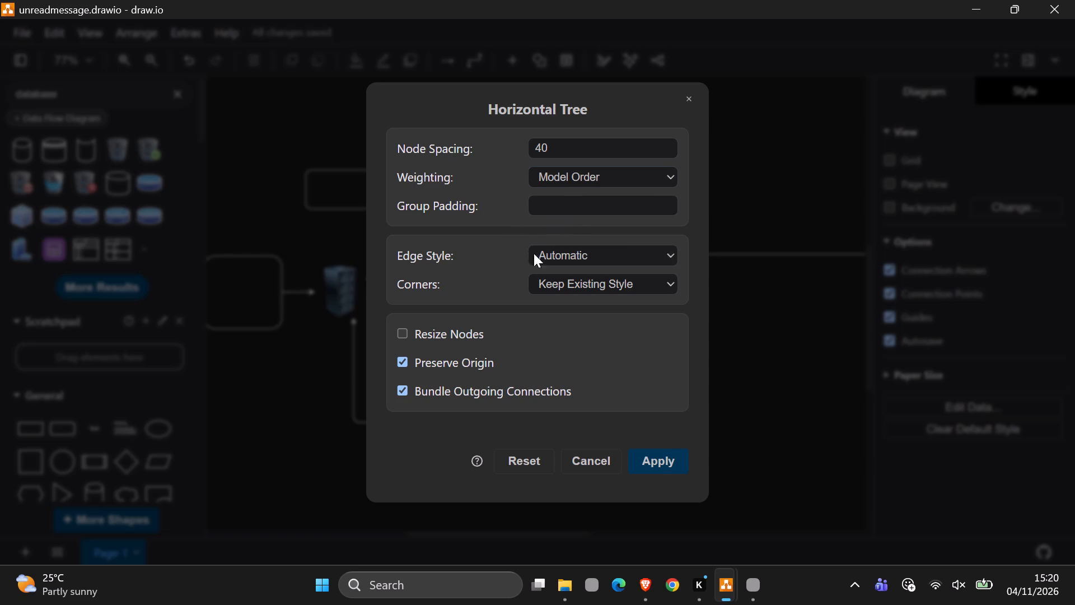
{"action": "left_click", "coordinate": [648, 257]}
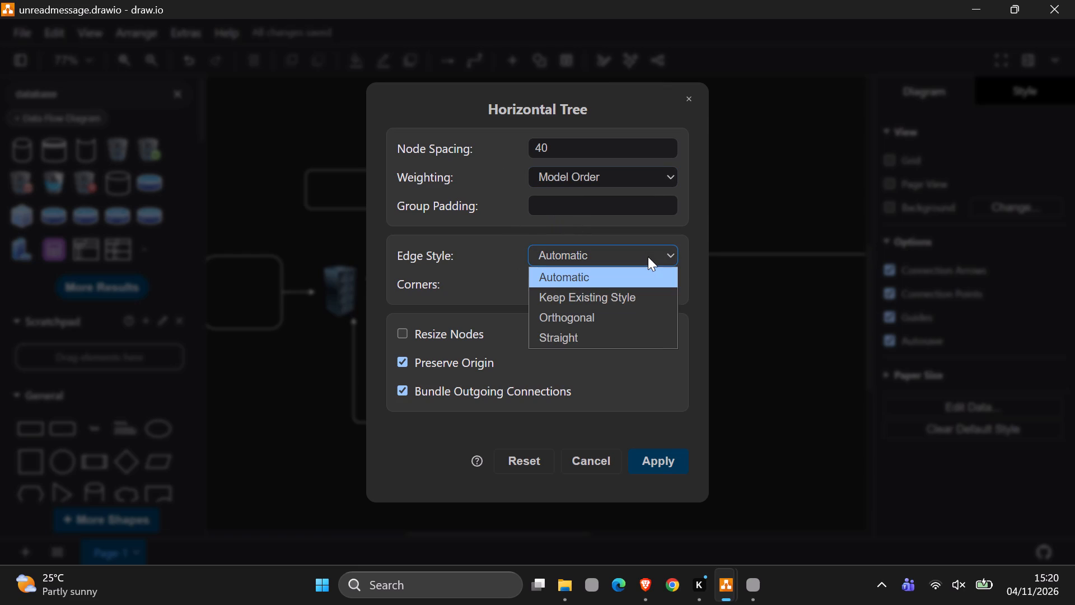
{"action": "left_click", "coordinate": [648, 257]}
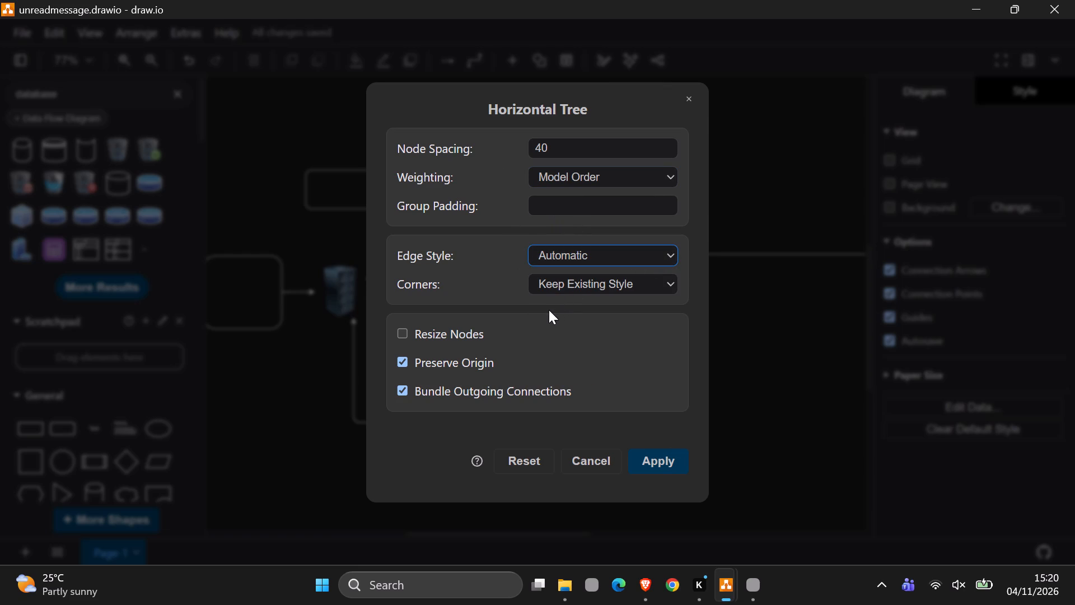
{"action": "left_click", "coordinate": [615, 282]}
{"action": "left_click", "coordinate": [615, 282]}
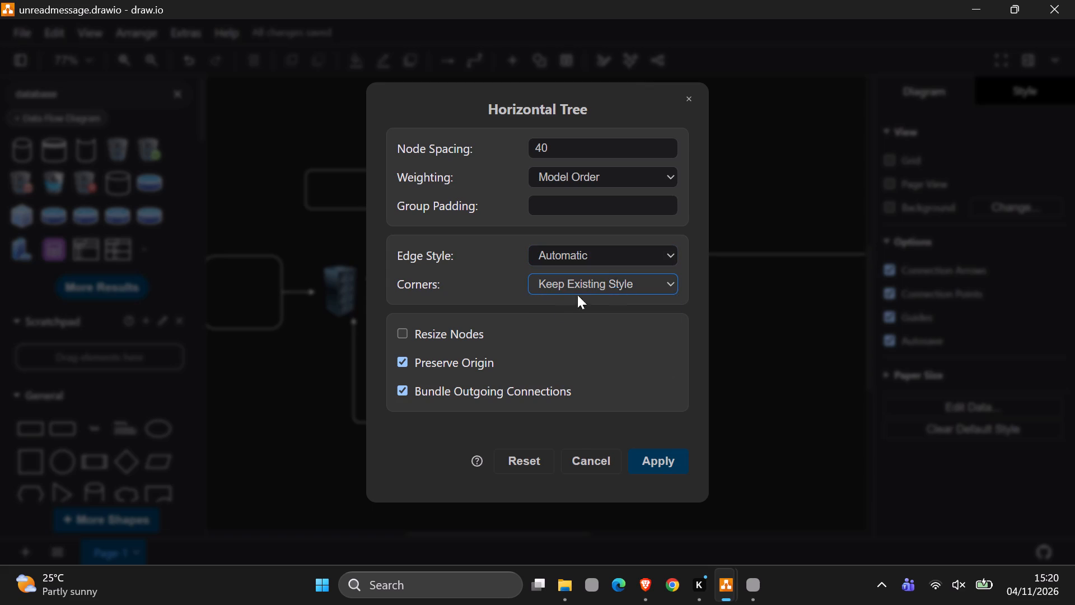
{"action": "scroll", "coordinate": [557, 305], "scroll_direction": "down", "scroll_amount": 1}
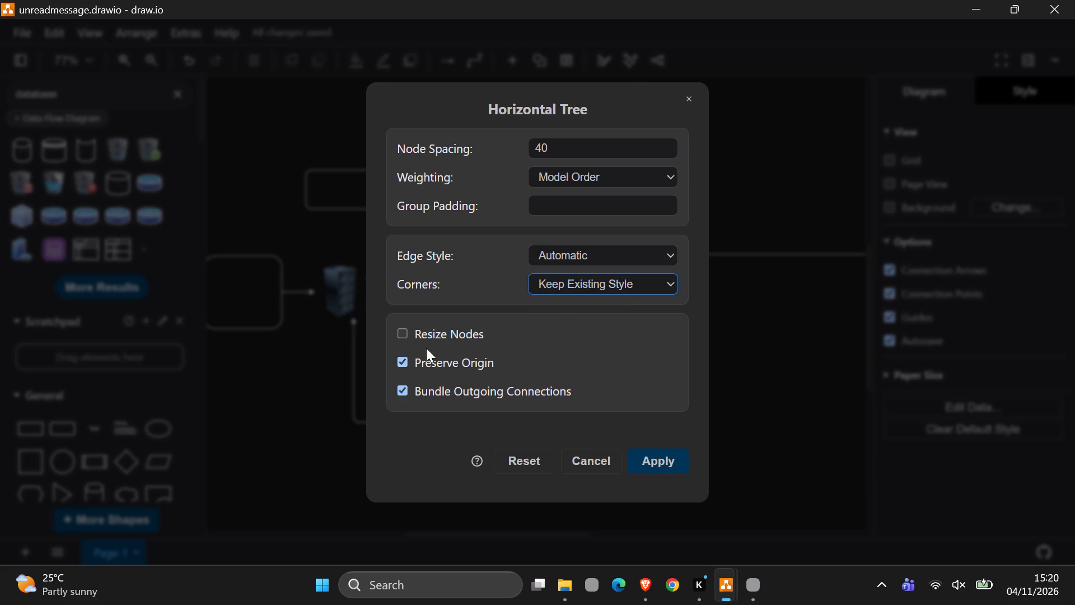
{"action": "left_click", "coordinate": [404, 337]}
{"action": "scroll", "coordinate": [517, 332], "scroll_direction": "down", "scroll_amount": 1}
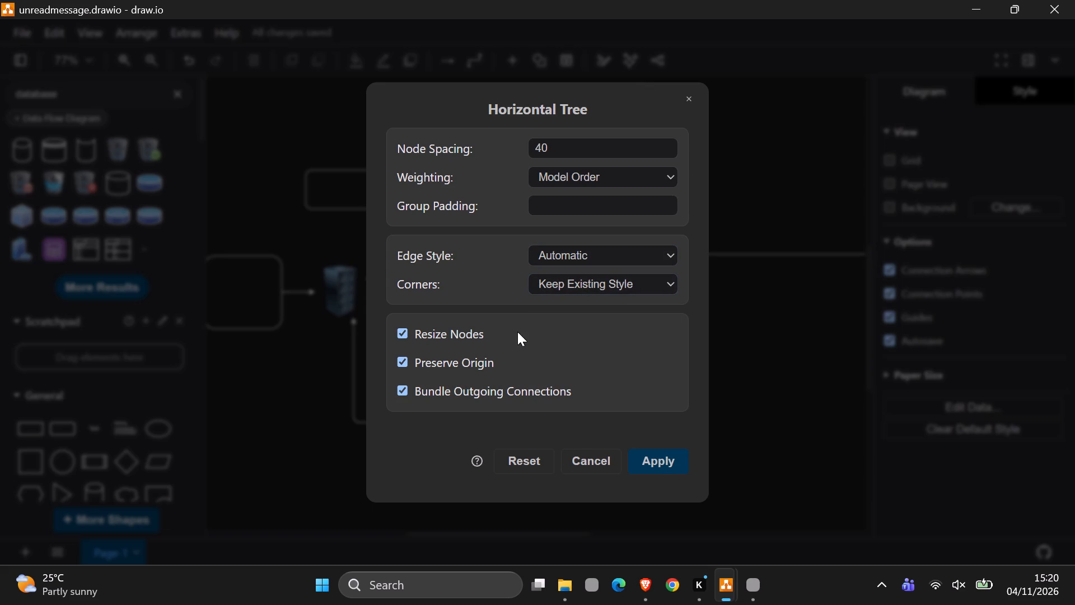
{"action": "left_click", "coordinate": [656, 462]}
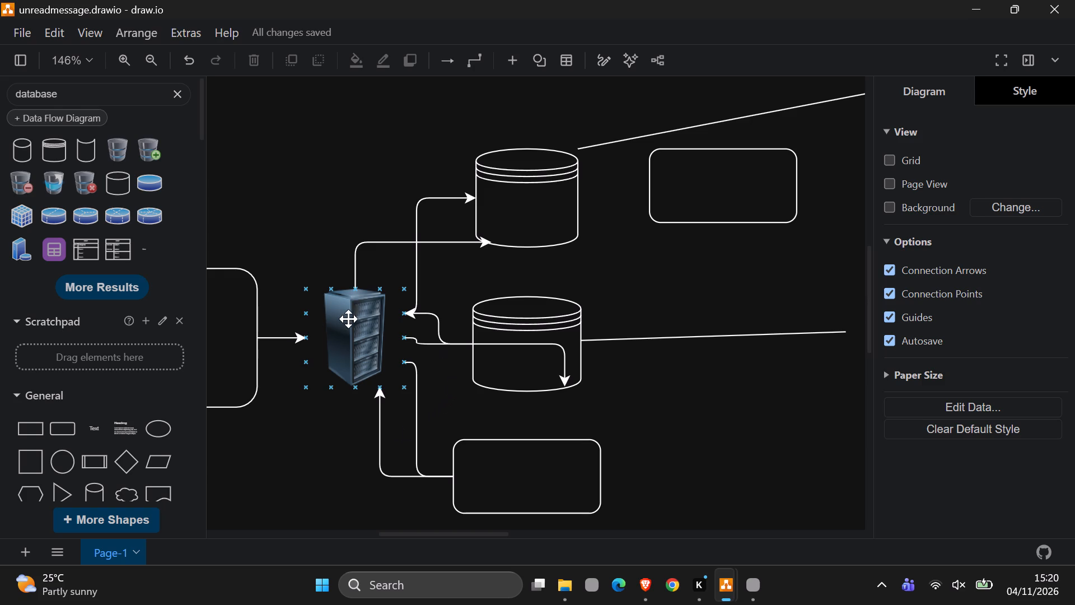
Reattach the arrowhead of the Server Rack's connector to the midpoint of the lower database cylinder's left edge.
{"action": "left_click", "coordinate": [571, 380]}
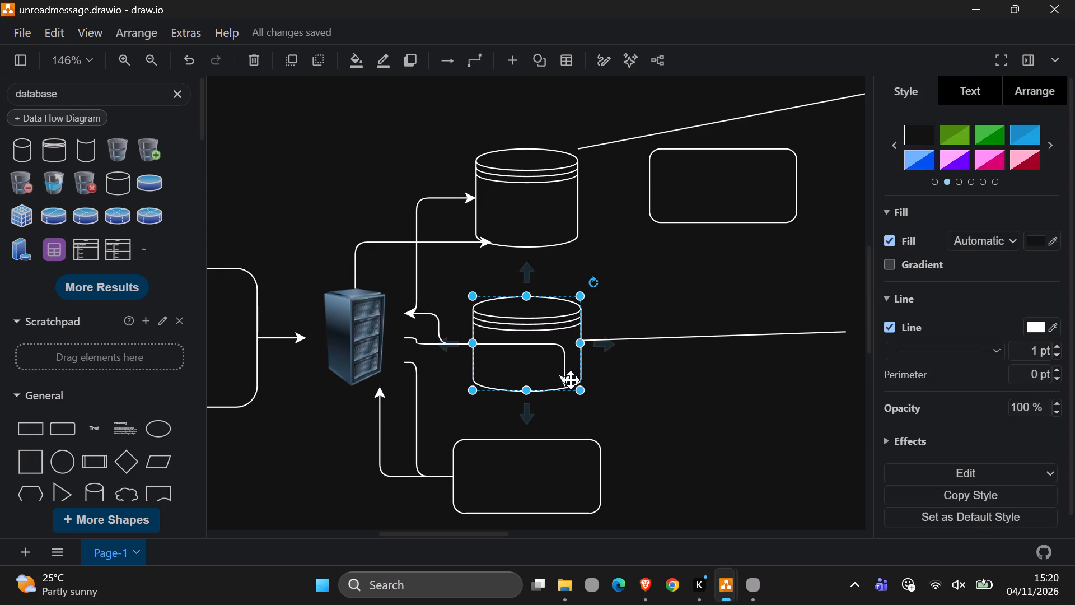
{"action": "left_click", "coordinate": [568, 378]}
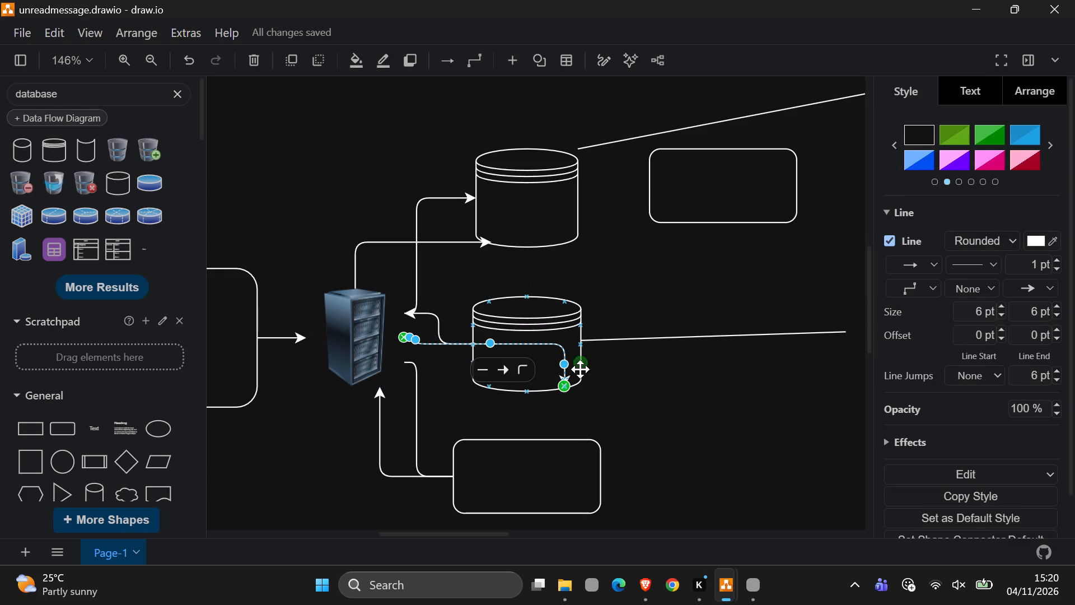
{"action": "left_click_drag", "start_coordinate": [564, 387], "coordinate": [479, 355]}
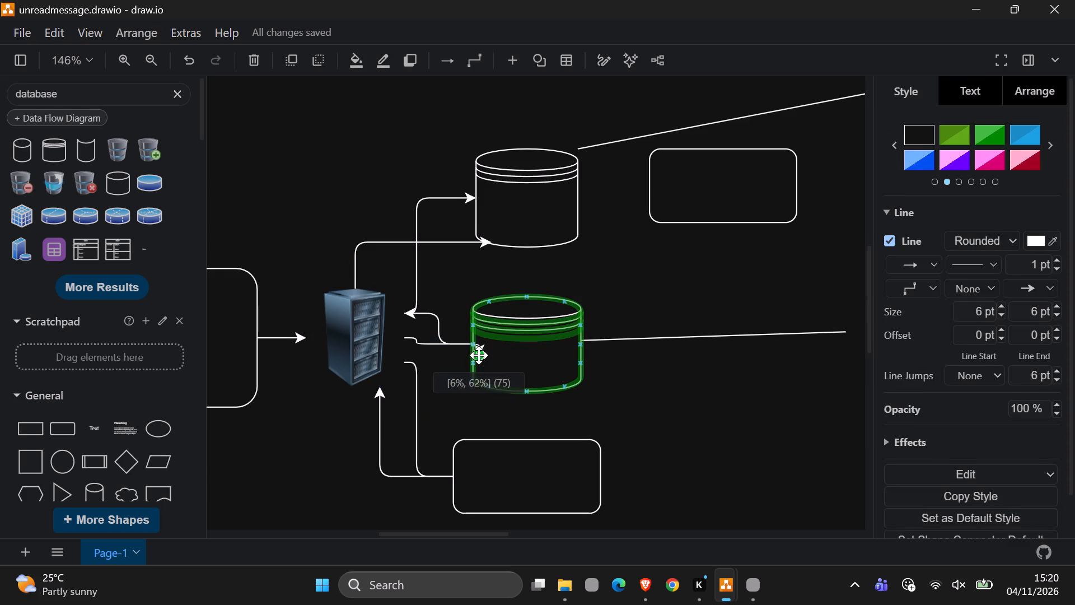
{"action": "left_click_drag", "start_coordinate": [479, 355], "coordinate": [475, 346]}
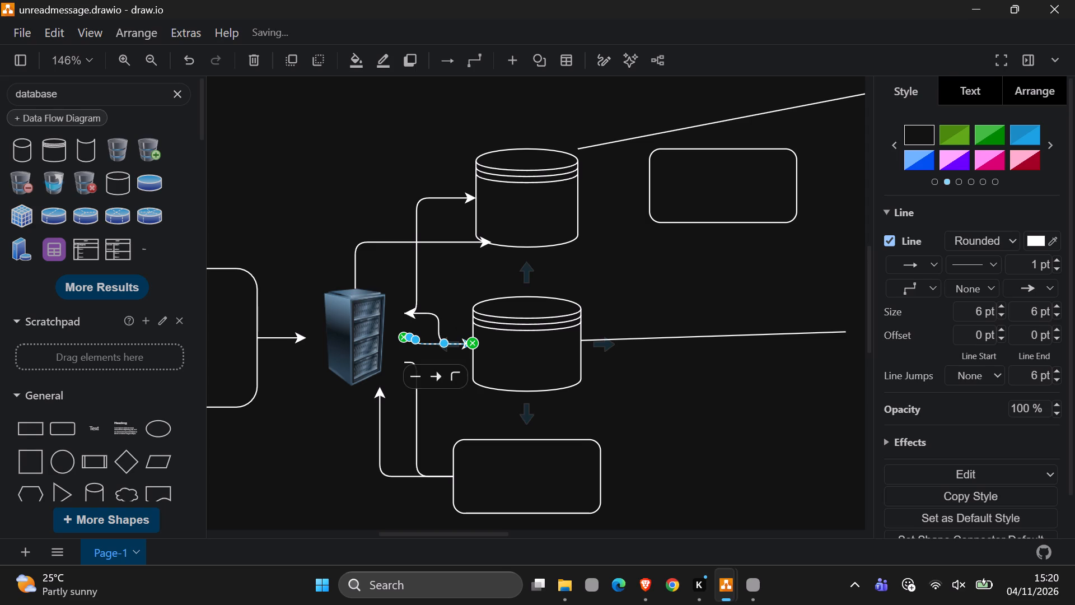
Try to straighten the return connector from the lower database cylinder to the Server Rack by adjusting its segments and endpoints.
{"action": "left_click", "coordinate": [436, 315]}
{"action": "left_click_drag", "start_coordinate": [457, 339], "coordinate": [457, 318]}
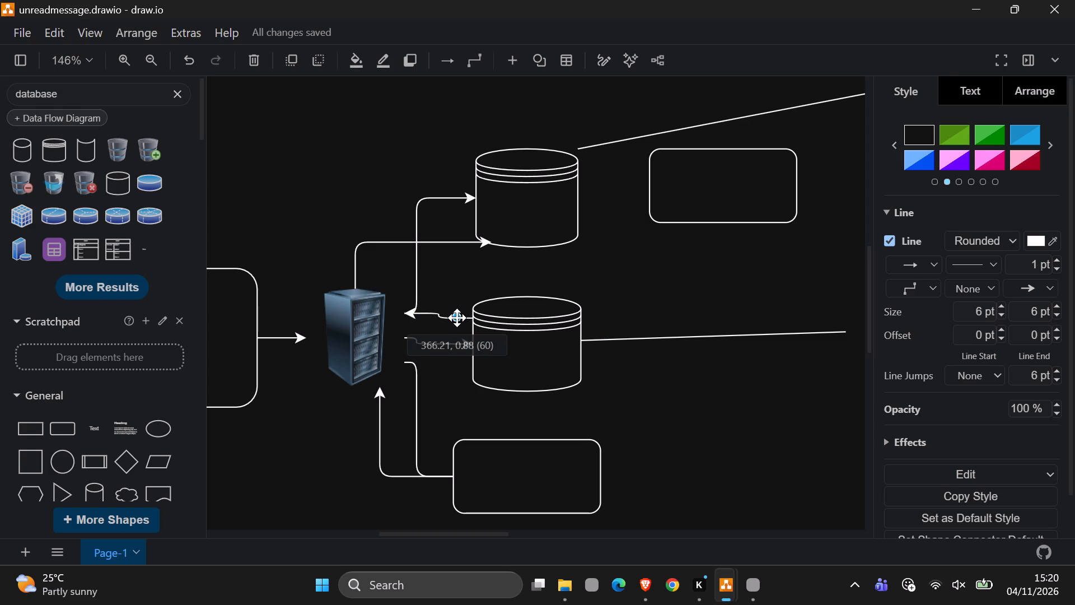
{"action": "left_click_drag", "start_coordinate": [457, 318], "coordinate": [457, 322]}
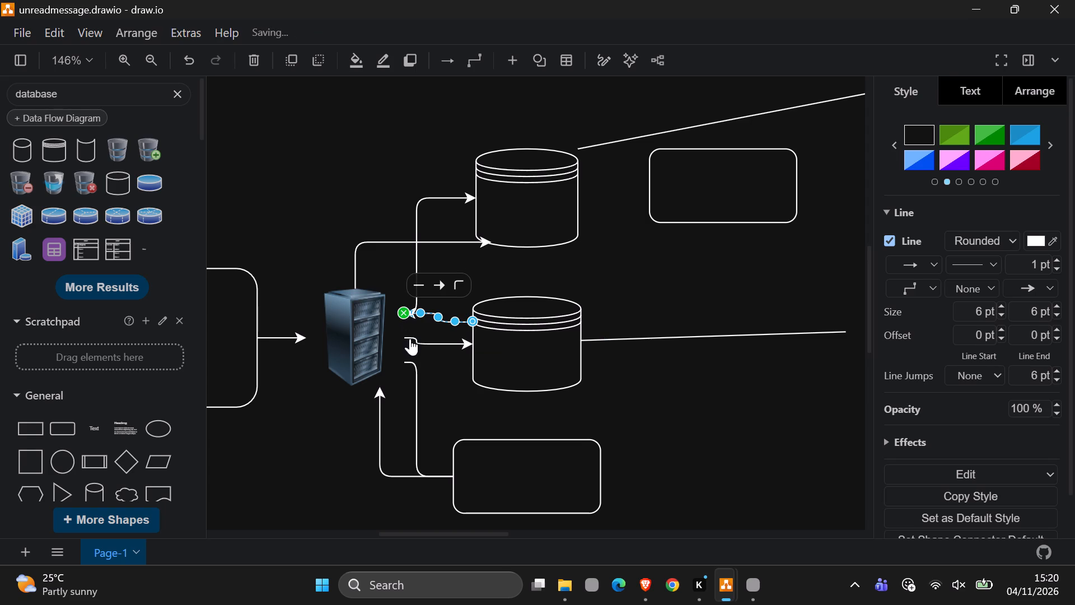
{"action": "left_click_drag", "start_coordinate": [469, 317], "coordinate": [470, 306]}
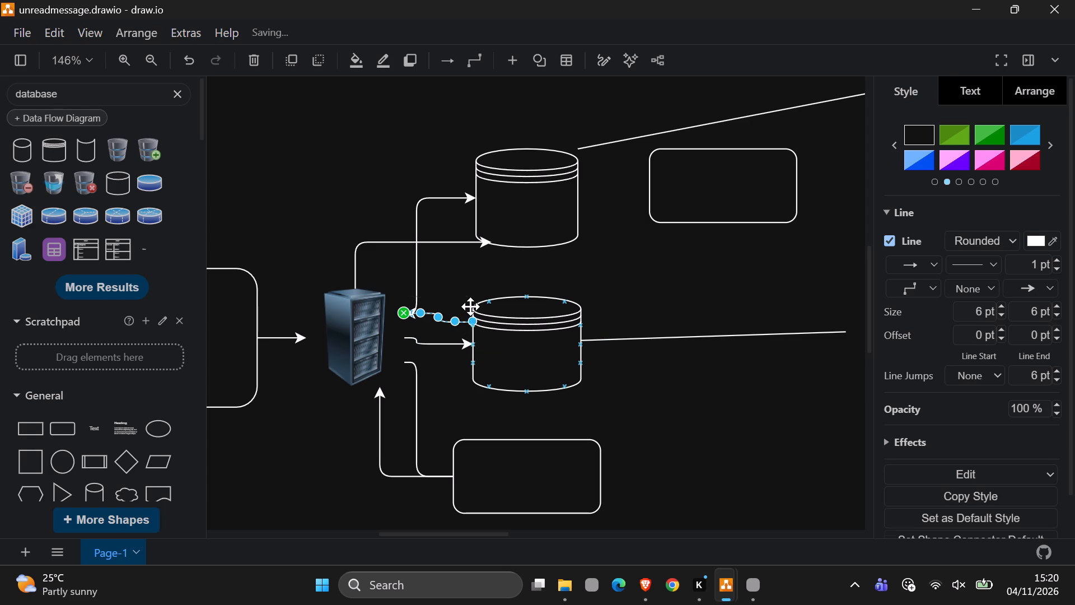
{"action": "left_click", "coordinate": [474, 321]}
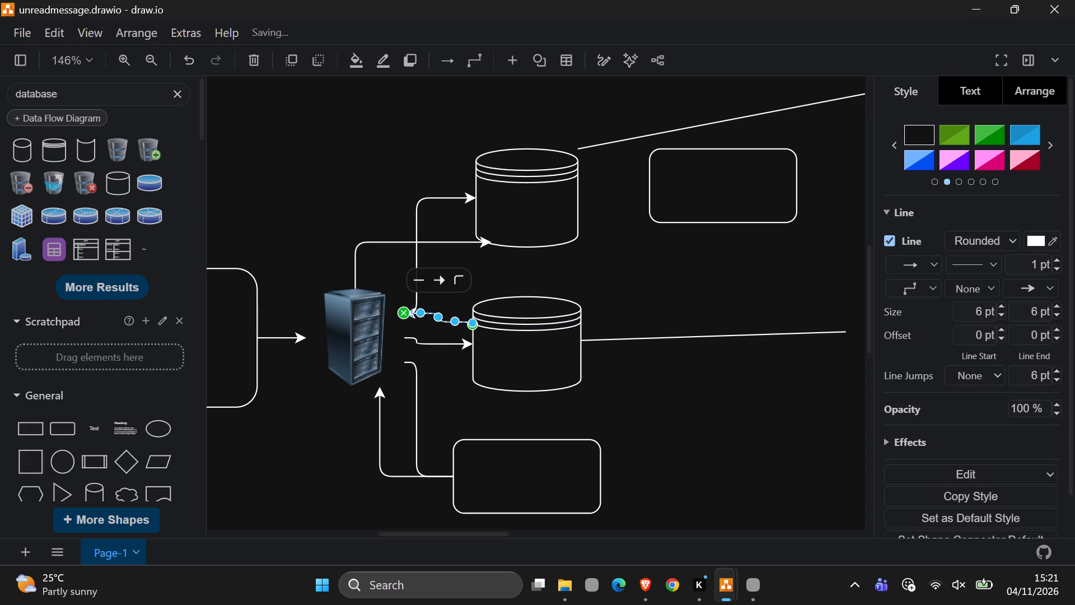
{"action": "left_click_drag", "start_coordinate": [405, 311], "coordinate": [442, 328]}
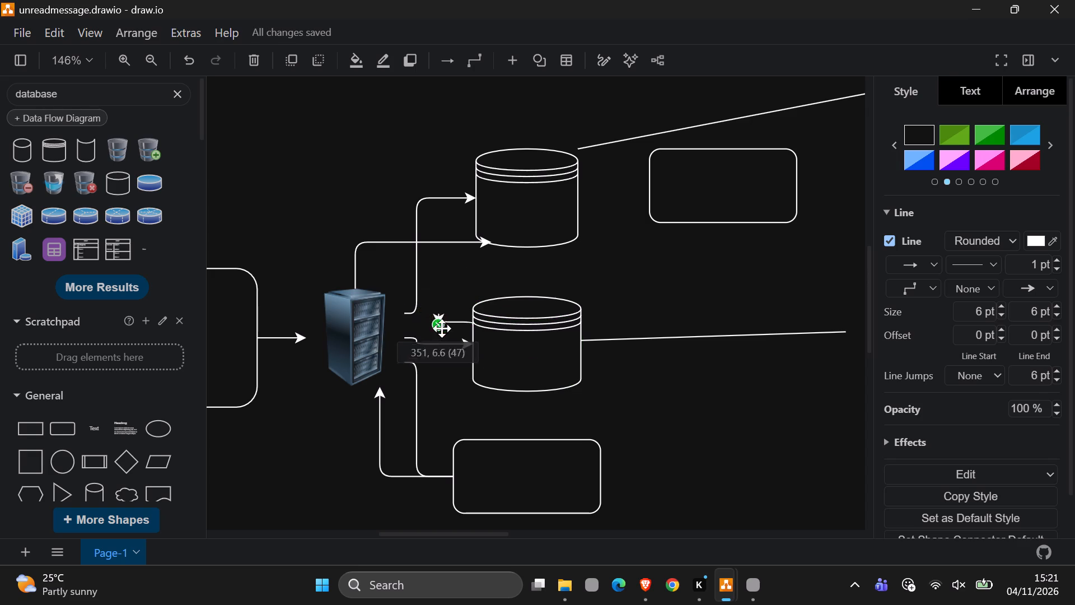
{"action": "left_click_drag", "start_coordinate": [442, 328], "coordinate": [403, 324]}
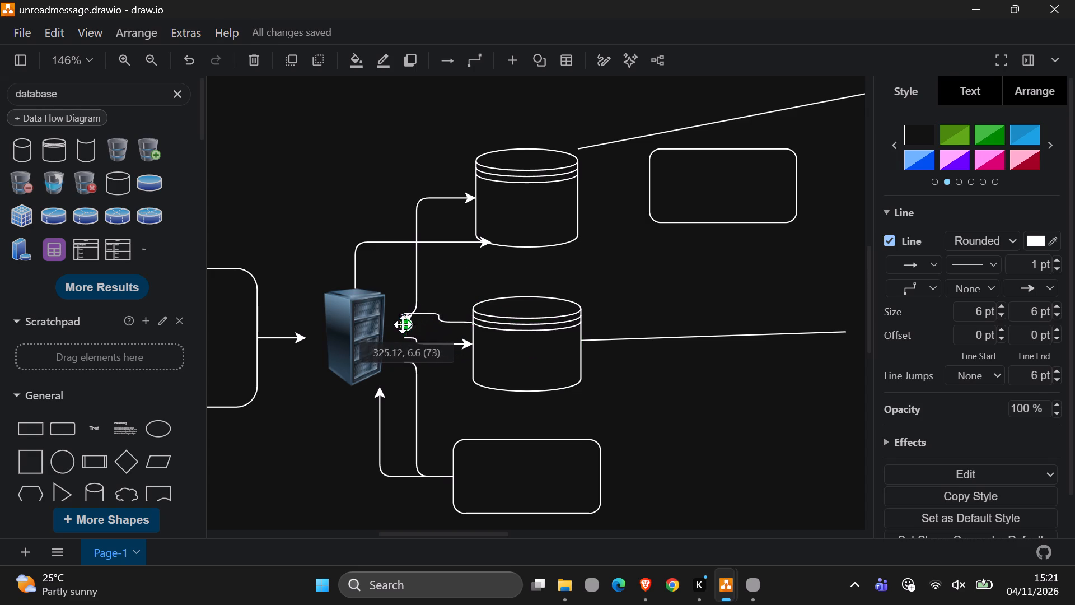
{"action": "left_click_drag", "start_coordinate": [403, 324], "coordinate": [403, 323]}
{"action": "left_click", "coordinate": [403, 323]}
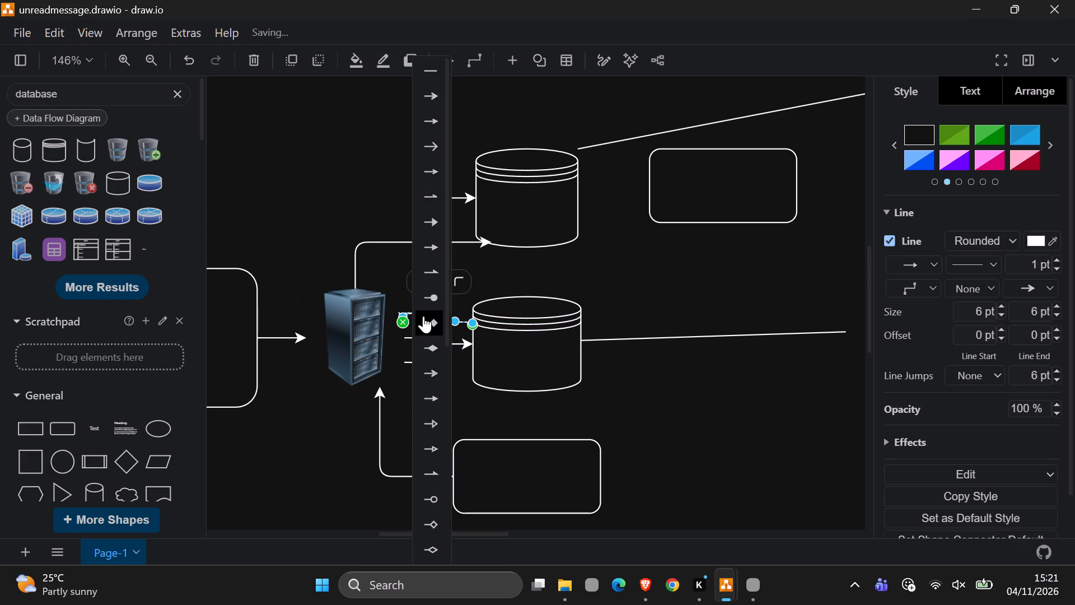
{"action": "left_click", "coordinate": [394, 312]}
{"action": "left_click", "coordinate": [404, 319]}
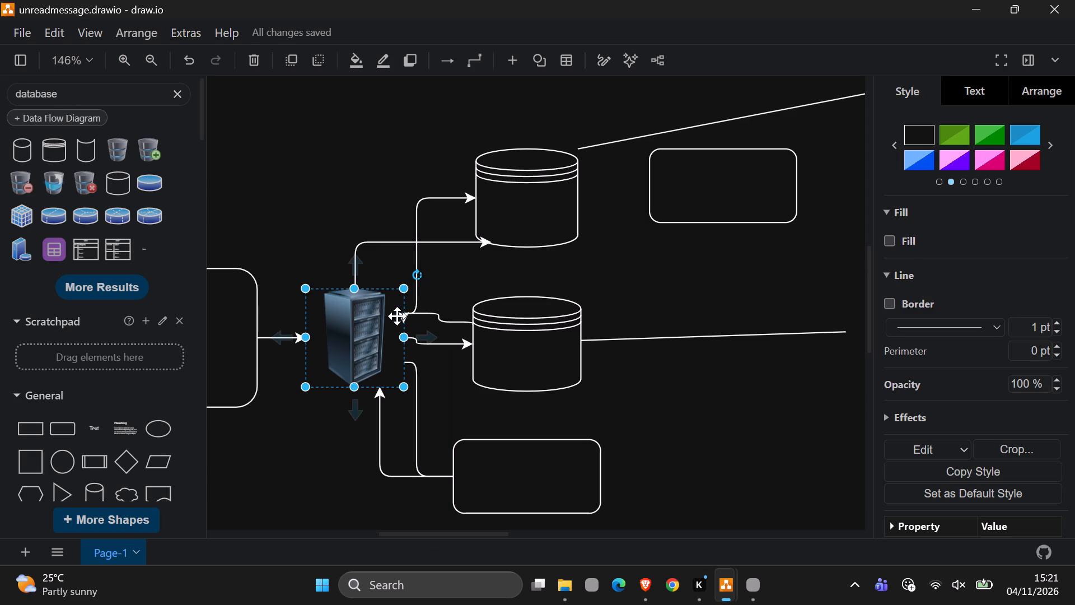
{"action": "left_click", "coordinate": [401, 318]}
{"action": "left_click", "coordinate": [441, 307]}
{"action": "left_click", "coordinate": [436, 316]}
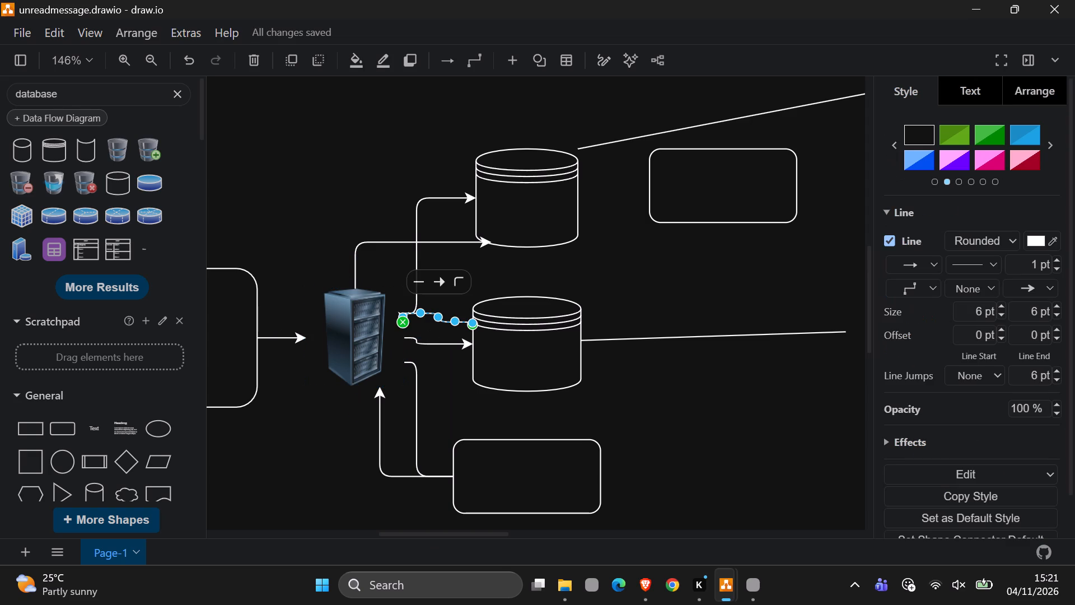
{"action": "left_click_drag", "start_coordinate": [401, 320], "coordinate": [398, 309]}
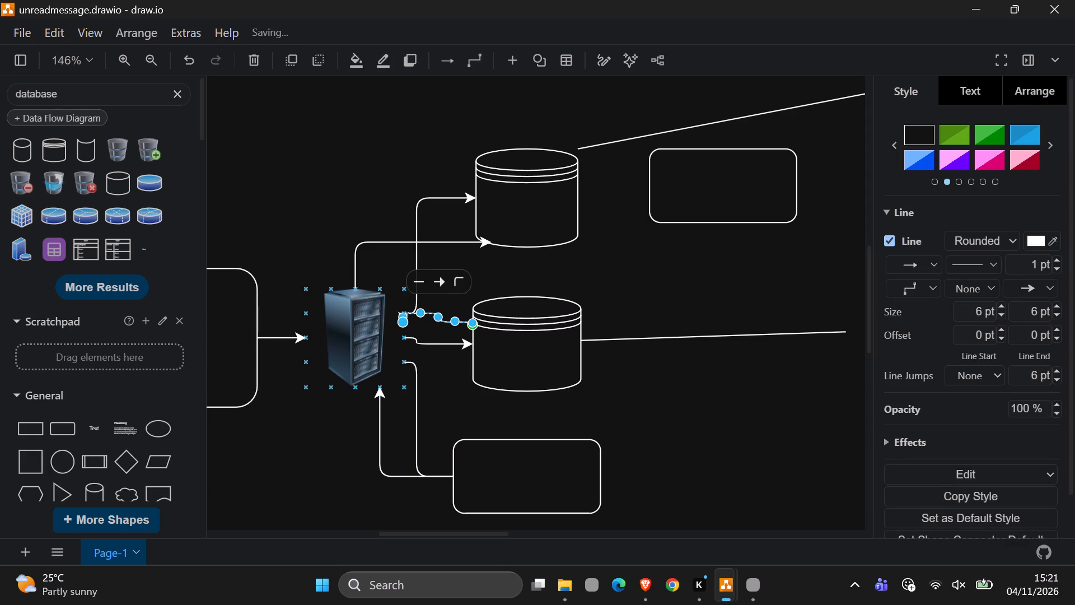
Delete the bent return connector between the lower database cylinder and the Server Rack.
{"action": "right_click", "coordinate": [436, 315]}
{"action": "left_click", "coordinate": [534, 114]}
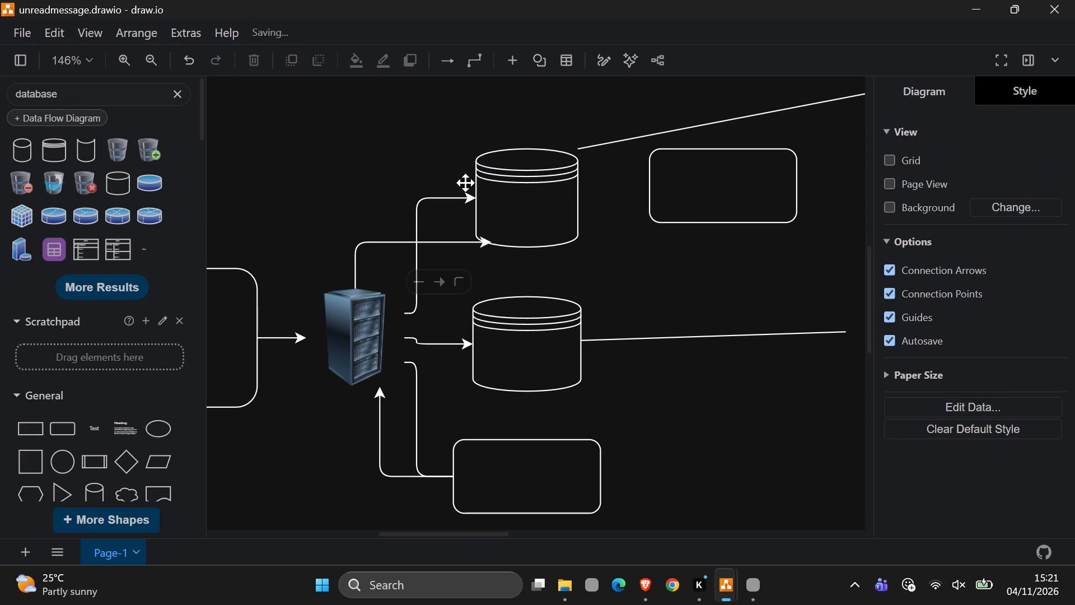
Connect the lower database cylinder back to the Server Rack's right side with a straight horizontal arrow above the incoming one.
{"action": "left_click", "coordinate": [479, 324]}
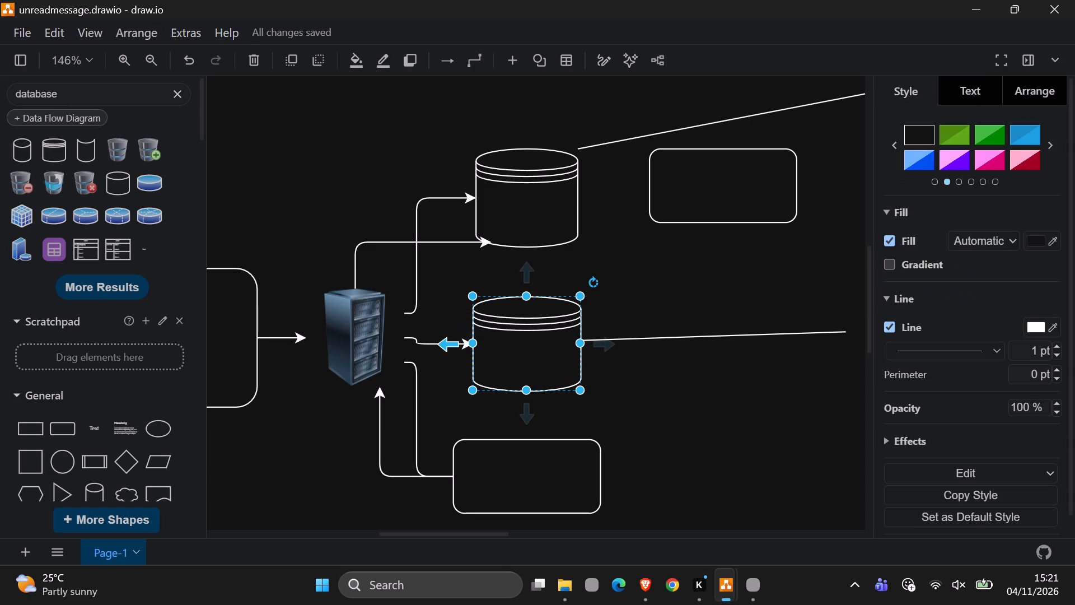
{"action": "left_click_drag", "start_coordinate": [450, 342], "coordinate": [399, 325]}
{"action": "left_click", "coordinate": [396, 340]}
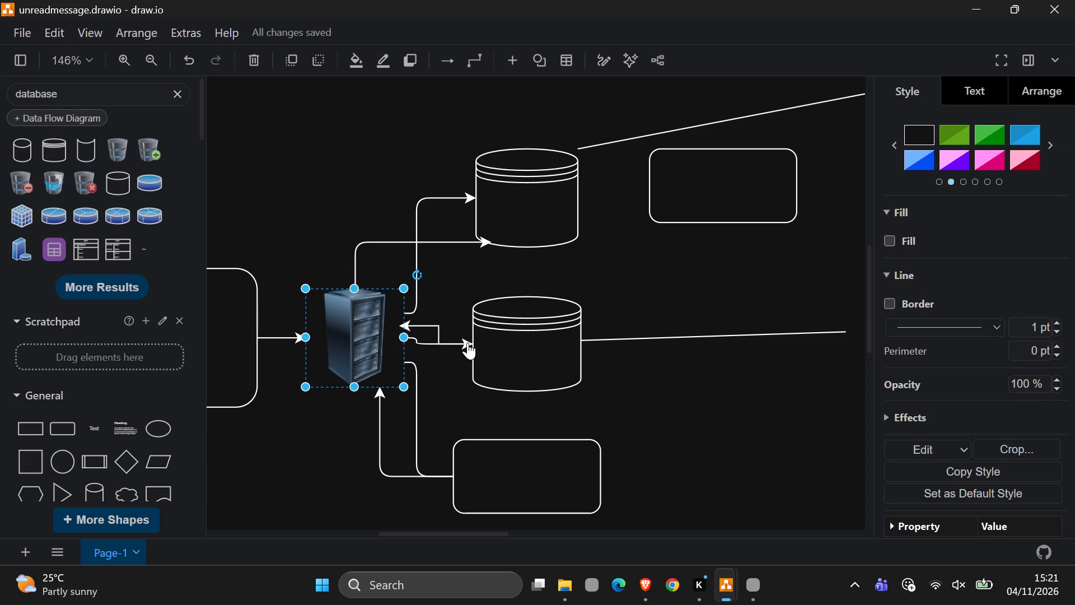
{"action": "left_click", "coordinate": [468, 342]}
{"action": "left_click", "coordinate": [433, 334]}
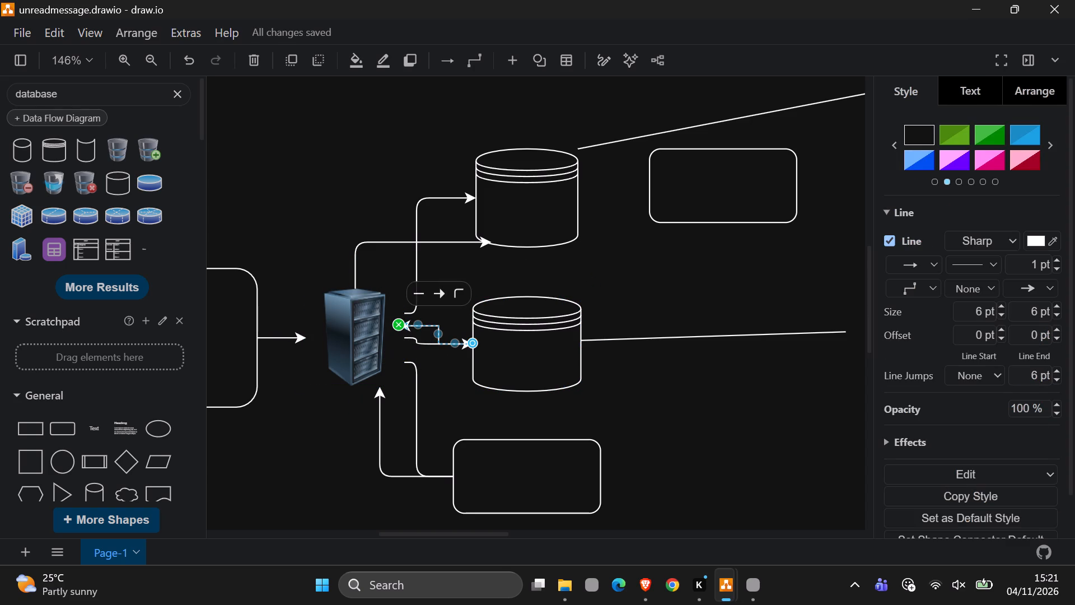
{"action": "left_click", "coordinate": [442, 336]}
{"action": "left_click_drag", "start_coordinate": [457, 343], "coordinate": [468, 325]}
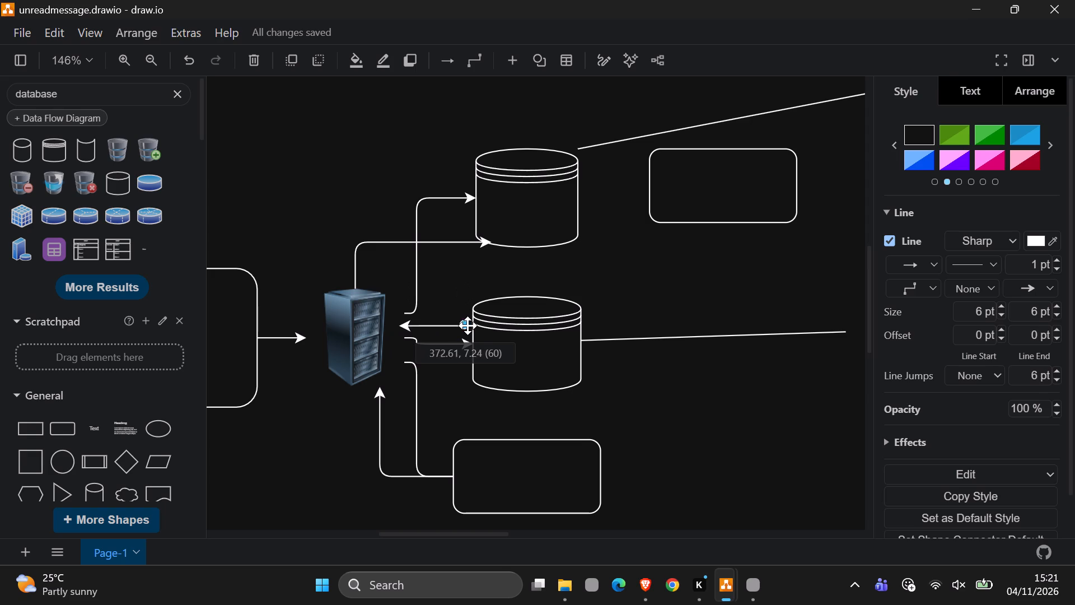
{"action": "left_click_drag", "start_coordinate": [468, 325], "coordinate": [471, 326]}
{"action": "left_click", "coordinate": [457, 372]}
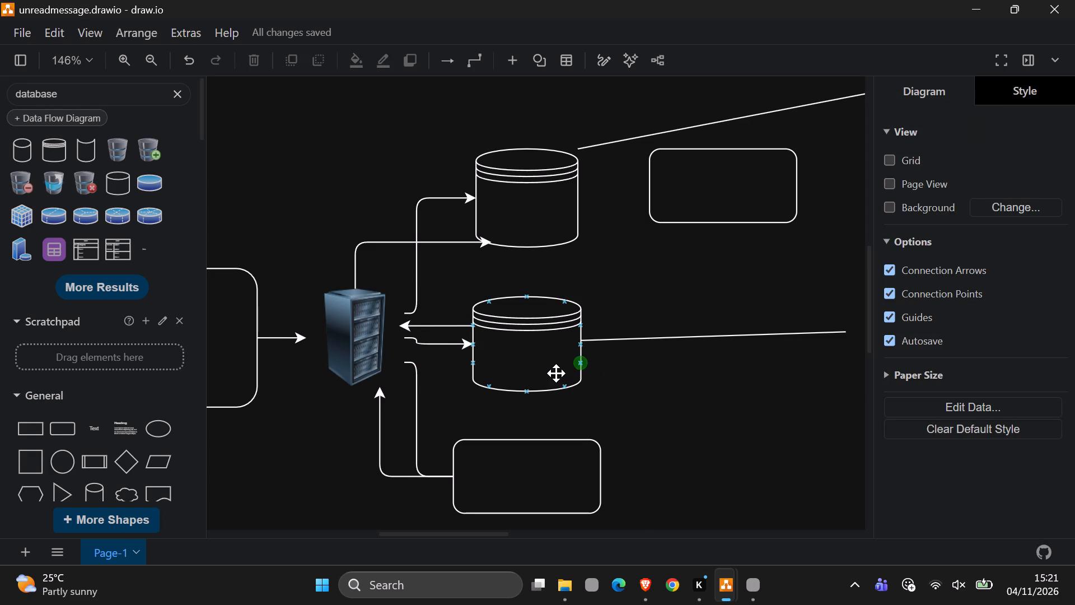
Delete the stray long connector running from the lower database cylinder's right side into empty canvas.
{"action": "scroll", "coordinate": [556, 373], "scroll_direction": "down", "scroll_amount": 3}
{"action": "right_click_drag", "start_coordinate": [684, 341], "coordinate": [676, 345]}
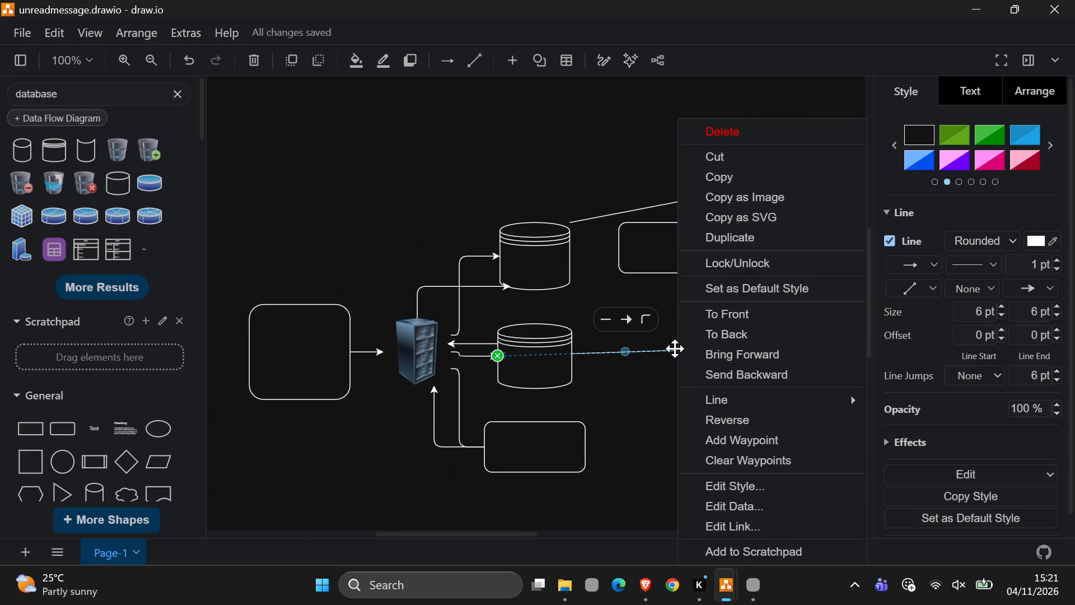
{"action": "left_click", "coordinate": [636, 367]}
{"action": "right_click", "coordinate": [677, 350]}
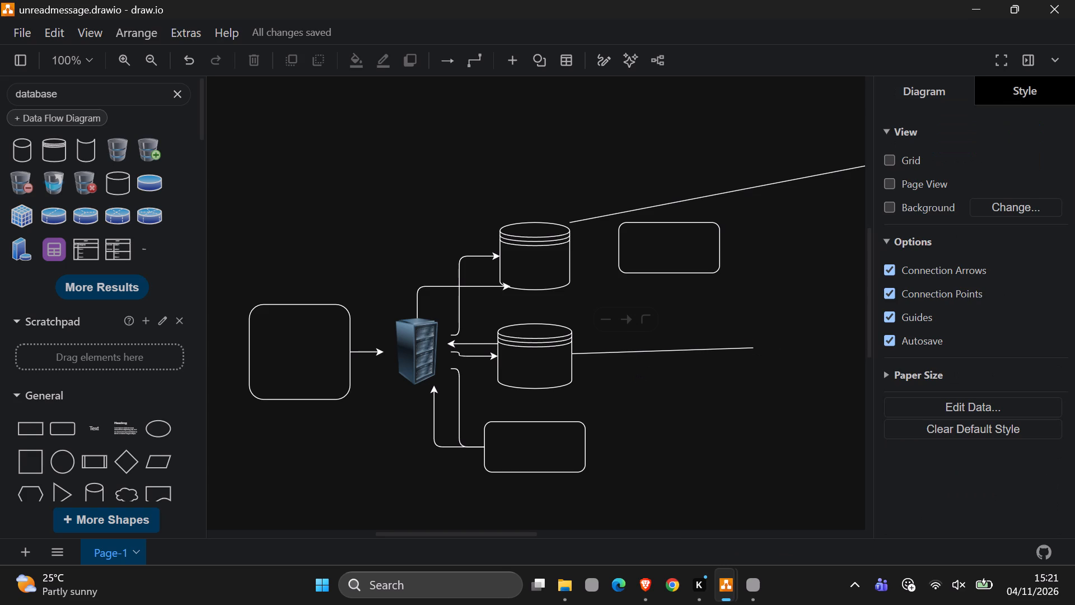
{"action": "scroll", "coordinate": [641, 377], "scroll_direction": "down", "scroll_amount": 1}
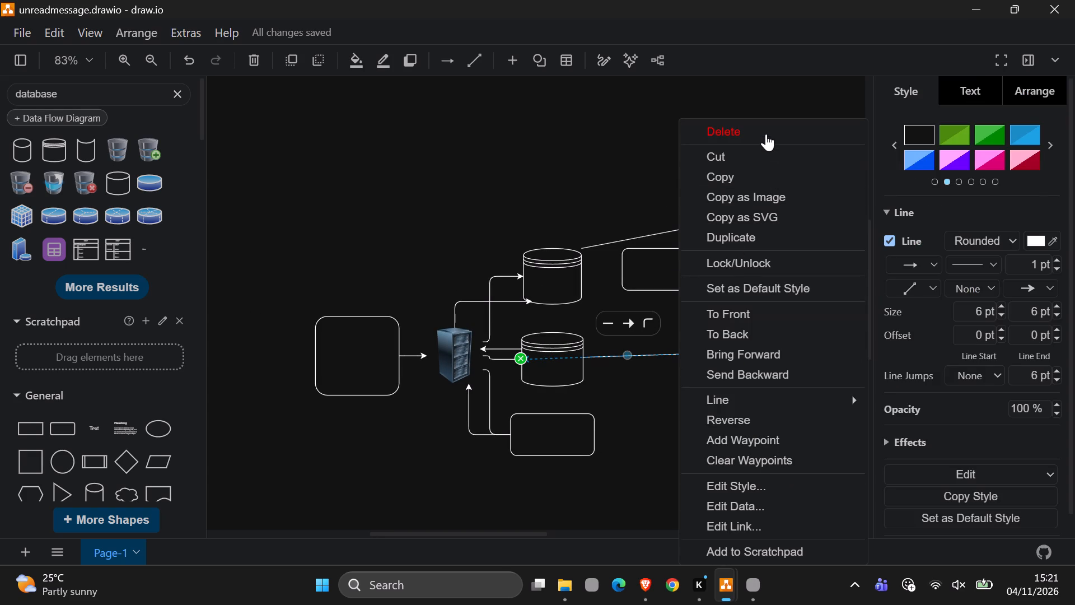
{"action": "left_click", "coordinate": [766, 134]}
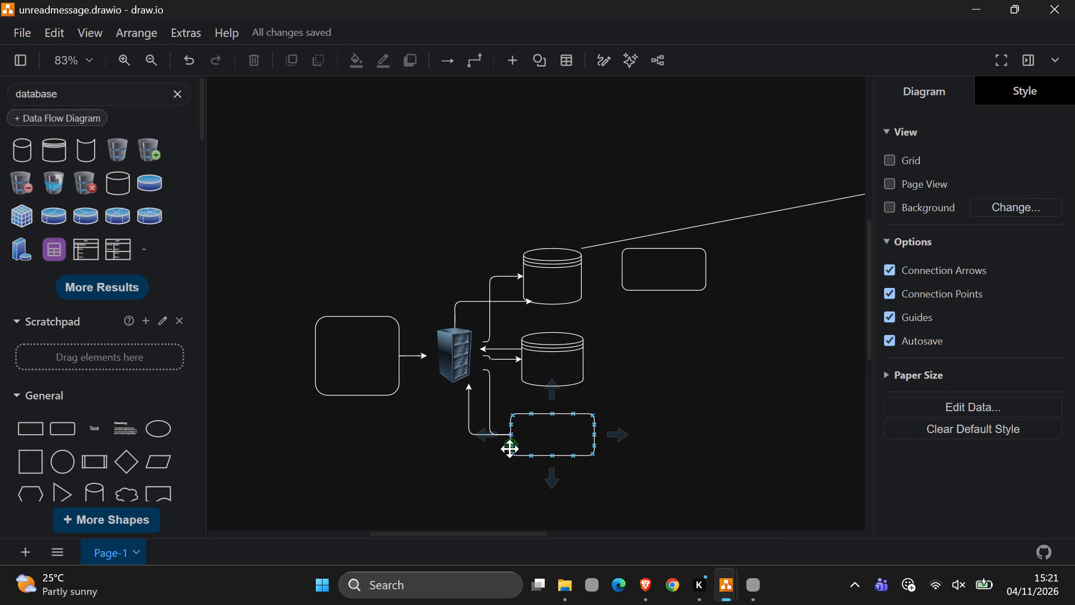
Reroute the return connector to the Server Rack so it leaves the lower rounded rectangle near the bottom of its left edge.
{"action": "left_click", "coordinate": [472, 409]}
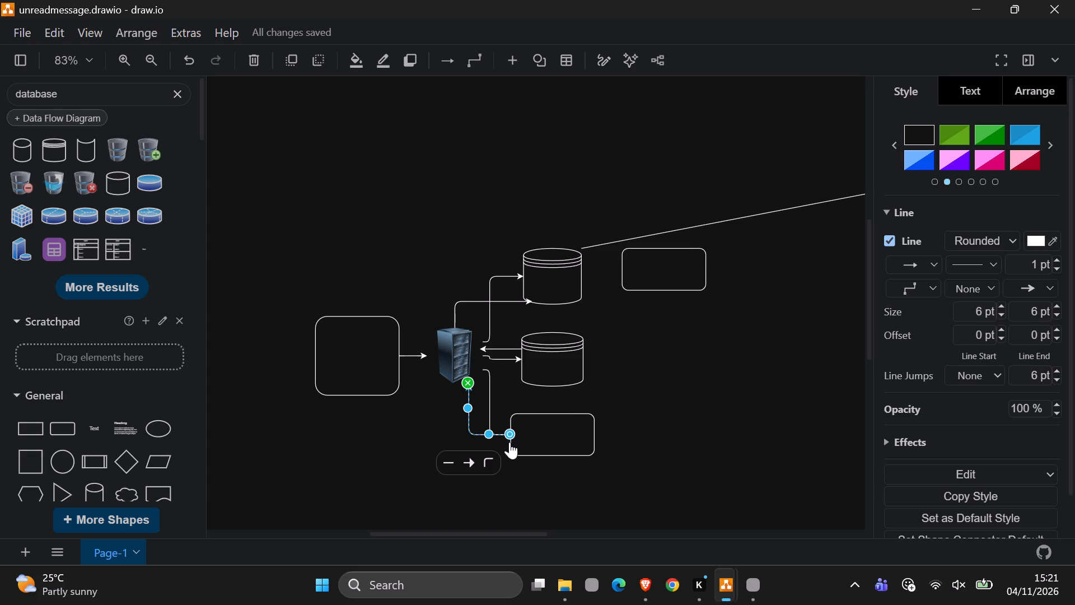
{"action": "left_click", "coordinate": [511, 436]}
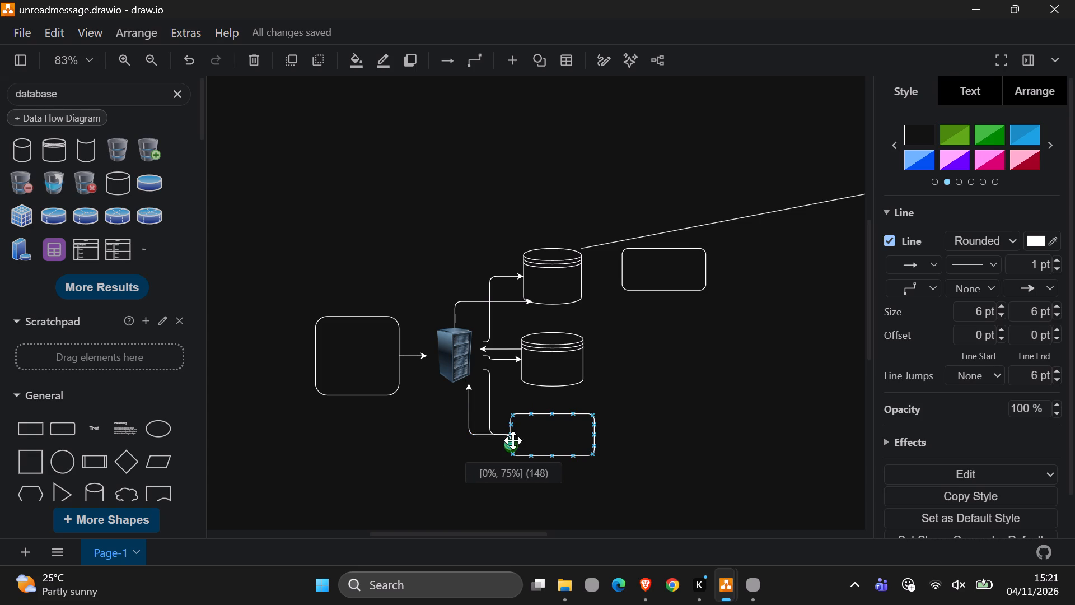
{"action": "left_click", "coordinate": [513, 436]}
{"action": "left_click_drag", "start_coordinate": [488, 438], "coordinate": [483, 448]}
{"action": "left_click_drag", "start_coordinate": [512, 443], "coordinate": [512, 446]}
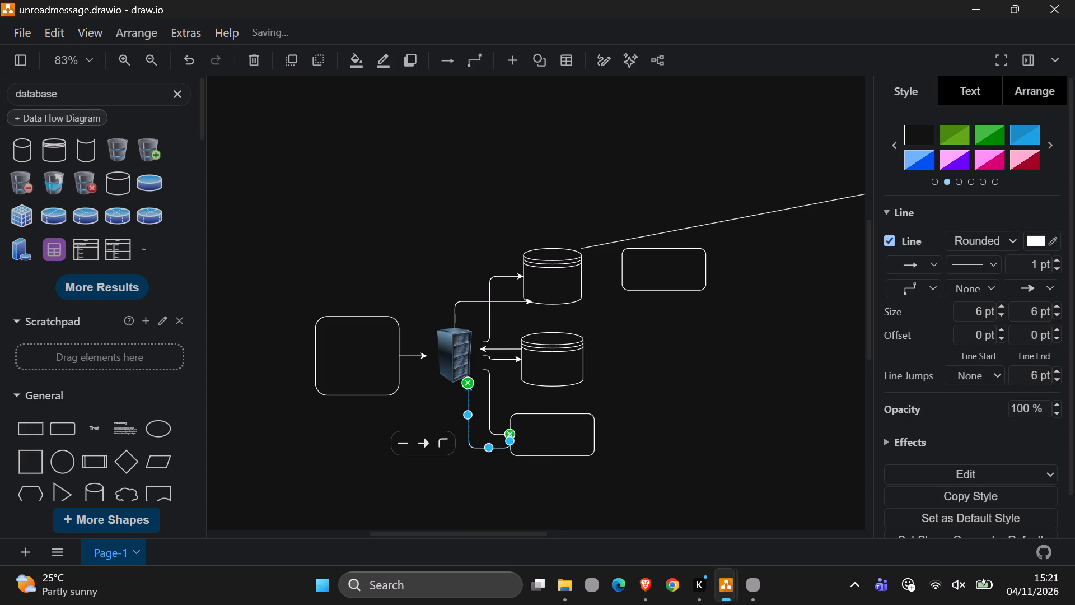
{"action": "left_click_drag", "start_coordinate": [512, 446], "coordinate": [510, 450]}
{"action": "scroll", "coordinate": [513, 450], "scroll_direction": "up", "scroll_amount": 2}
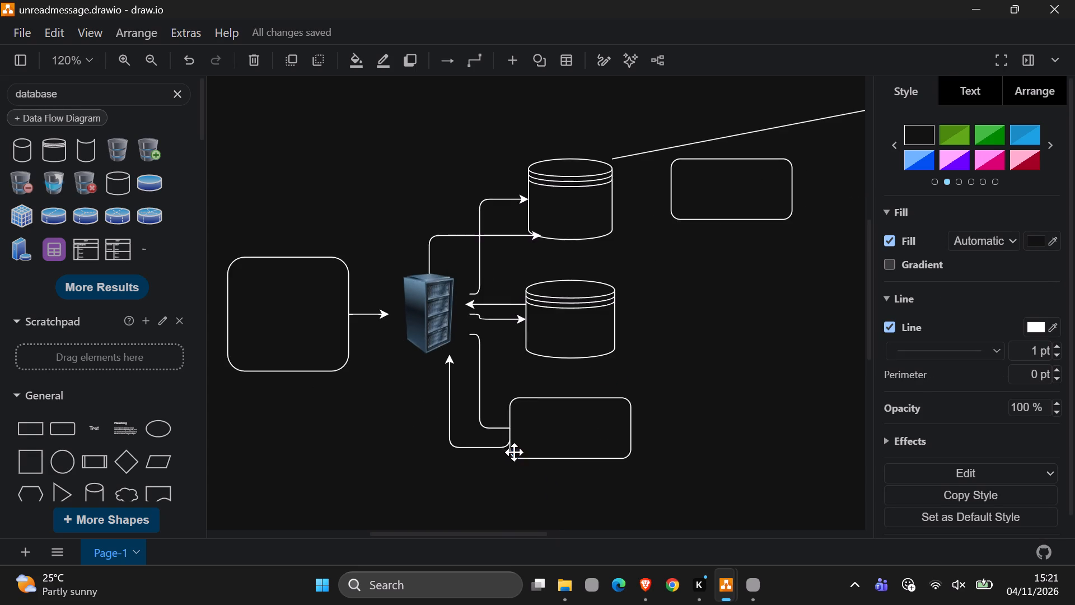
{"action": "scroll", "coordinate": [510, 447], "scroll_direction": "up", "scroll_amount": 1}
{"action": "left_click", "coordinate": [470, 453]}
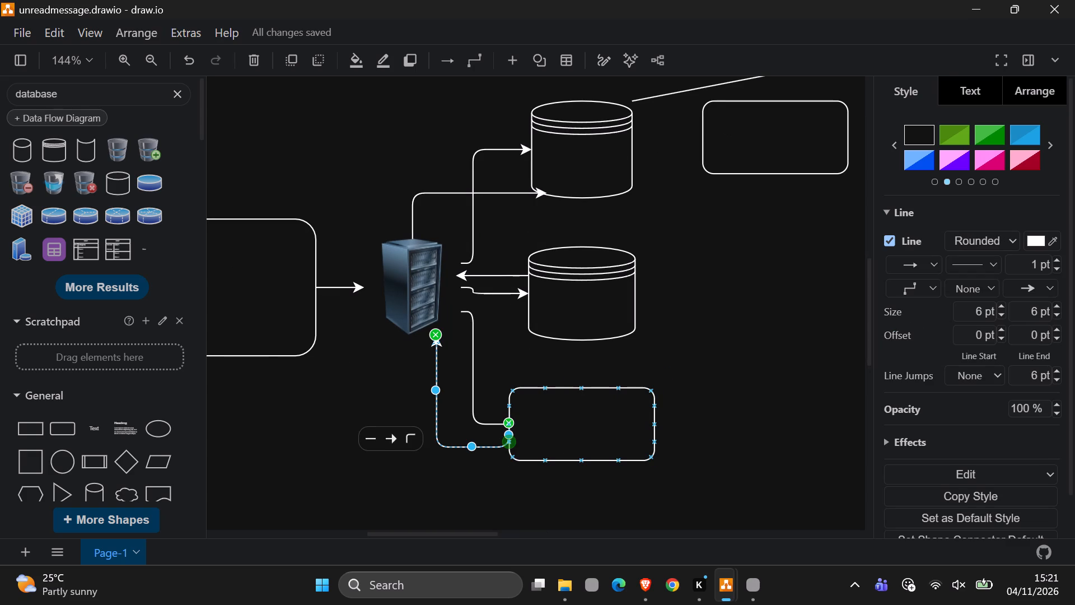
{"action": "left_click_drag", "start_coordinate": [510, 435], "coordinate": [511, 448]}
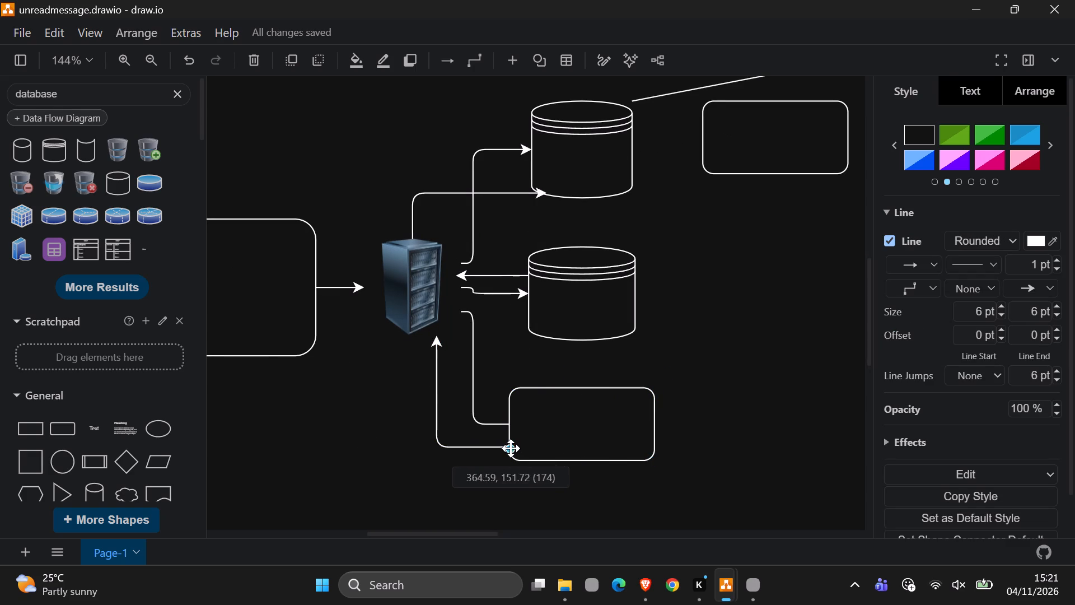
{"action": "left_click_drag", "start_coordinate": [511, 448], "coordinate": [508, 442]}
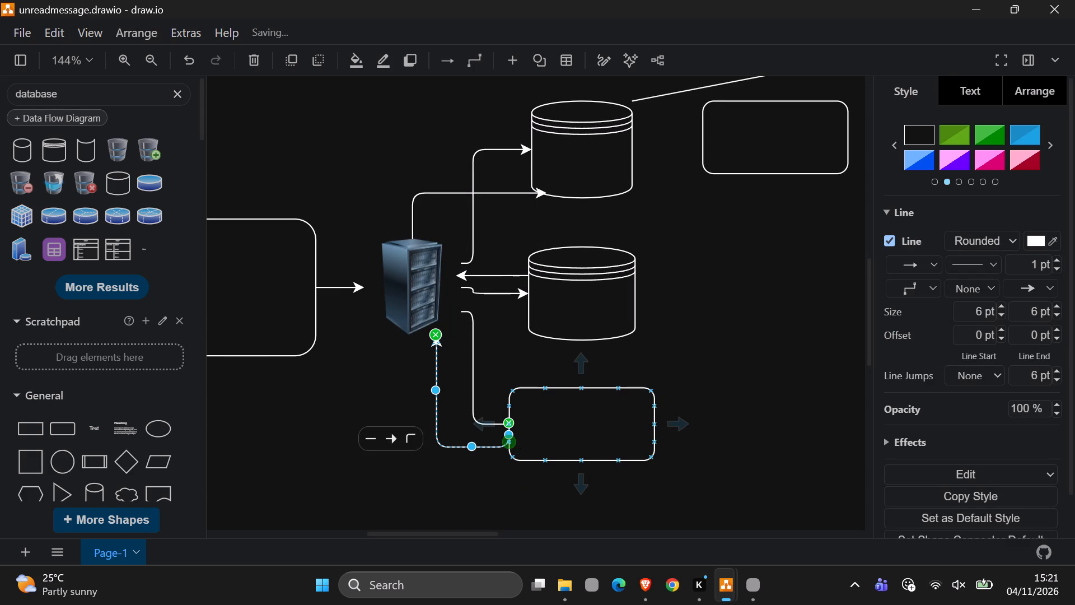
{"action": "left_click_drag", "start_coordinate": [510, 438], "coordinate": [512, 447]}
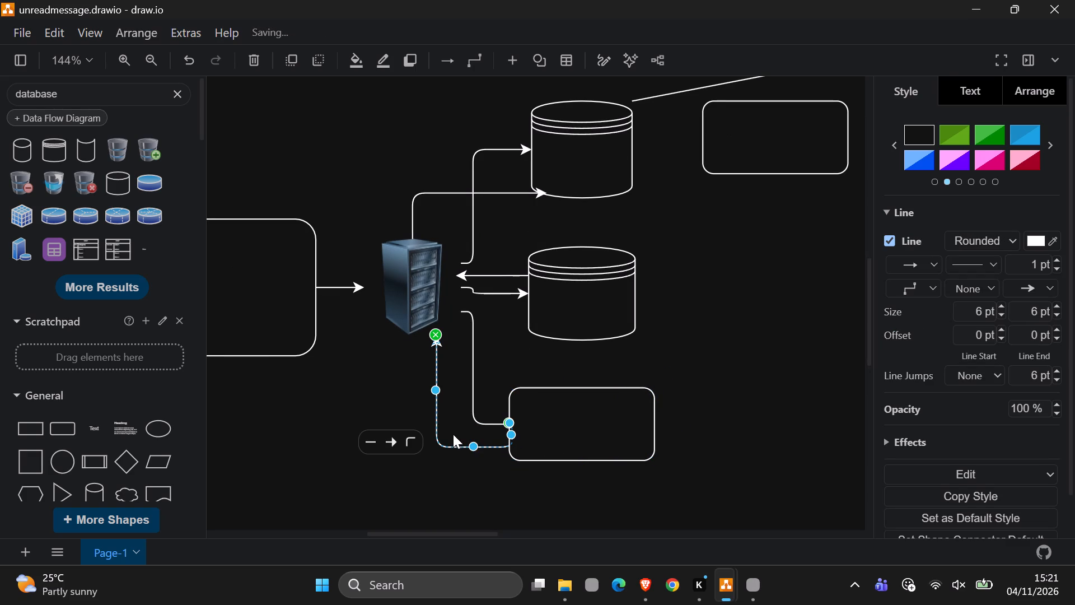
{"action": "left_click", "coordinate": [476, 466]}
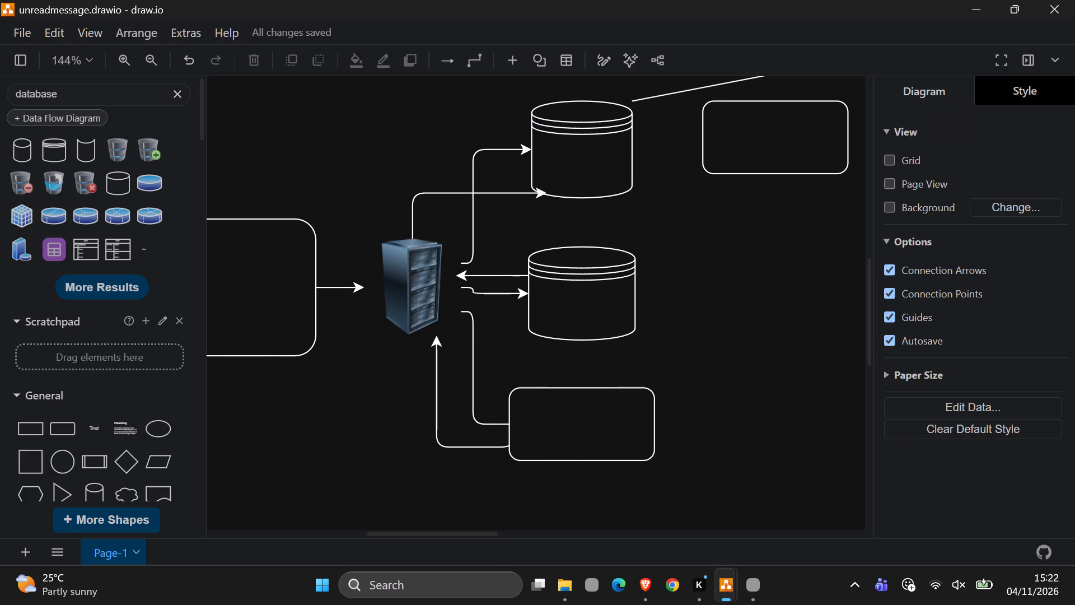
Delete the other connector between the Server Rack's right side and the lower rounded rectangle.
{"action": "left_click", "coordinate": [489, 352]}
{"action": "right_click", "coordinate": [465, 367]}
{"action": "left_click", "coordinate": [462, 361]}
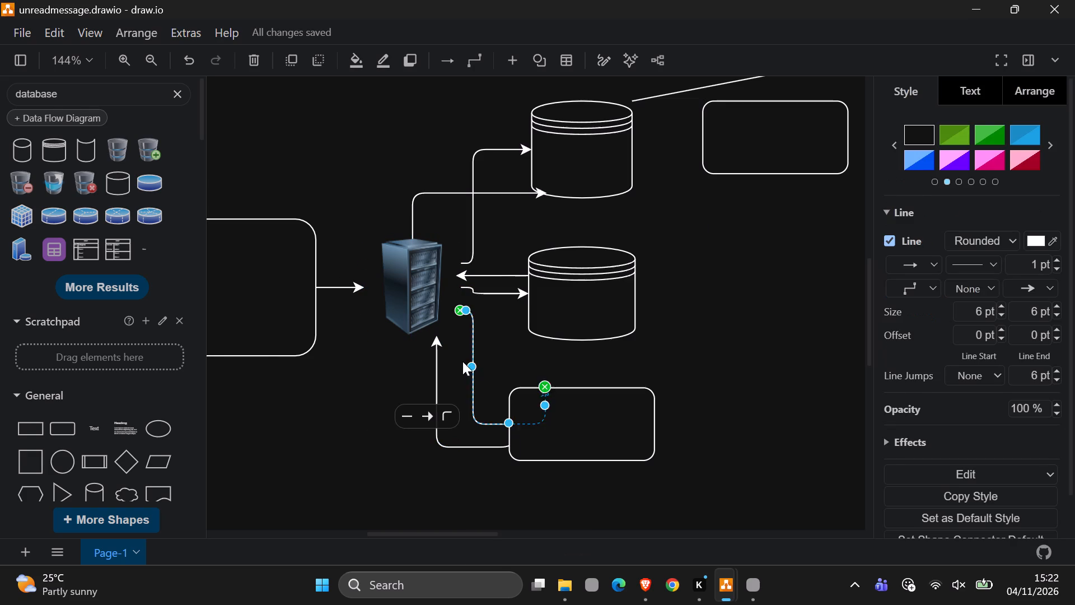
{"action": "right_click", "coordinate": [471, 347]}
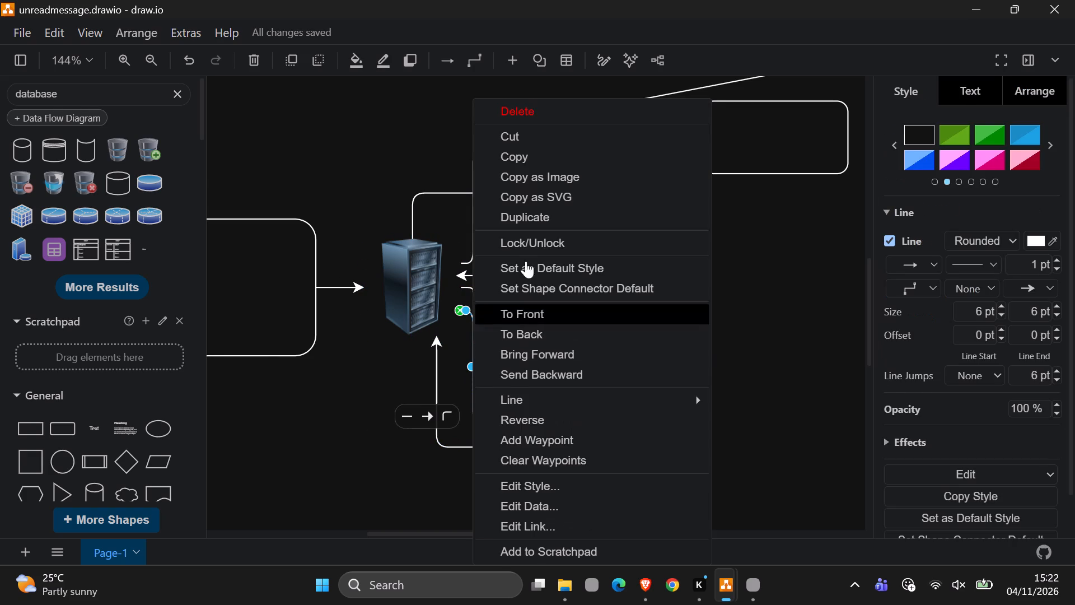
{"action": "left_click", "coordinate": [538, 119]}
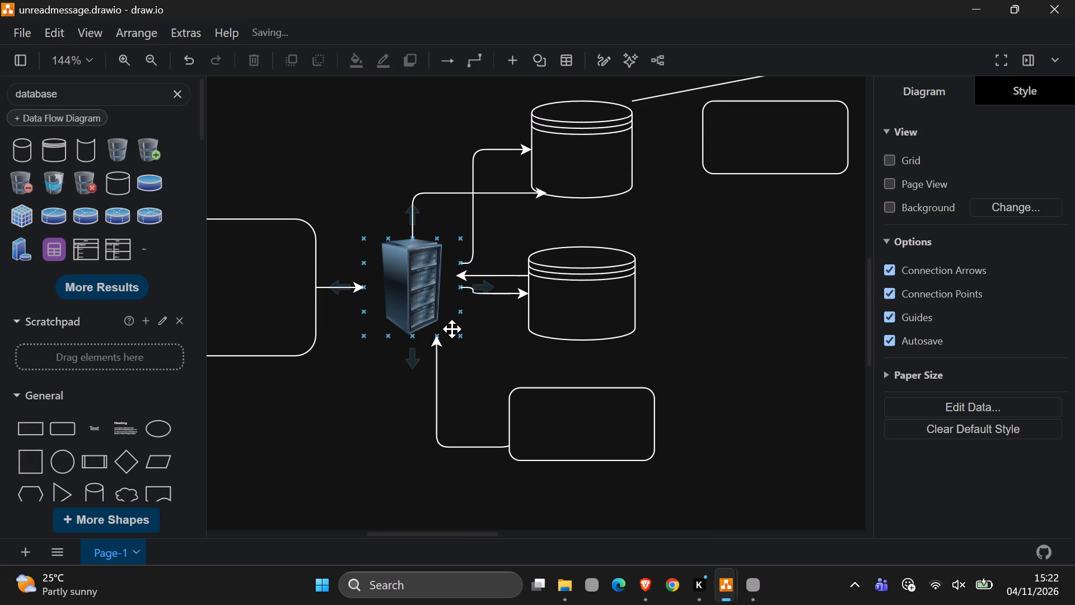
Connect the Server Rack to the lower rounded rectangle's left edge with an arrow ending just above the return connector.
{"action": "left_click_drag", "start_coordinate": [413, 363], "coordinate": [441, 414]}
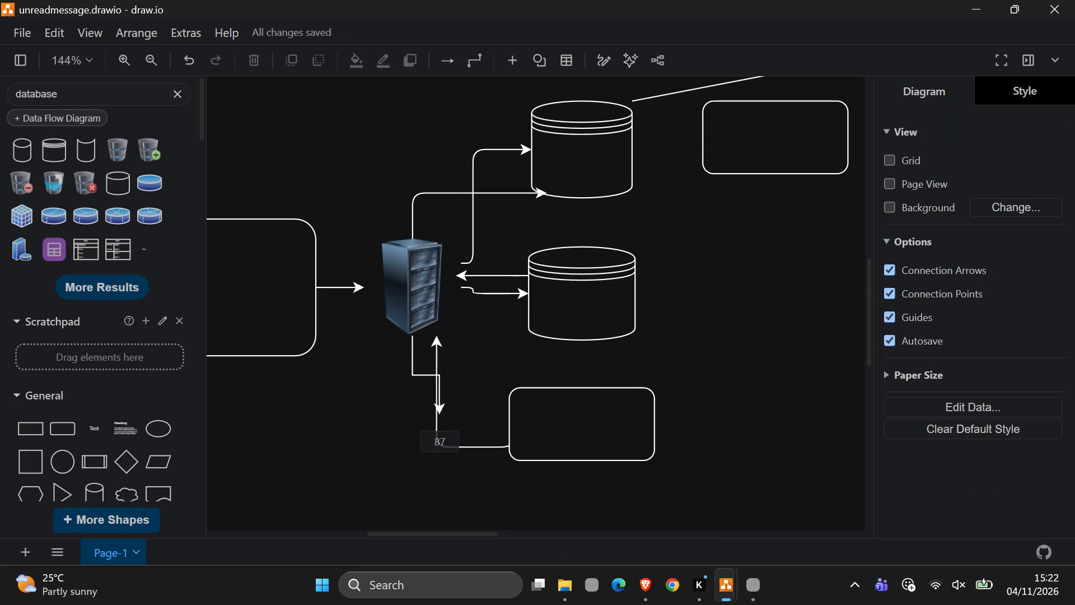
{"action": "left_click_drag", "start_coordinate": [441, 414], "coordinate": [440, 432]}
{"action": "left_click_drag", "start_coordinate": [440, 432], "coordinate": [522, 447]}
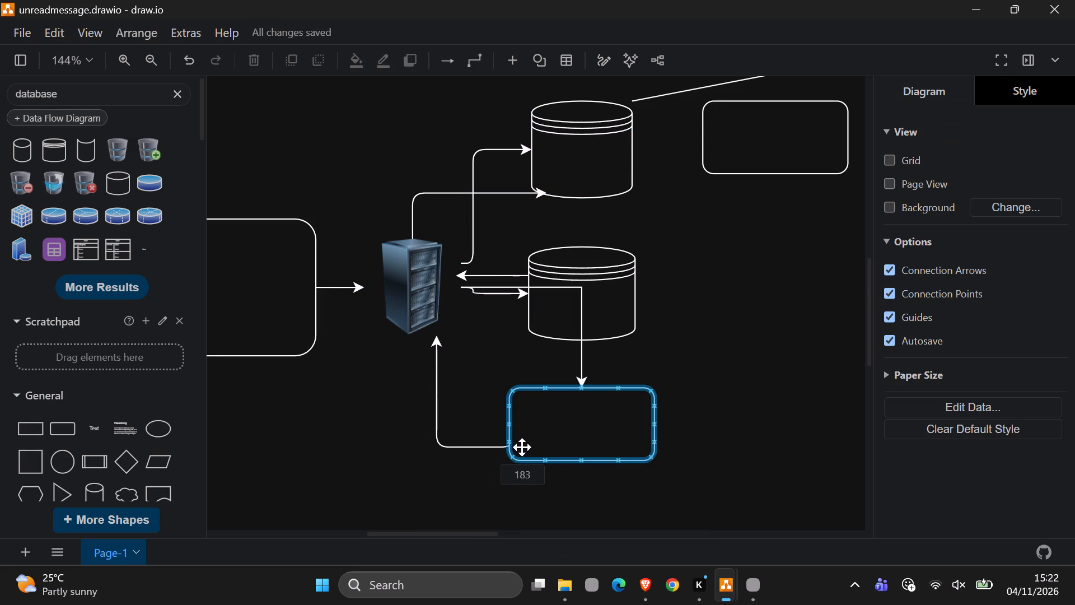
{"action": "left_click_drag", "start_coordinate": [522, 447], "coordinate": [509, 434]}
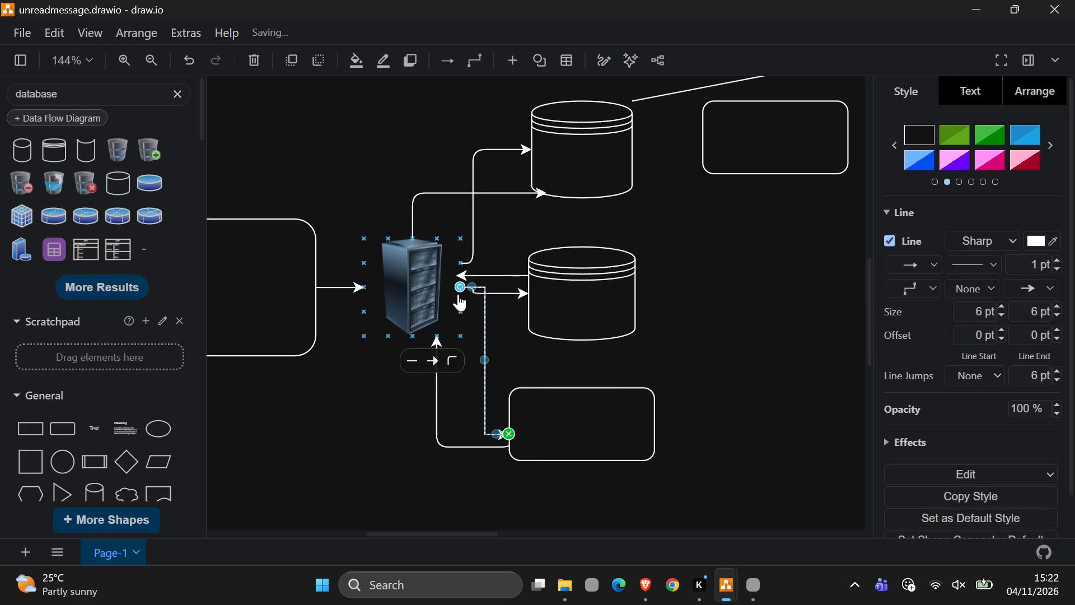
Move the new connector's start to the Server Rack's bottom-right corner so it drops straight down before turning to the rectangle.
{"action": "left_click_drag", "start_coordinate": [460, 288], "coordinate": [460, 325]}
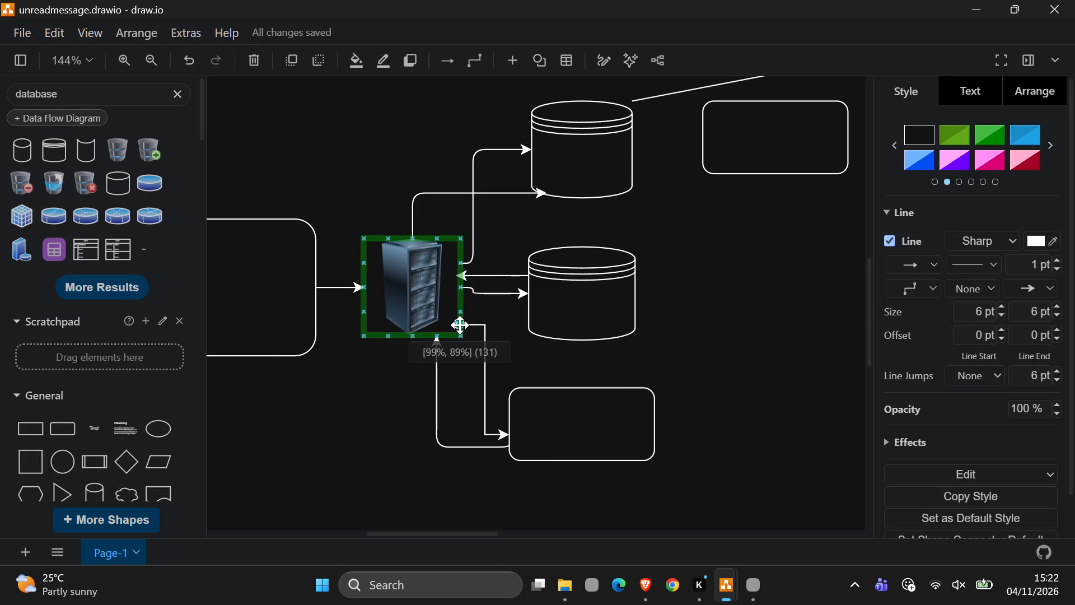
{"action": "left_click_drag", "start_coordinate": [460, 325], "coordinate": [460, 337]}
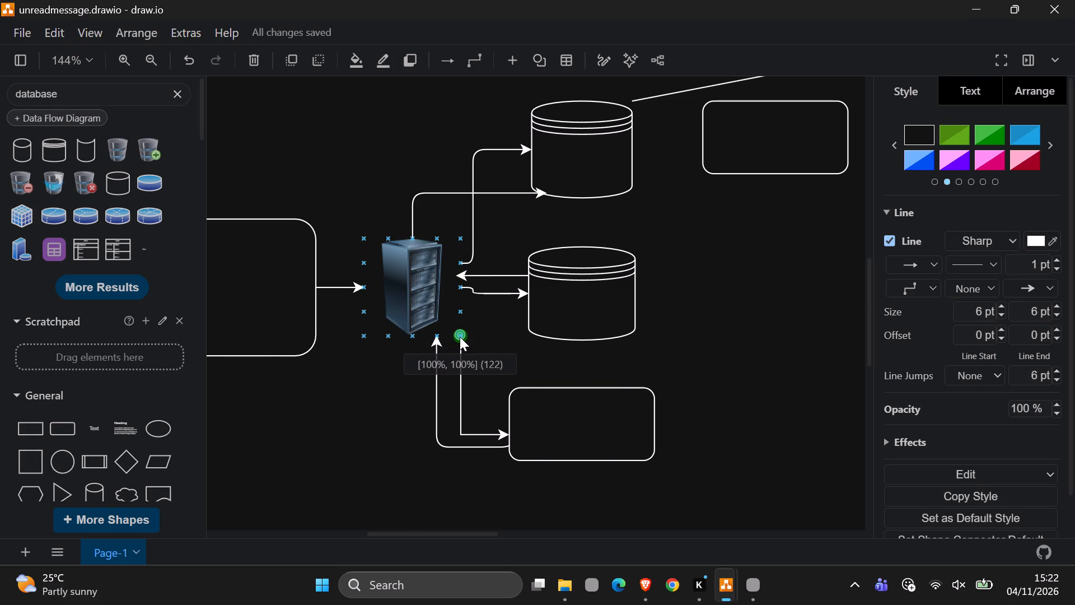
{"action": "left_click_drag", "start_coordinate": [460, 337], "coordinate": [443, 346]}
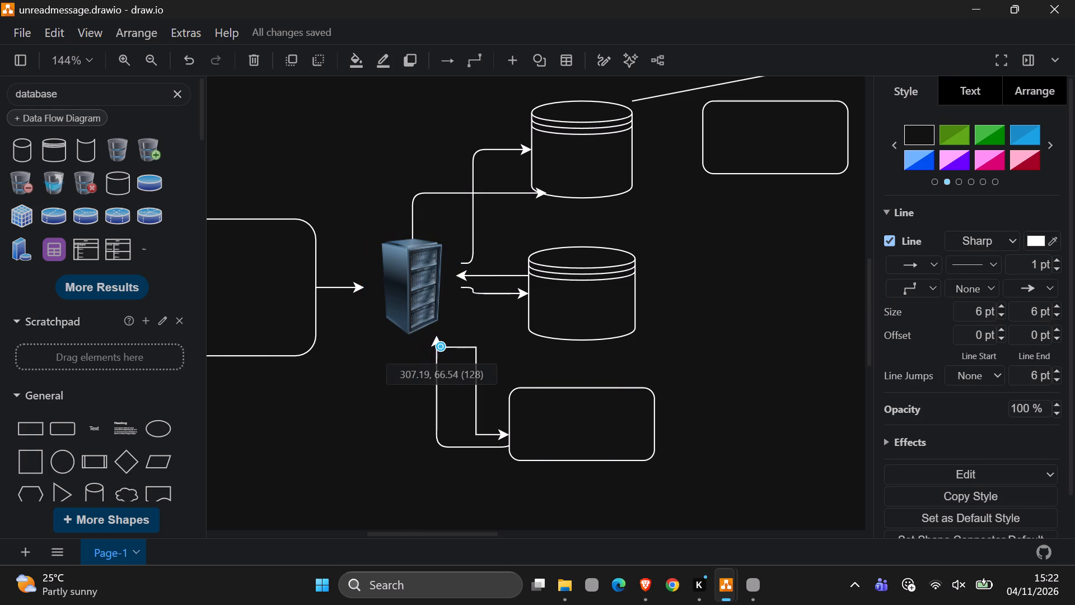
{"action": "left_click_drag", "start_coordinate": [443, 346], "coordinate": [460, 341]}
{"action": "left_click", "coordinate": [497, 362]}
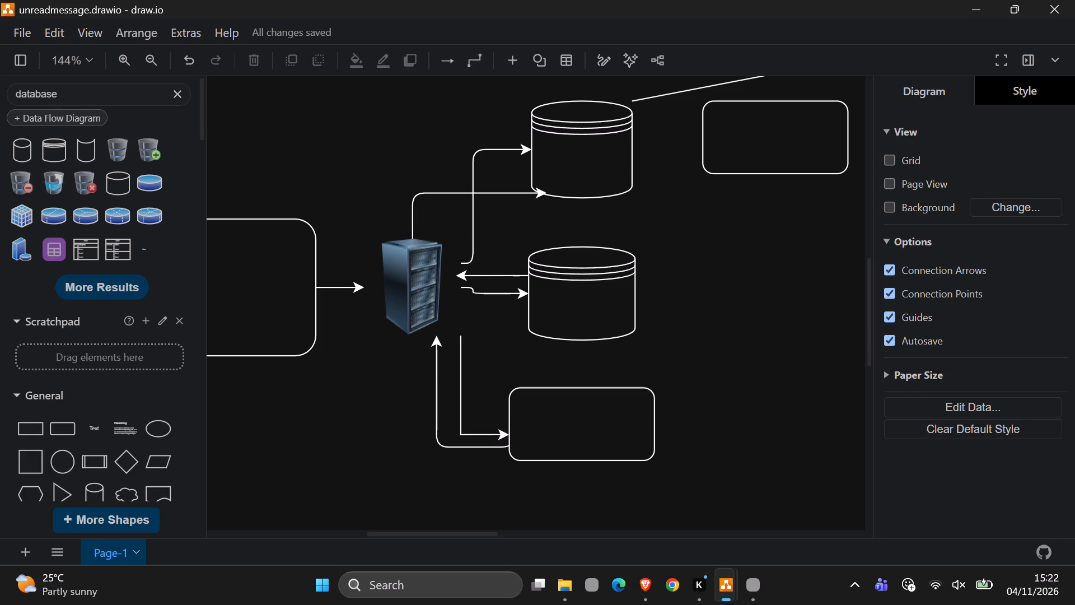
Reattach the arrowhead of the upper database cylinder's long diagonal connector to the midpoint of the upper rounded rectangle's left edge.
{"action": "scroll", "coordinate": [623, 220], "scroll_direction": "down", "scroll_amount": 1}
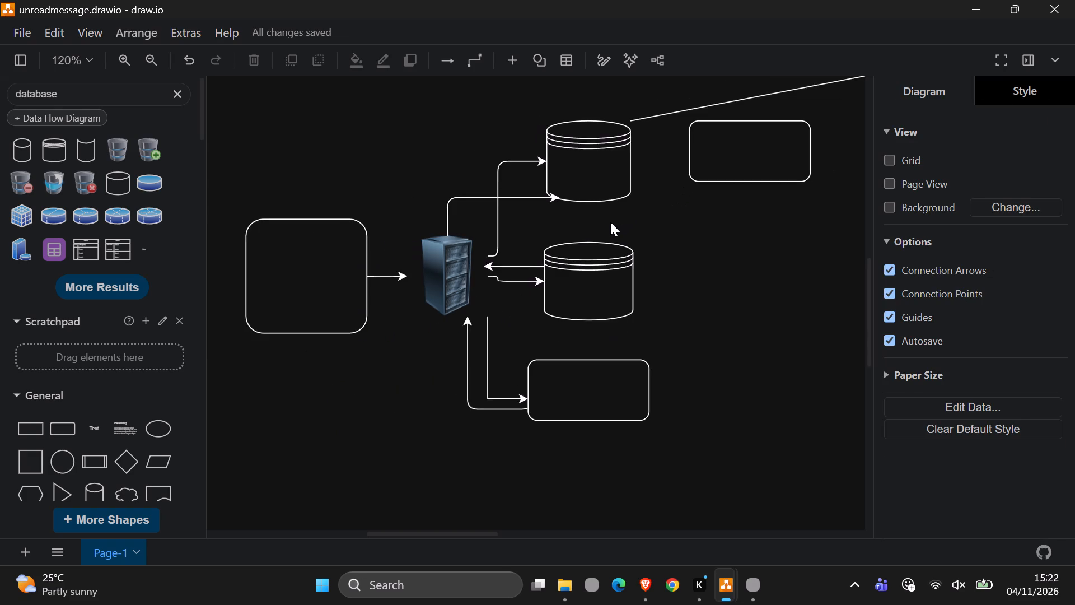
{"action": "scroll", "coordinate": [605, 215], "scroll_direction": "down", "scroll_amount": 2}
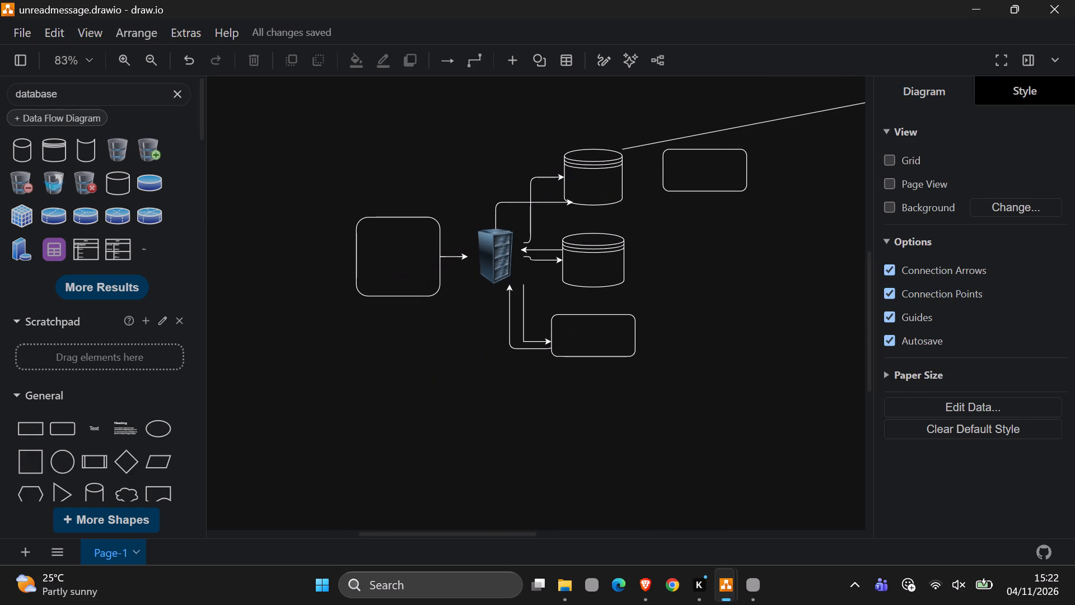
{"action": "left_click", "coordinate": [753, 122]}
{"action": "right_click", "coordinate": [756, 122]}
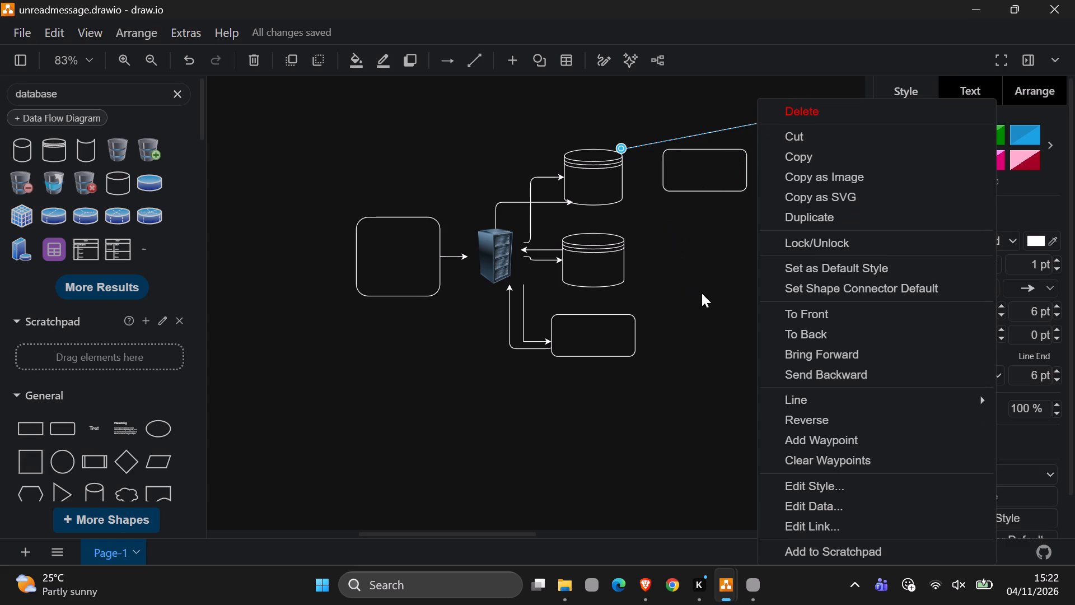
{"action": "left_click", "coordinate": [707, 295]}
{"action": "scroll", "coordinate": [722, 260], "scroll_direction": "down", "scroll_amount": 6}
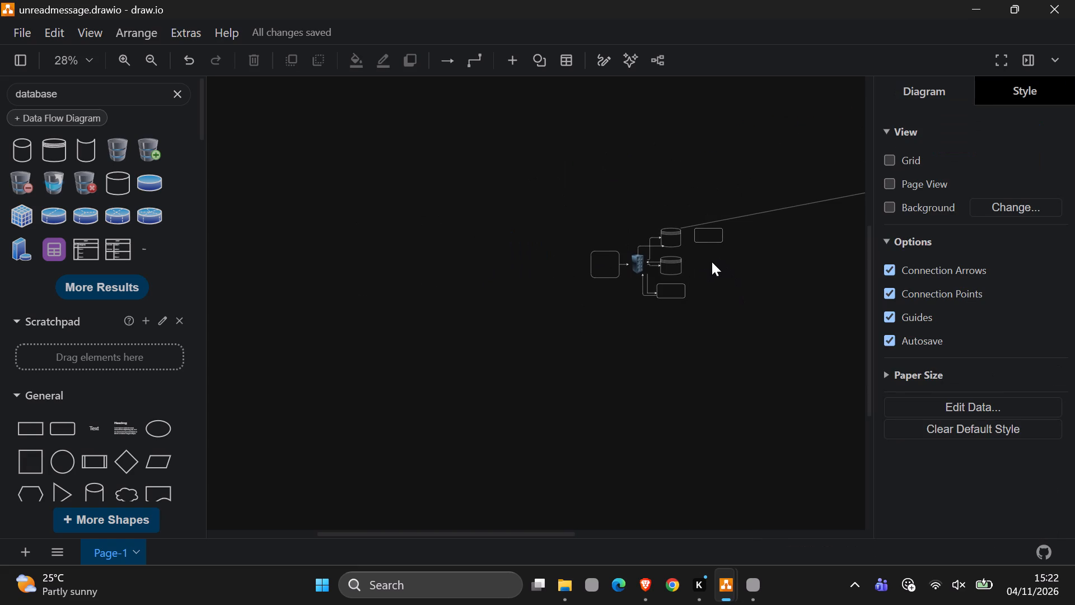
{"action": "scroll", "coordinate": [712, 262], "scroll_direction": "left", "scroll_amount": 4}
{"action": "scroll", "coordinate": [646, 217], "scroll_direction": "up", "scroll_amount": 4}
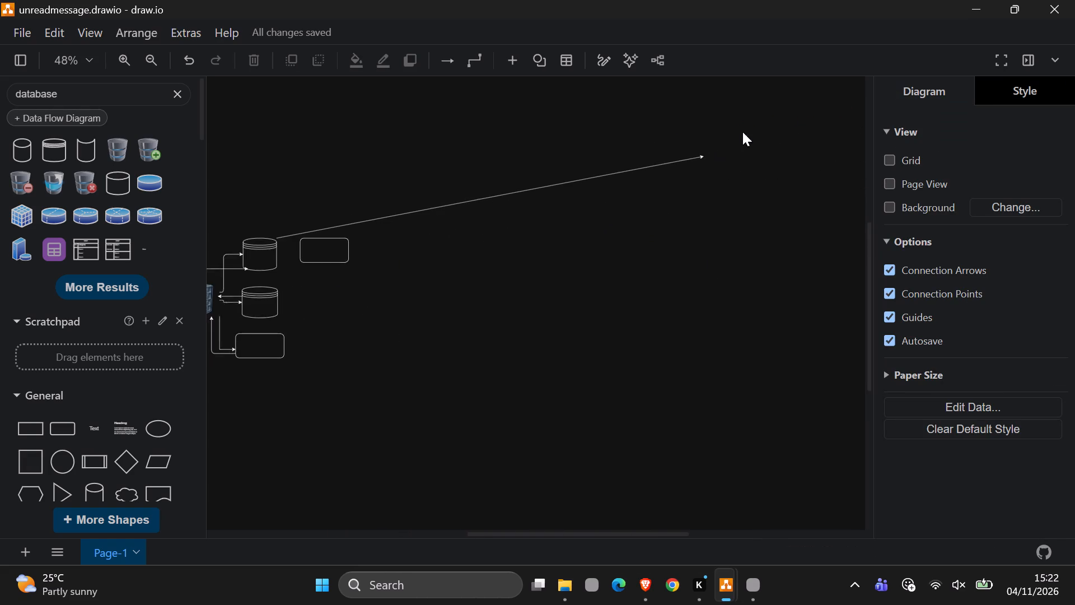
{"action": "left_click", "coordinate": [717, 148]}
{"action": "left_click", "coordinate": [715, 147]}
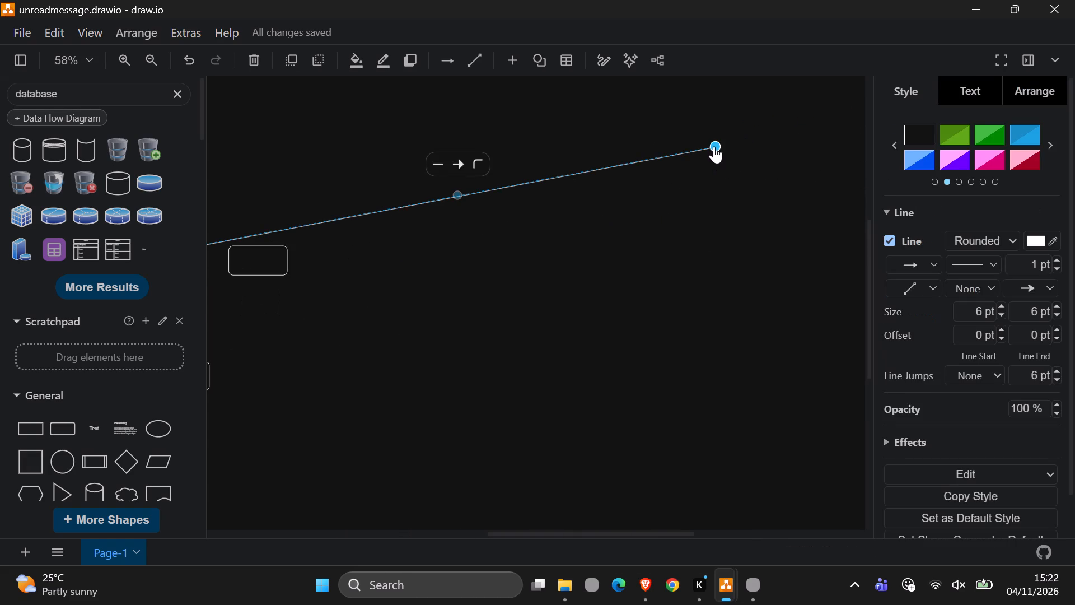
{"action": "left_click_drag", "start_coordinate": [714, 145], "coordinate": [222, 262]}
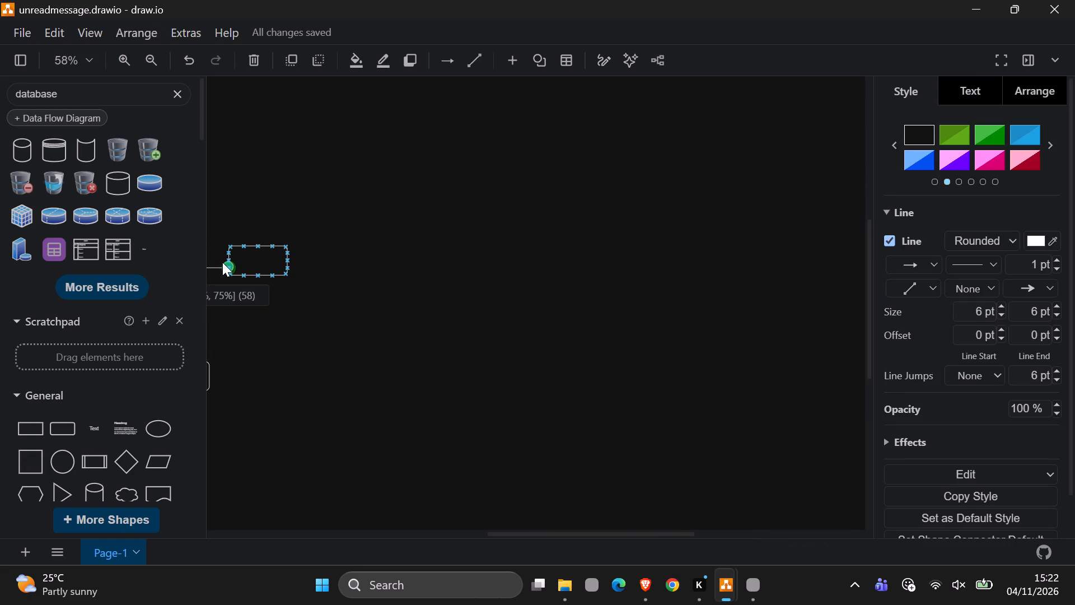
{"action": "left_click_drag", "start_coordinate": [222, 262], "coordinate": [230, 262]}
{"action": "left_click", "coordinate": [319, 324]}
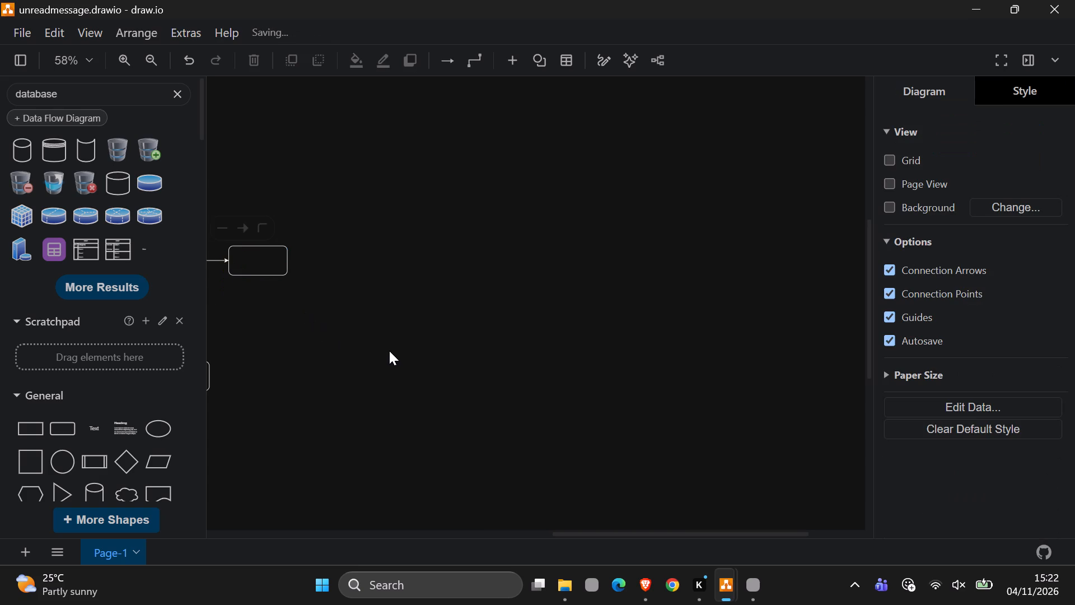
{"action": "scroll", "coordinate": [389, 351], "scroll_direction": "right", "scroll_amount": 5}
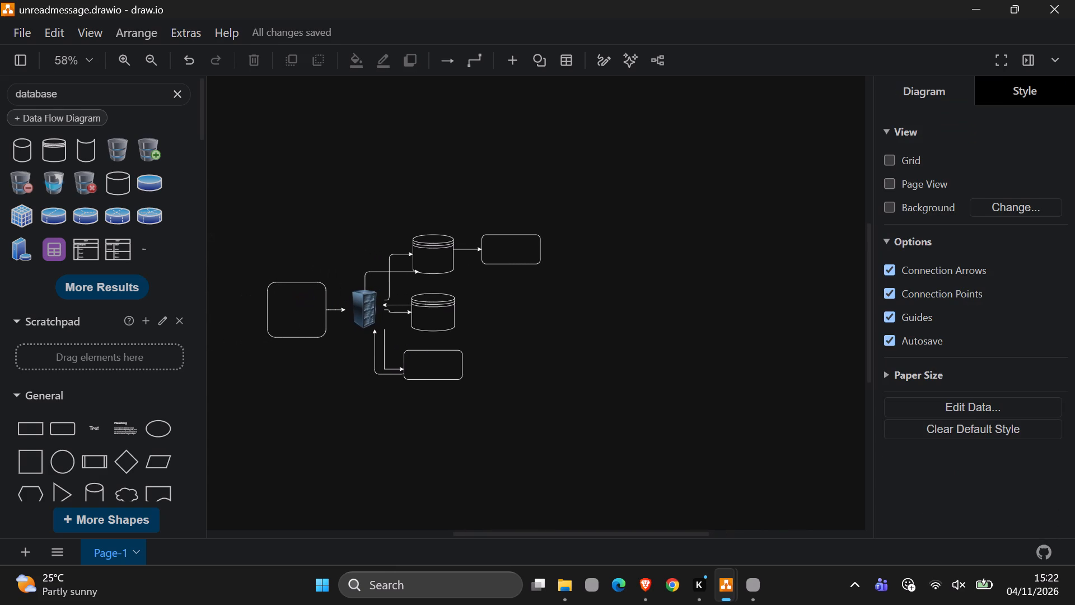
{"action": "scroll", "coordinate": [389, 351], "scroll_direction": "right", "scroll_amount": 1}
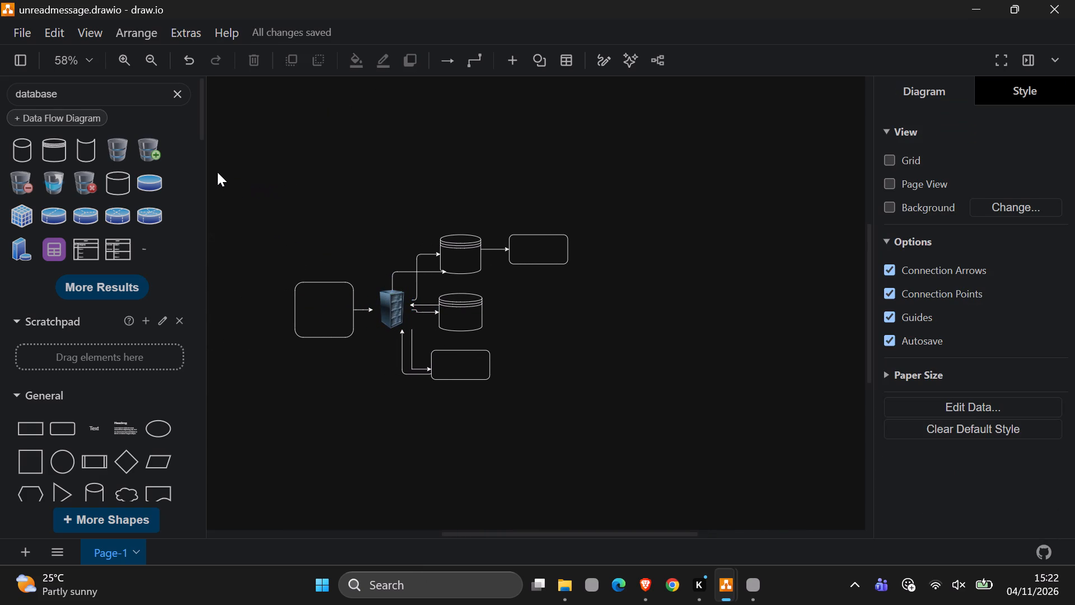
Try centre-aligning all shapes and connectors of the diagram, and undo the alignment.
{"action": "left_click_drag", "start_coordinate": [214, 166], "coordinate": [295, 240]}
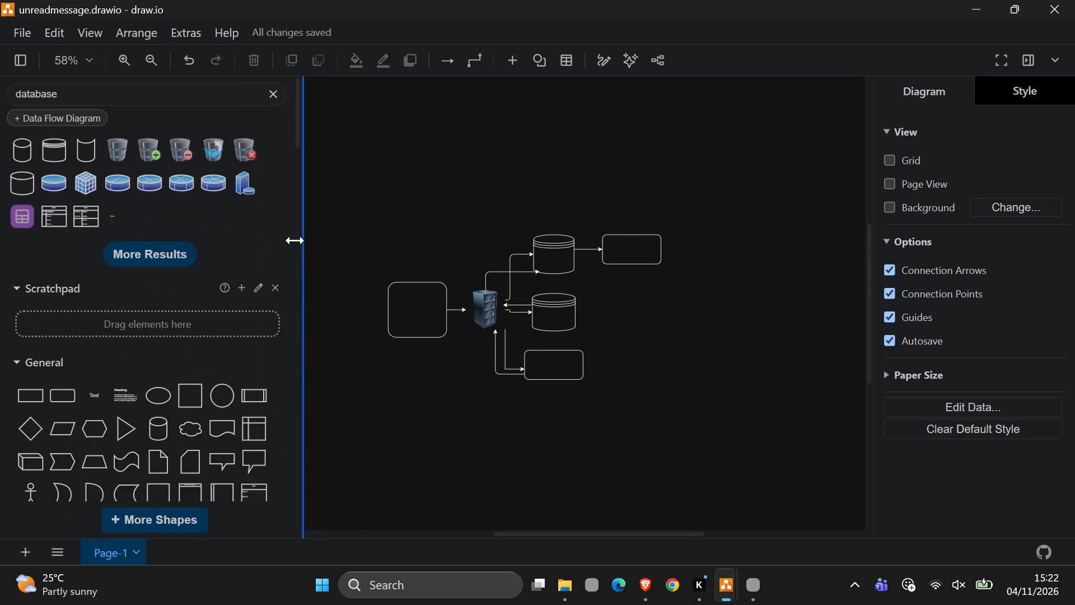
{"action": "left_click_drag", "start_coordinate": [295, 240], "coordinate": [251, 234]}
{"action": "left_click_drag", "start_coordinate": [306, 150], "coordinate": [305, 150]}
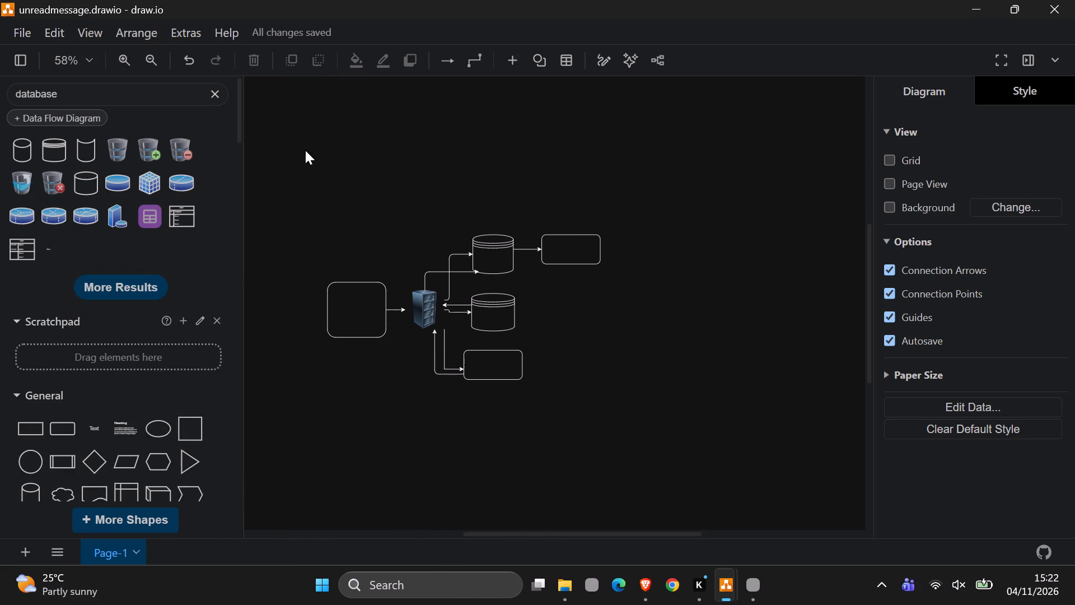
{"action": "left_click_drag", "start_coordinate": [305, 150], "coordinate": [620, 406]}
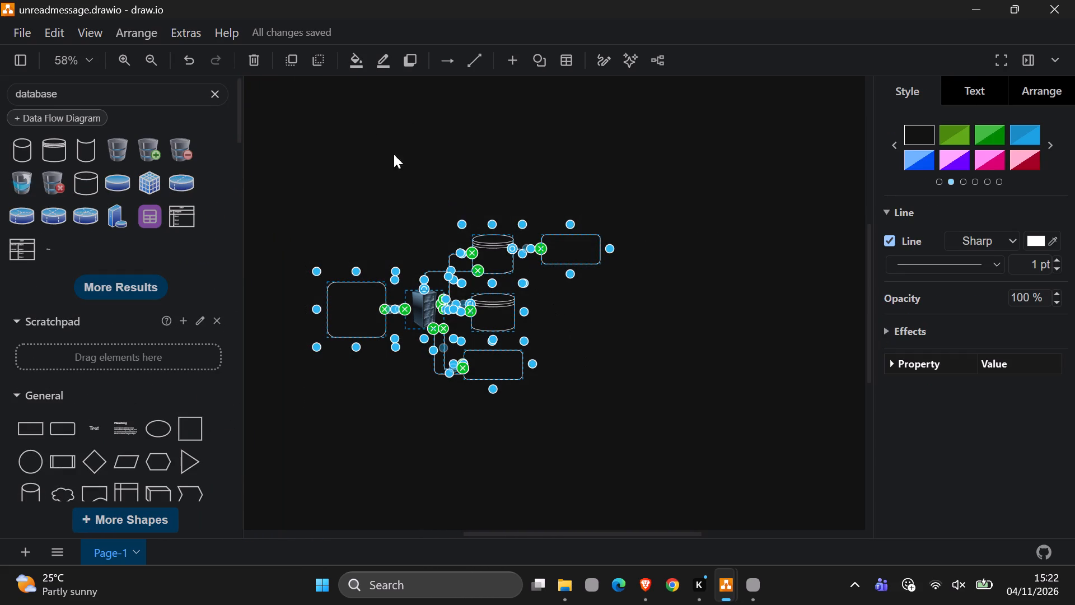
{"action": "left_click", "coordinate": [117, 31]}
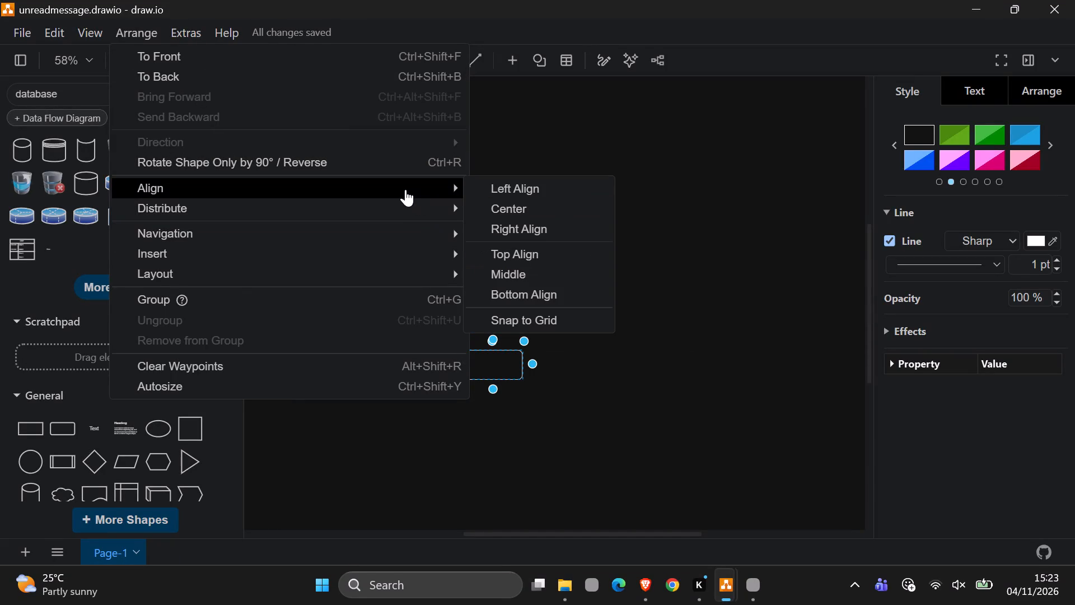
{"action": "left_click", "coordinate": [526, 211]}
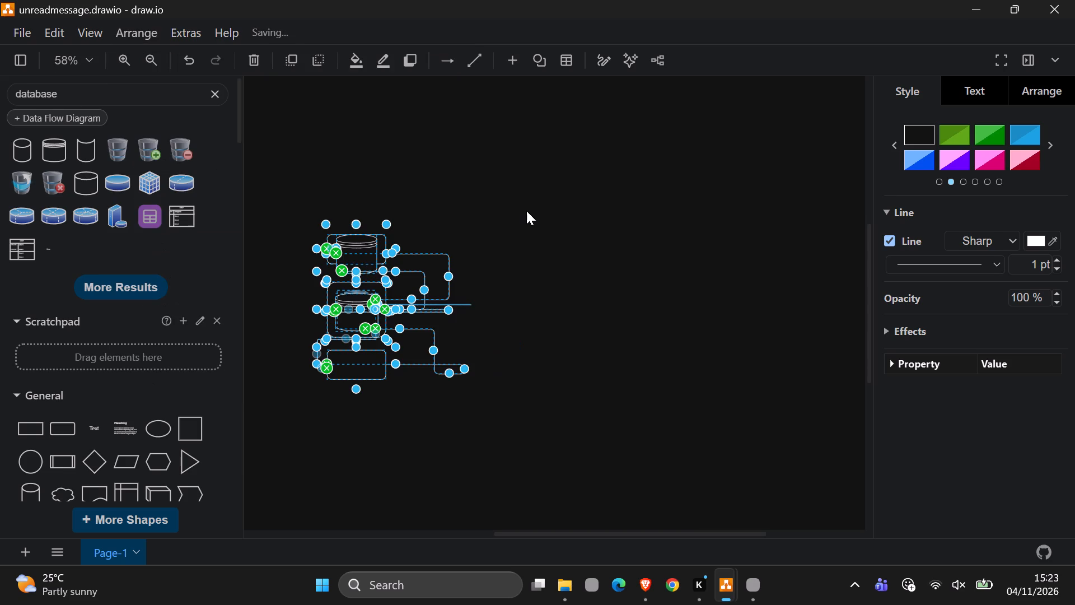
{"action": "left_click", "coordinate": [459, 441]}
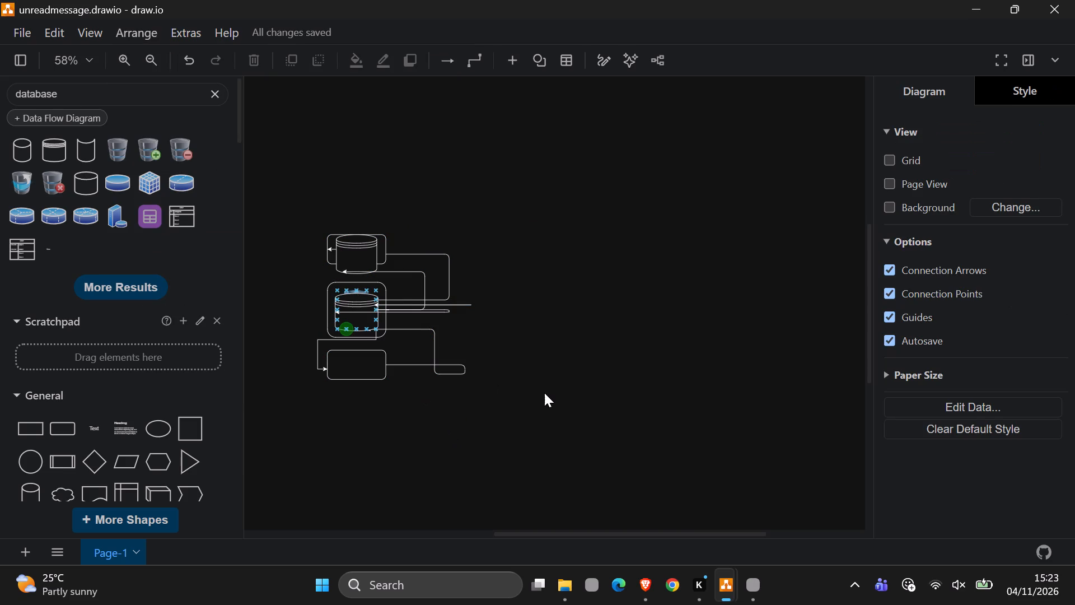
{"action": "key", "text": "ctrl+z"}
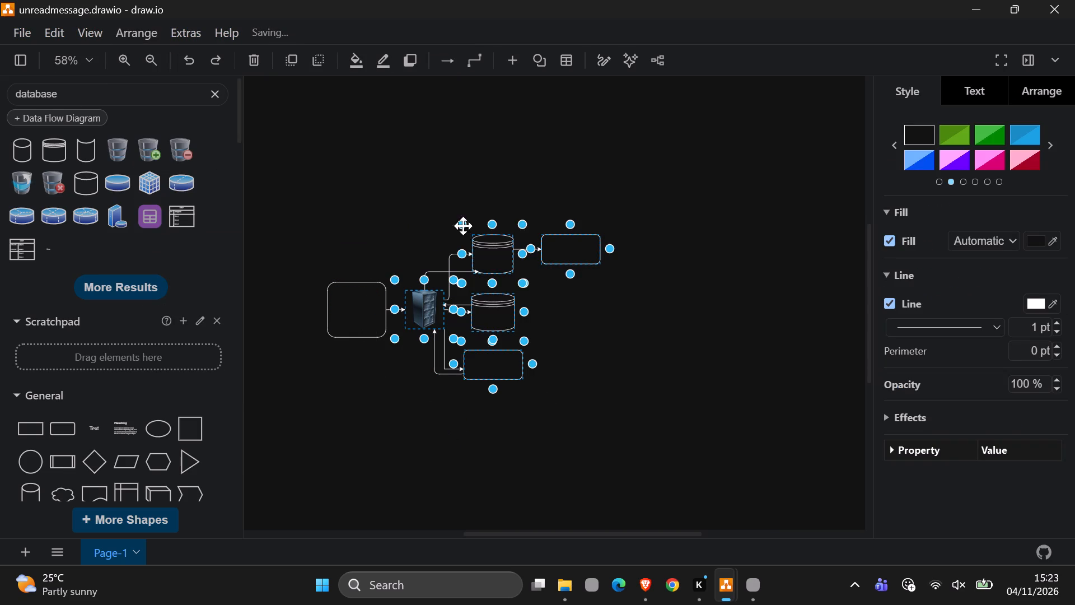
Select the whole diagram and apply Autosize to all of its shapes.
{"action": "left_click_drag", "start_coordinate": [292, 152], "coordinate": [646, 406]}
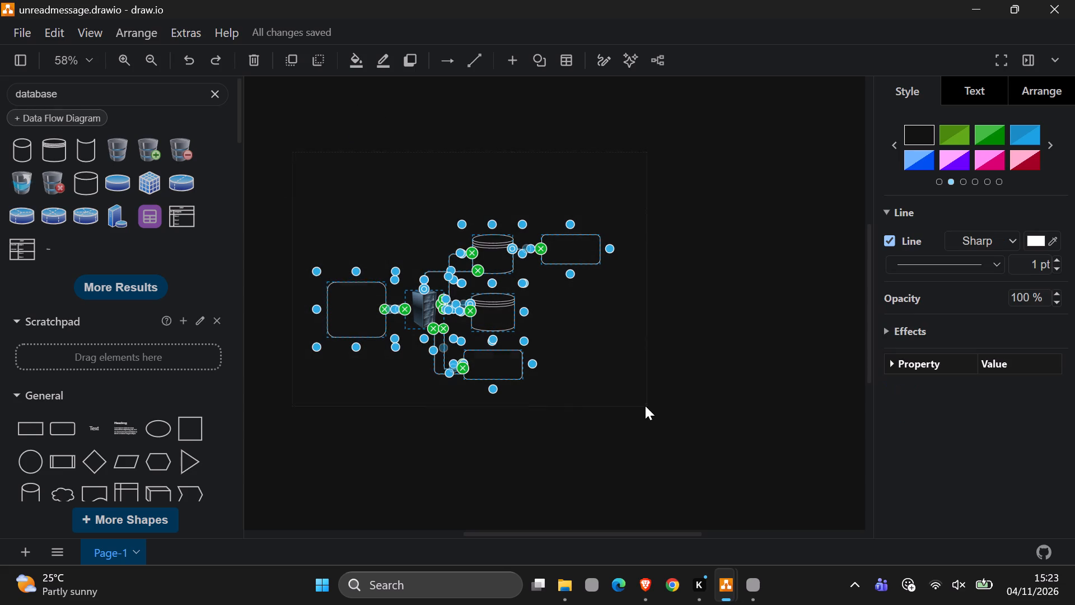
{"action": "left_click", "coordinate": [125, 36]}
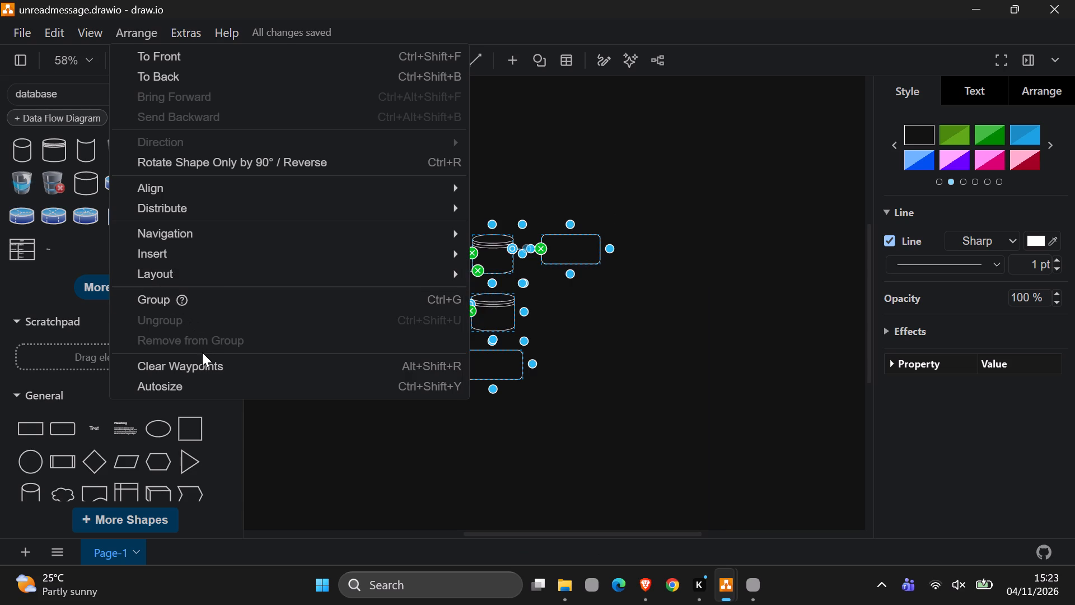
{"action": "left_click", "coordinate": [186, 389]}
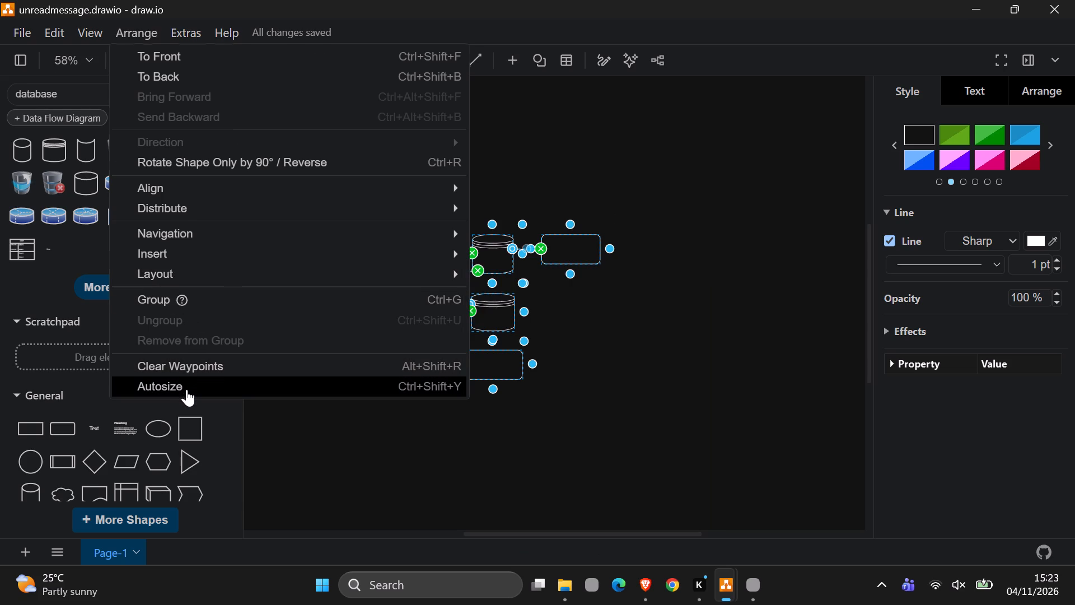
Select every shape and connector in the diagram and set their font size to 30 px.
{"action": "scroll", "coordinate": [406, 285], "scroll_direction": "up", "scroll_amount": 2}
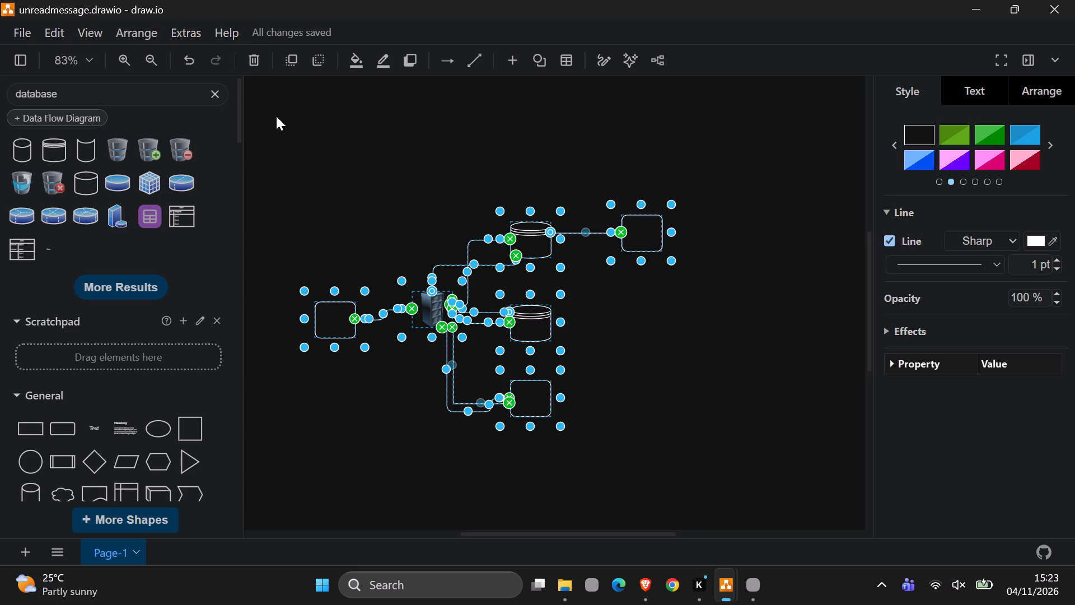
{"action": "left_click_drag", "start_coordinate": [276, 116], "coordinate": [484, 320]}
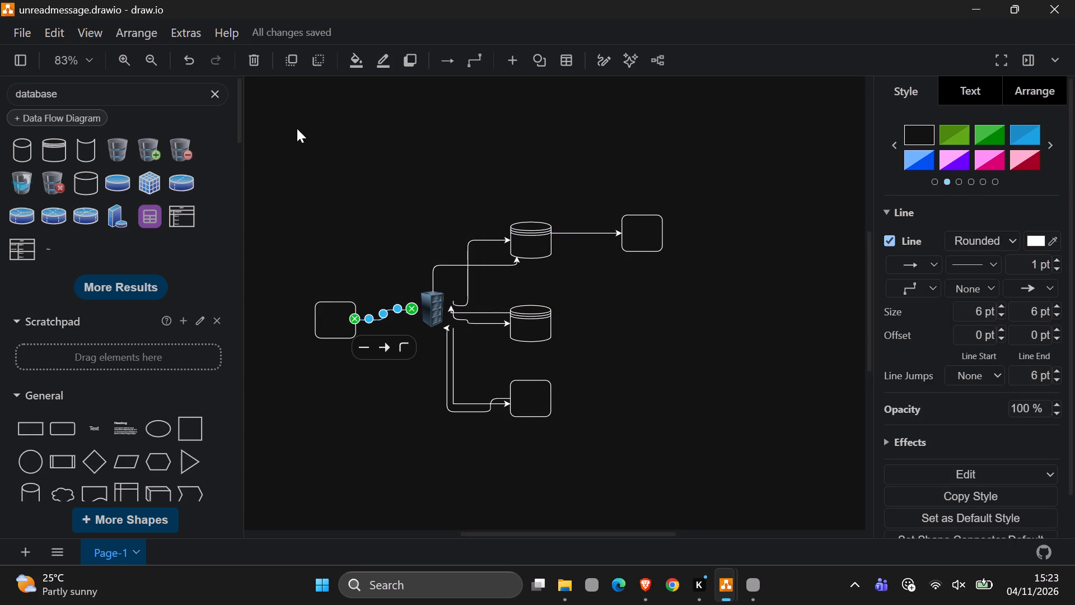
{"action": "left_click_drag", "start_coordinate": [267, 92], "coordinate": [651, 472]}
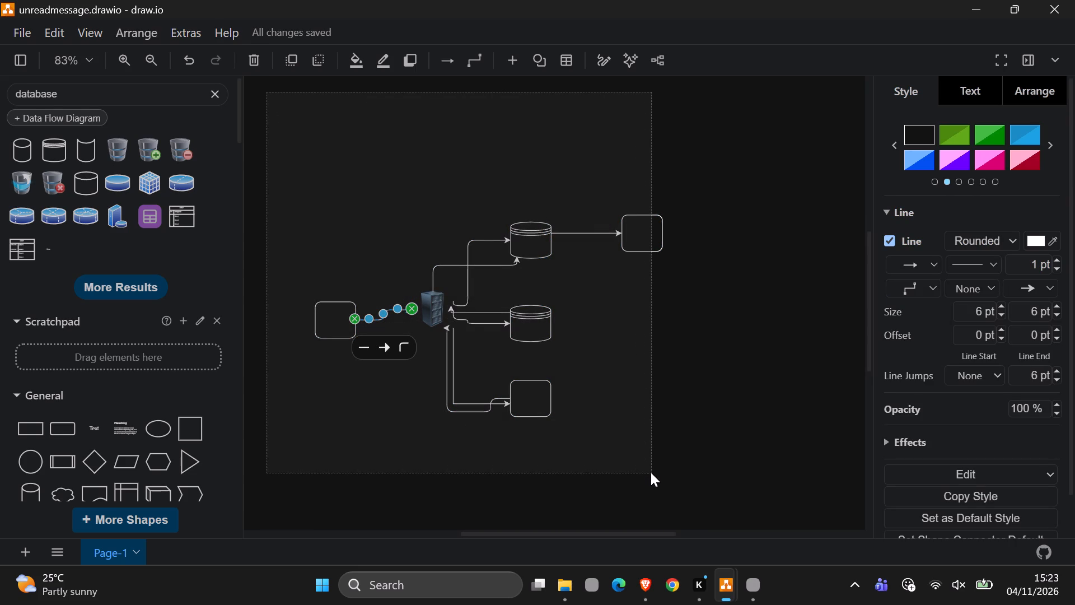
{"action": "left_click_drag", "start_coordinate": [651, 472], "coordinate": [713, 462]}
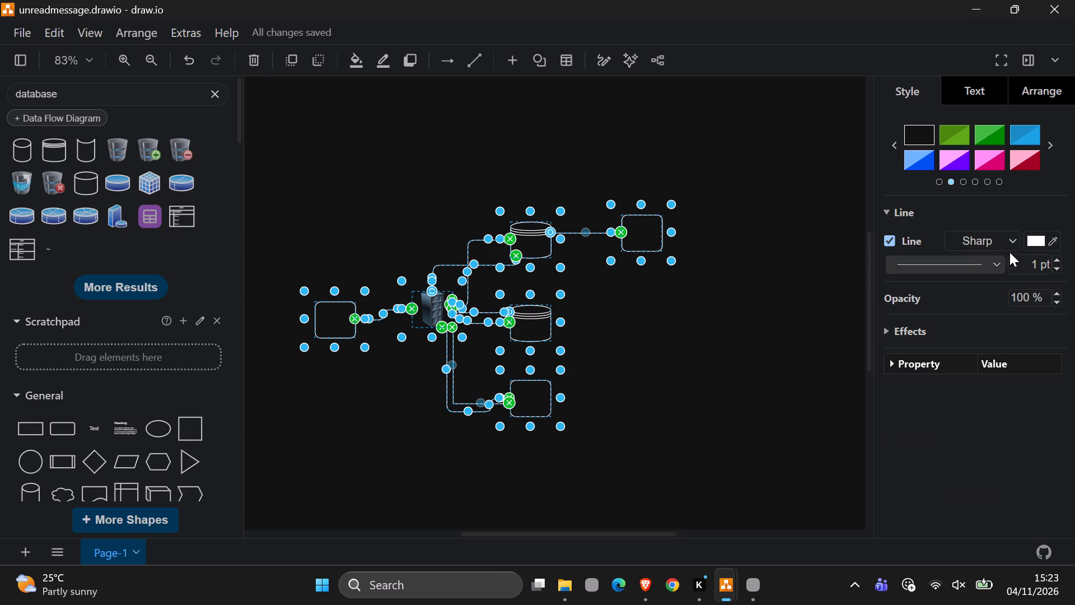
{"action": "left_click", "coordinate": [906, 95]}
{"action": "left_click", "coordinate": [952, 85]}
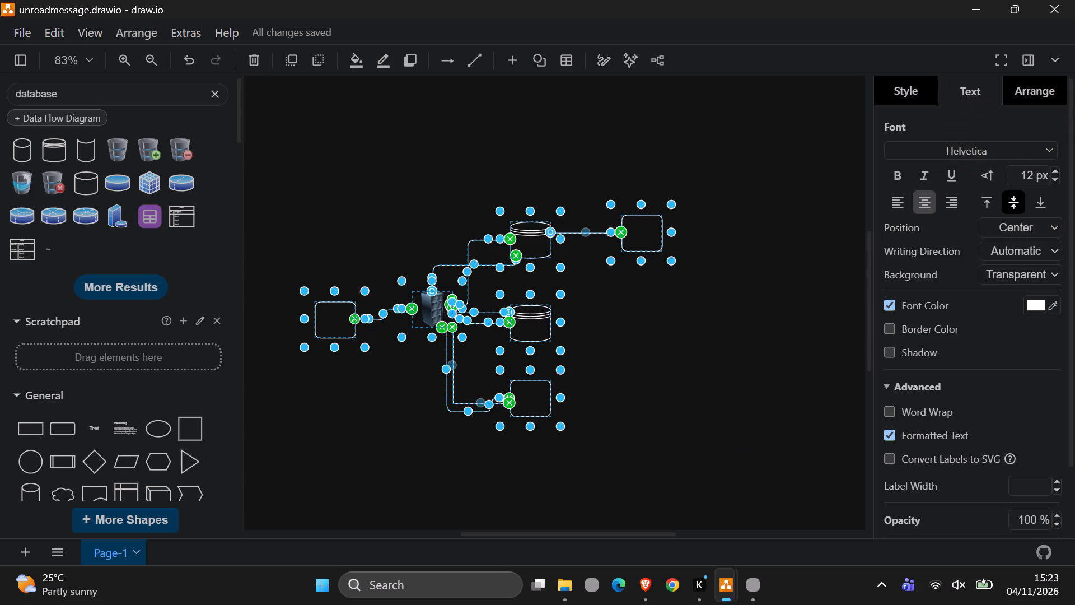
{"action": "double_click", "coordinate": [1058, 169]}
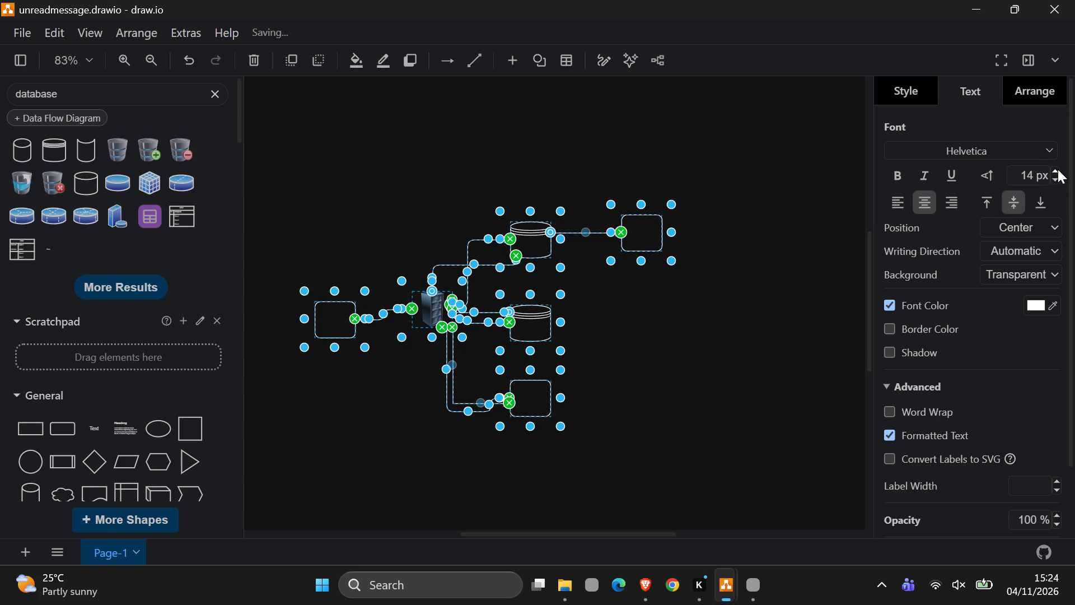
{"action": "triple_click", "coordinate": [1054, 170]}
{"action": "triple_click", "coordinate": [1054, 170]}
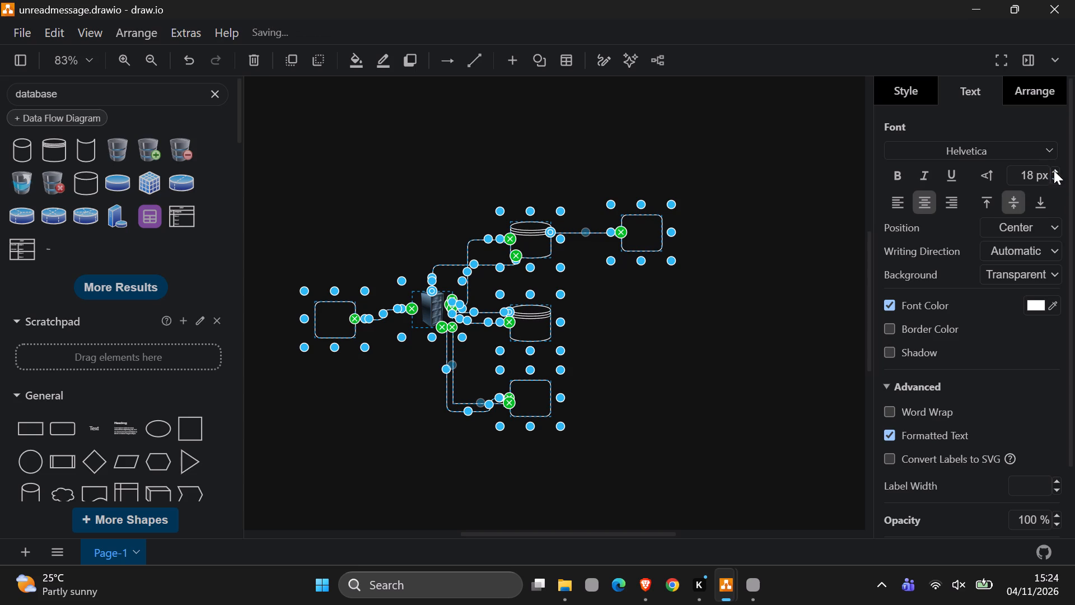
{"action": "left_click", "coordinate": [1054, 170]}
{"action": "left_click", "coordinate": [1054, 170]}
{"action": "left_click", "coordinate": [1054, 170]}
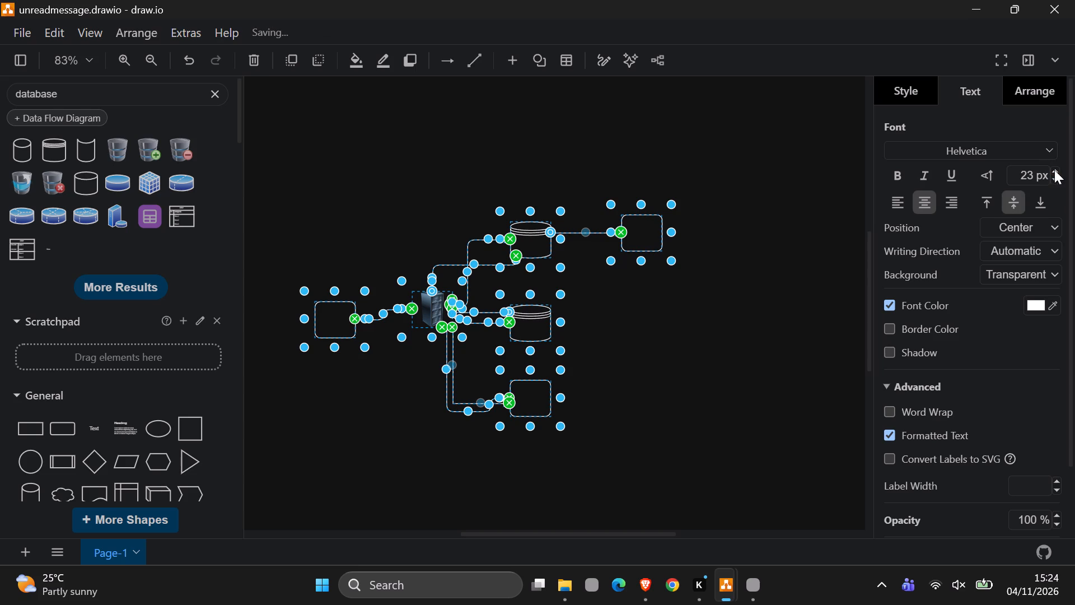
{"action": "double_click", "coordinate": [1054, 170]}
{"action": "triple_click", "coordinate": [1054, 170]}
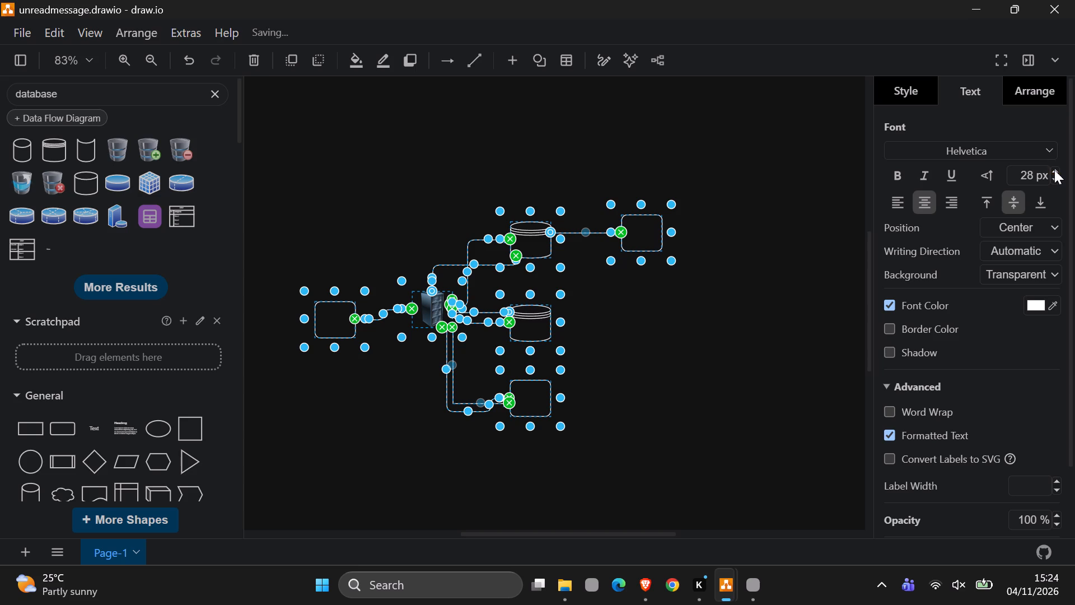
{"action": "left_click", "coordinate": [1054, 170]}
{"action": "left_click", "coordinate": [1054, 170]}
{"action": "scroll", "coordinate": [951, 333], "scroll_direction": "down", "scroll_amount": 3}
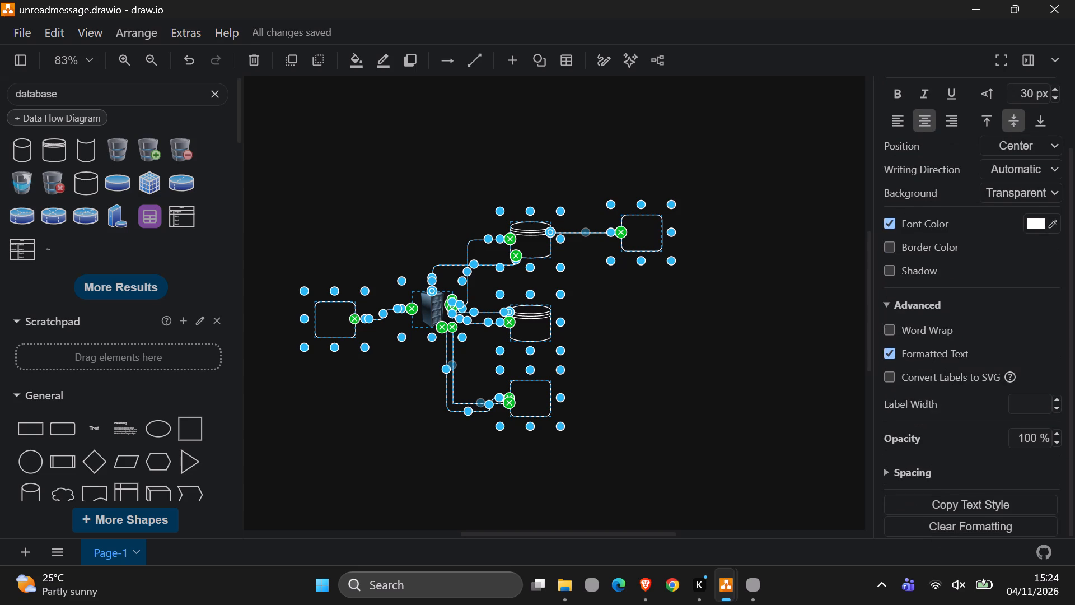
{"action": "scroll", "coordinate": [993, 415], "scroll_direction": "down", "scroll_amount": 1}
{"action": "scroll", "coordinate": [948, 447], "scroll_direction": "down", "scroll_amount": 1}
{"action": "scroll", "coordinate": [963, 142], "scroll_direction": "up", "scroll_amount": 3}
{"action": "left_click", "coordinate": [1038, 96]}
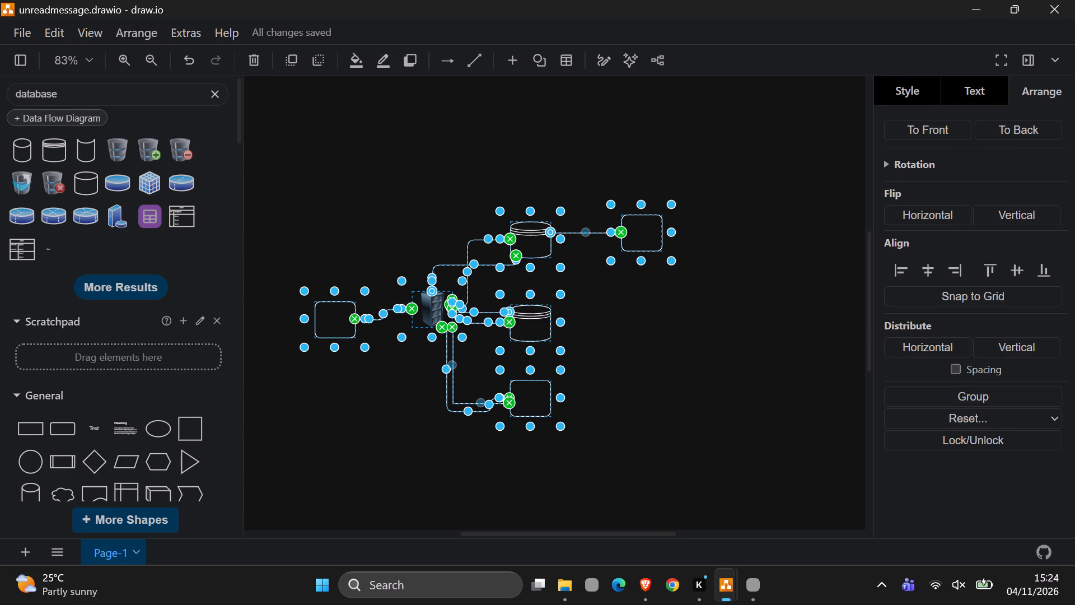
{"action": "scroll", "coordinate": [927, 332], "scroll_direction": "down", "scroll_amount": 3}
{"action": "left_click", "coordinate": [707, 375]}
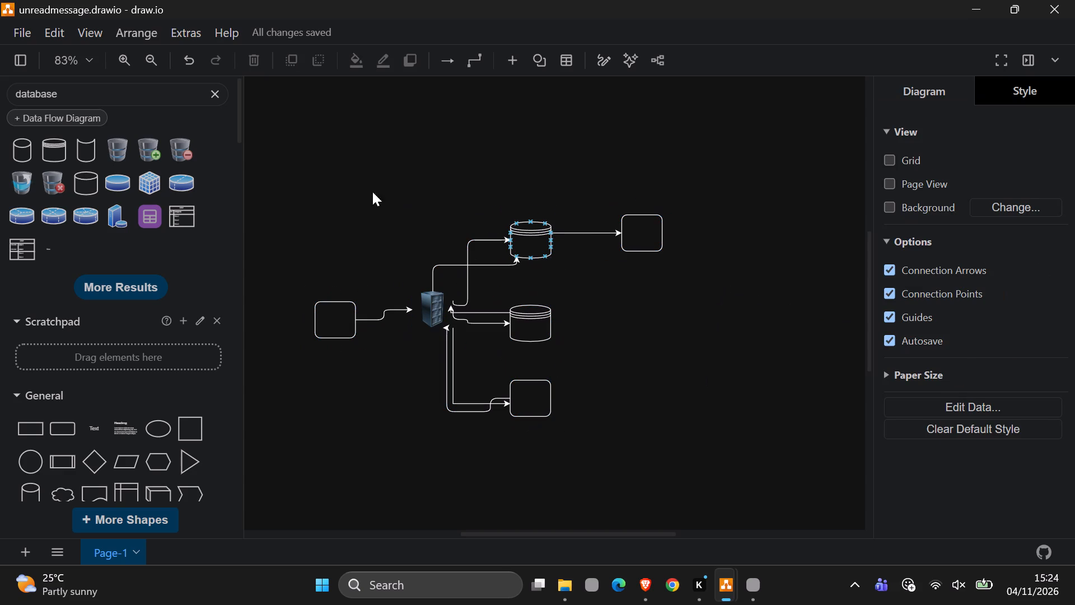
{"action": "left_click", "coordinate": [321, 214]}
Switch to the reference screenshot to consult the Cache Failure: Dual Write Pattern diagram.
{"action": "left_click", "coordinate": [754, 589]}
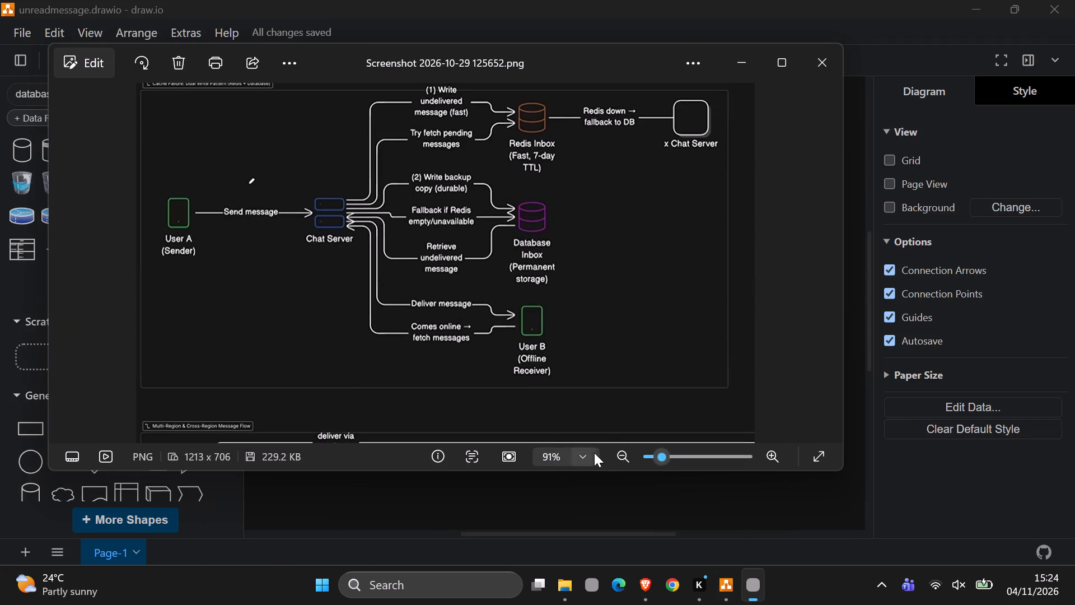
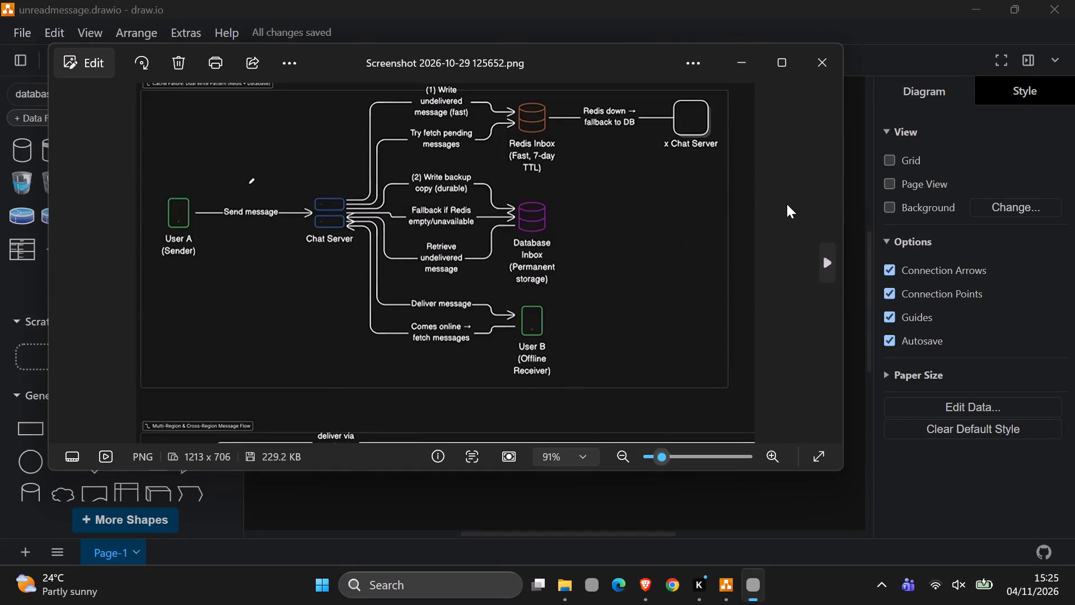
Browse forward through the reference screenshots to the Database Replication Architecture (Per Shard) diagram.
{"action": "left_click", "coordinate": [830, 265]}
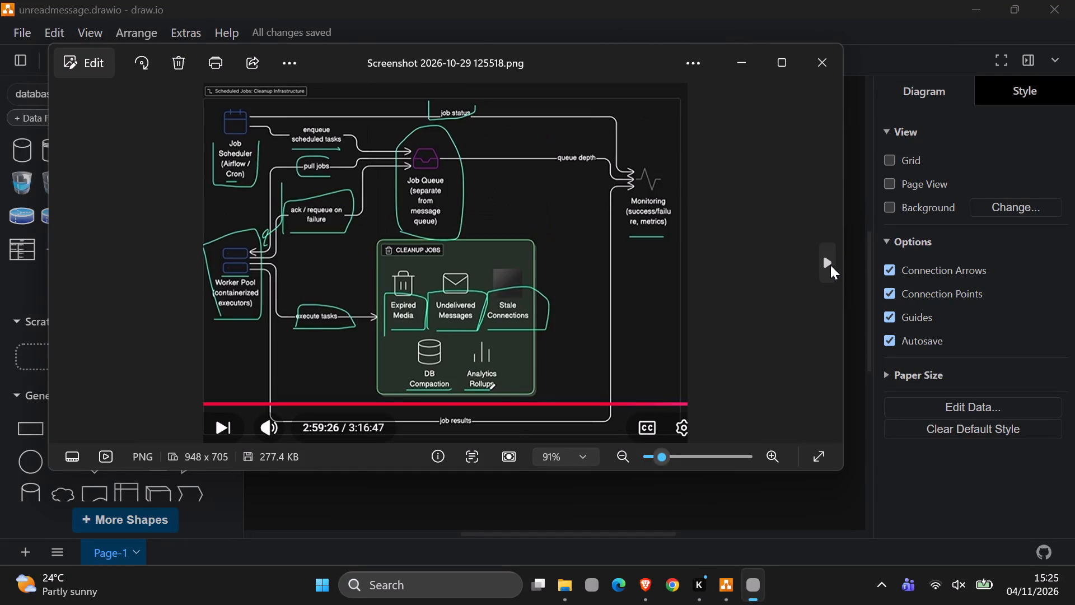
{"action": "left_click", "coordinate": [830, 265]}
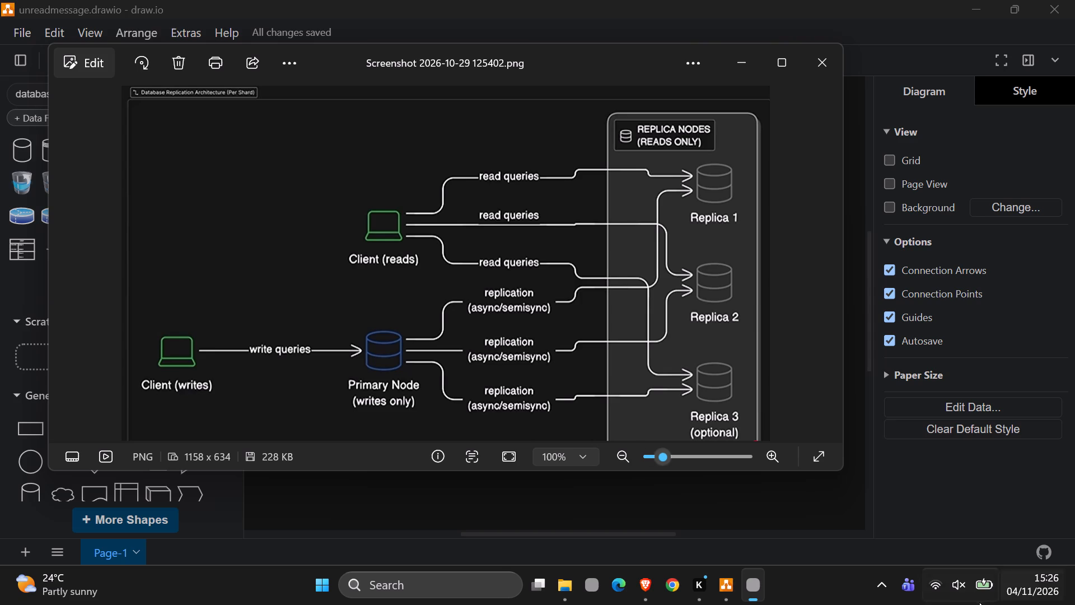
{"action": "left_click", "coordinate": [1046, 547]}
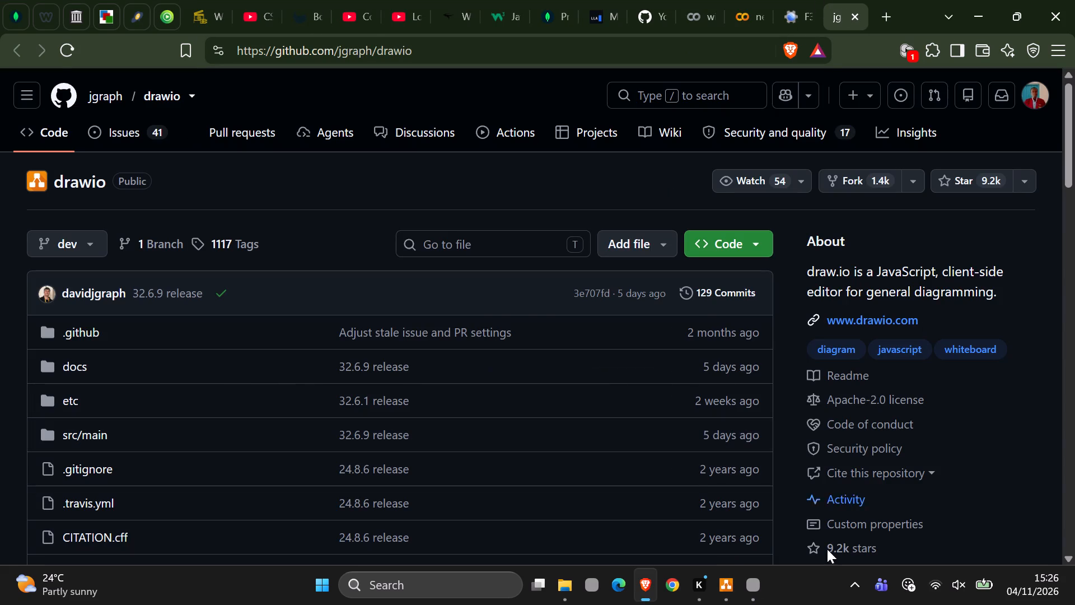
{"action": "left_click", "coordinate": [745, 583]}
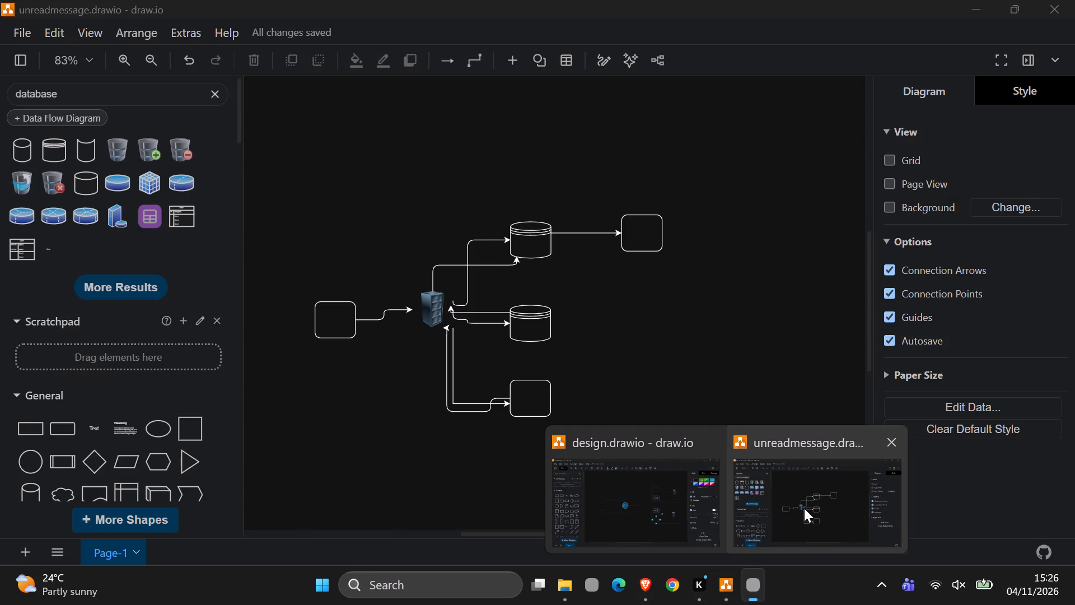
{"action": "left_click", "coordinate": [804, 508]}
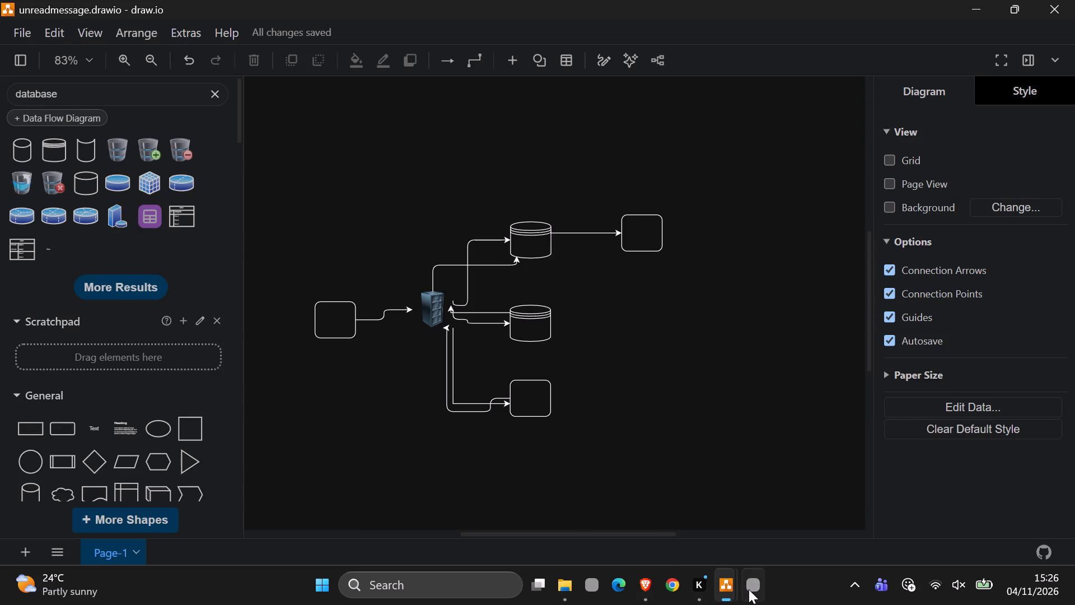
Consult the Database Replication Architecture (Per Shard) reference screenshot again, and return to the unreadmessage diagram in draw.io.
{"action": "left_click", "coordinate": [745, 511]}
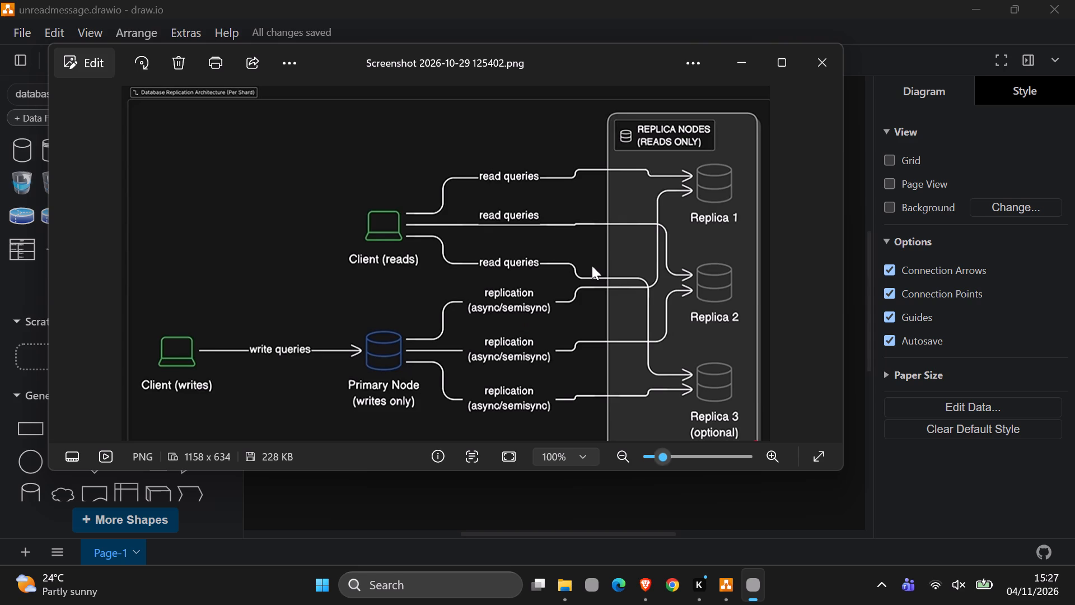
{"action": "left_click", "coordinate": [758, 54]}
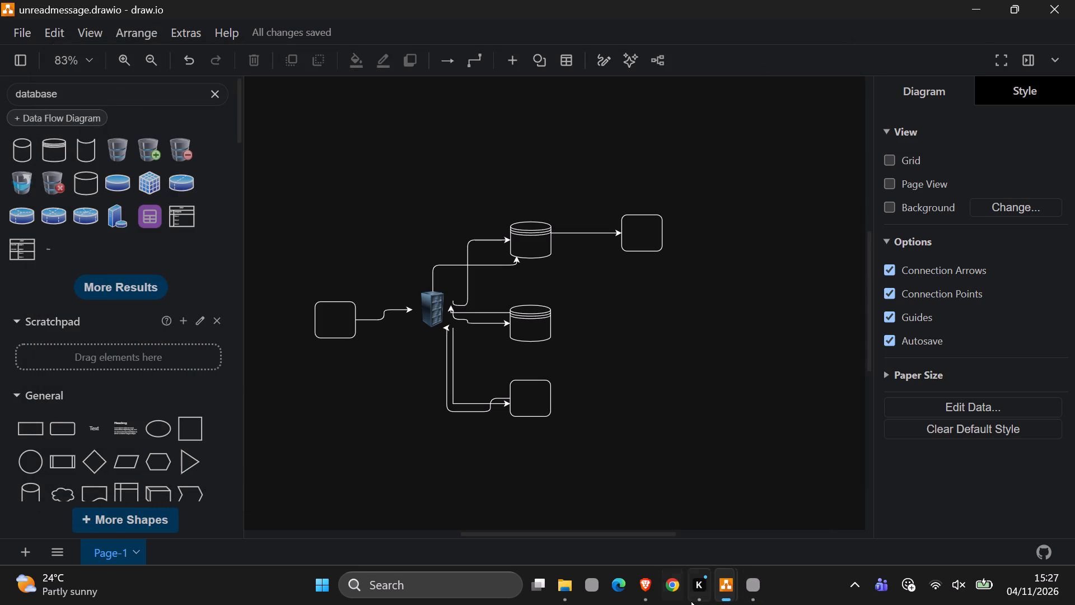